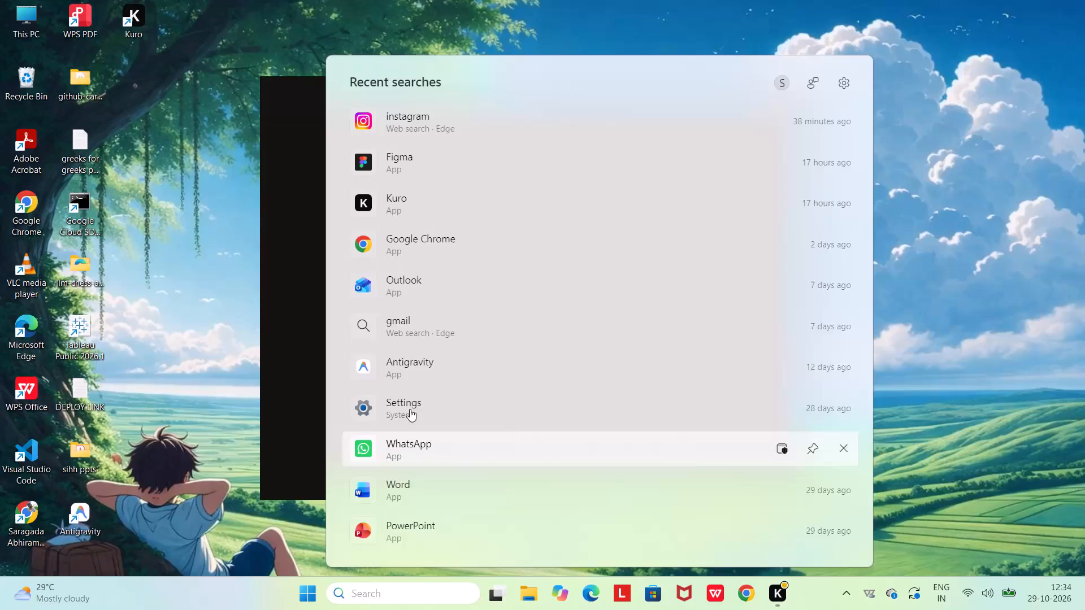
Open PowerPoint and create a new blank presentation.
click(413, 533)
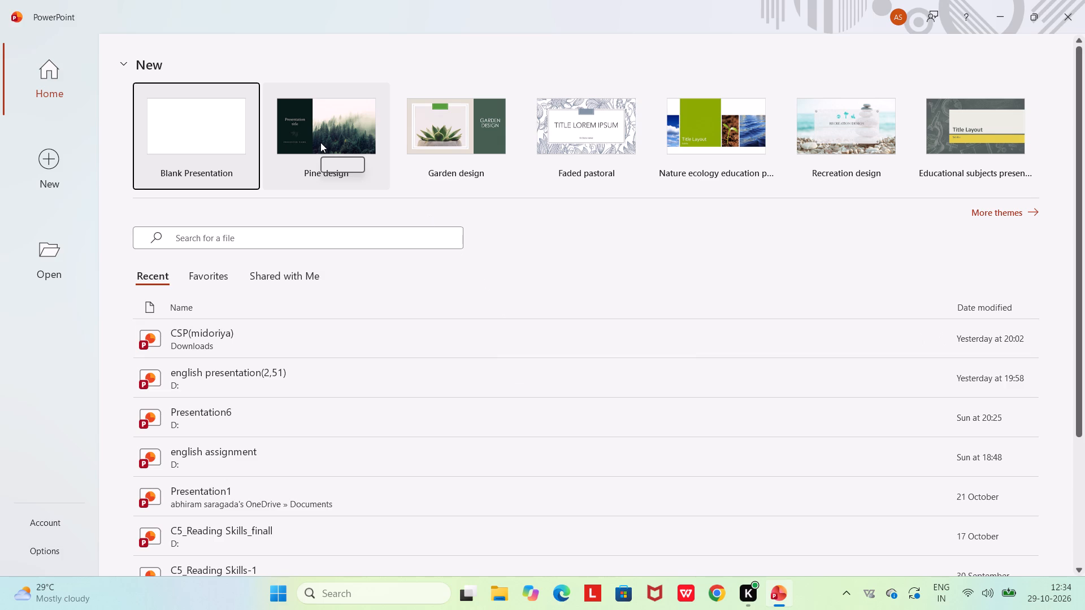
click(215, 103)
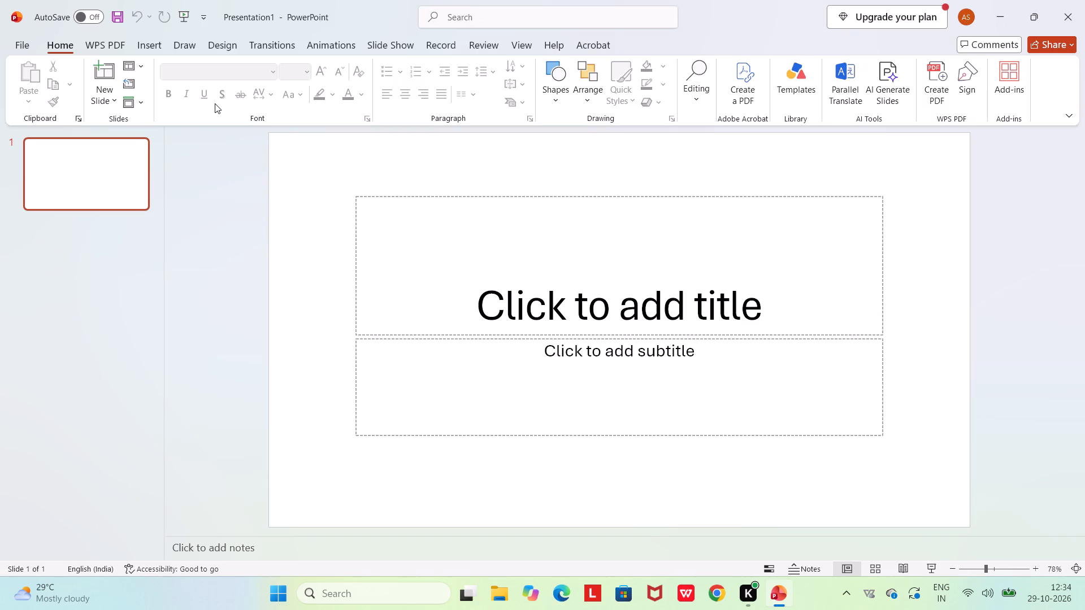
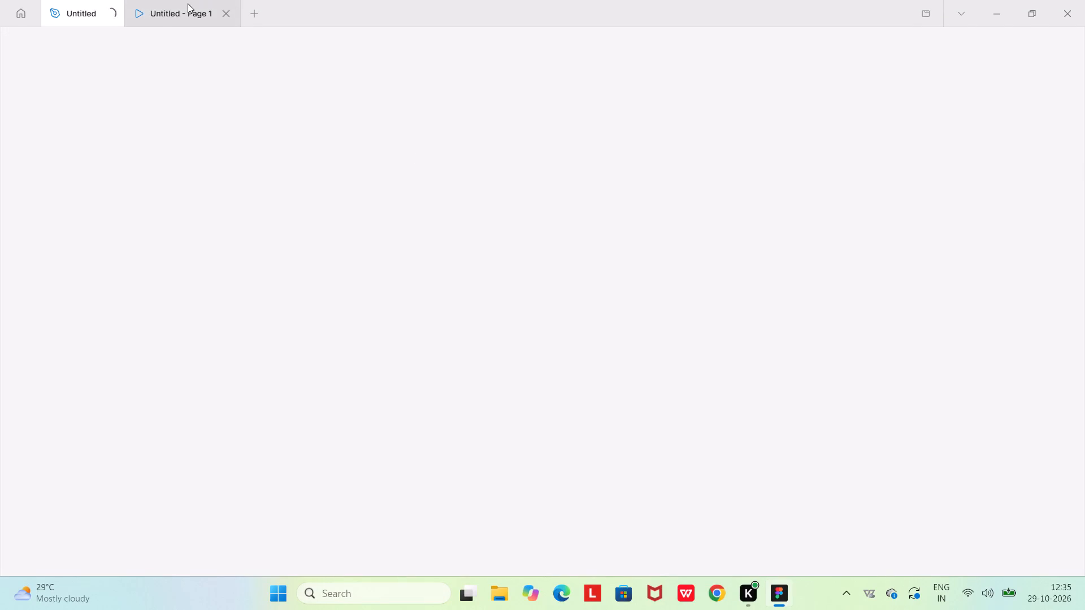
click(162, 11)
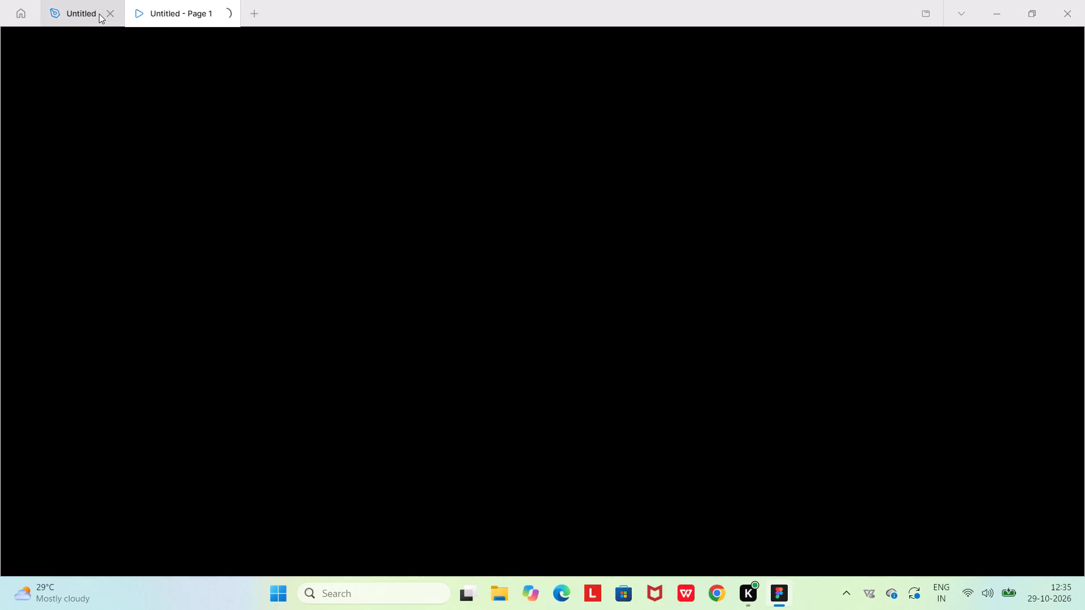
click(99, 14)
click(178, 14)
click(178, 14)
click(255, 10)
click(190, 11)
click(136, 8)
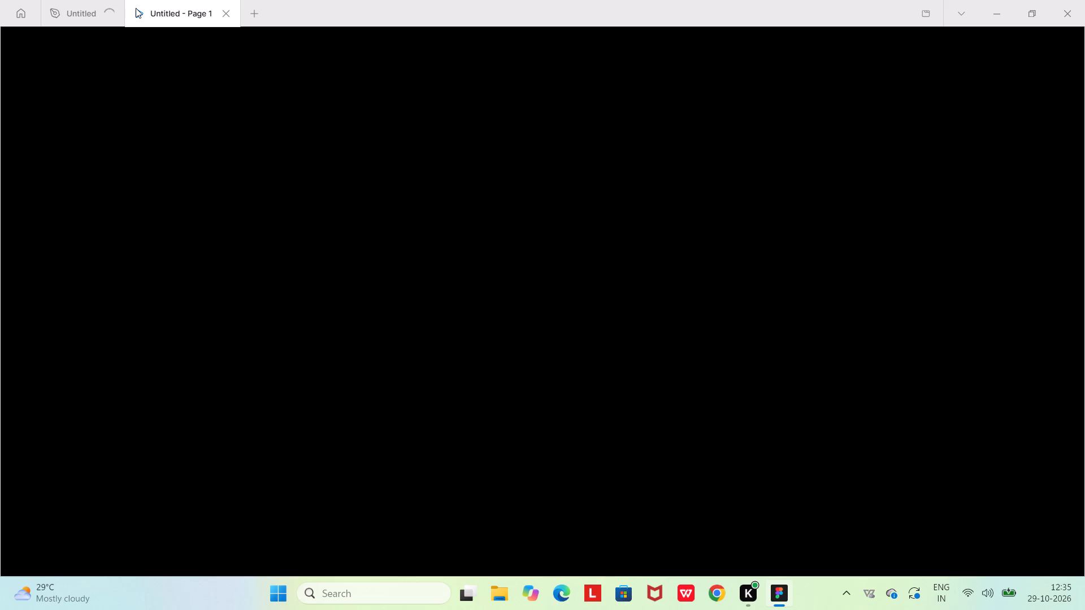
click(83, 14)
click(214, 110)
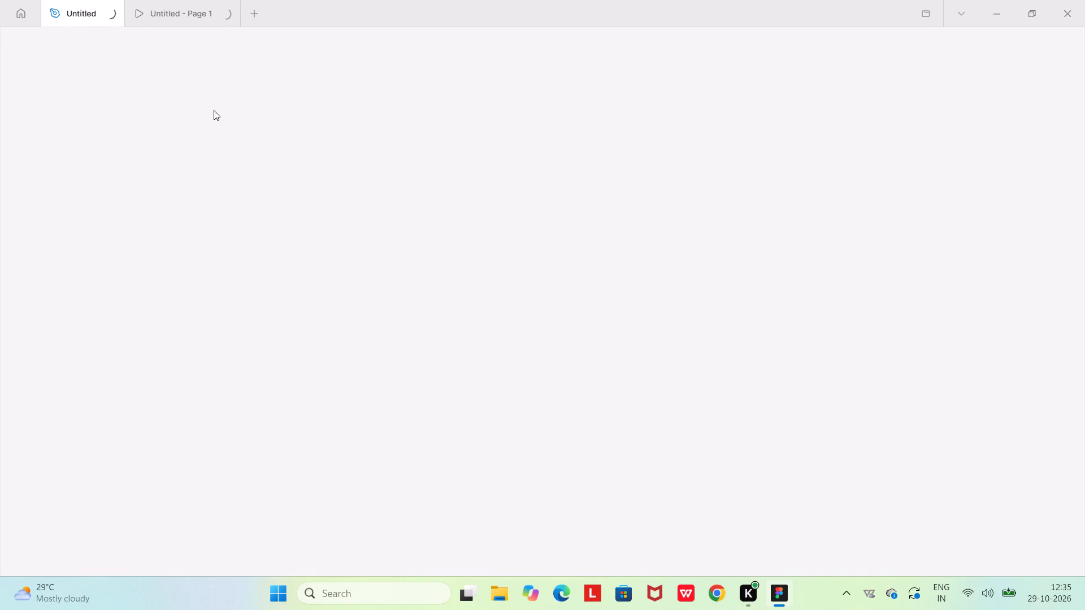
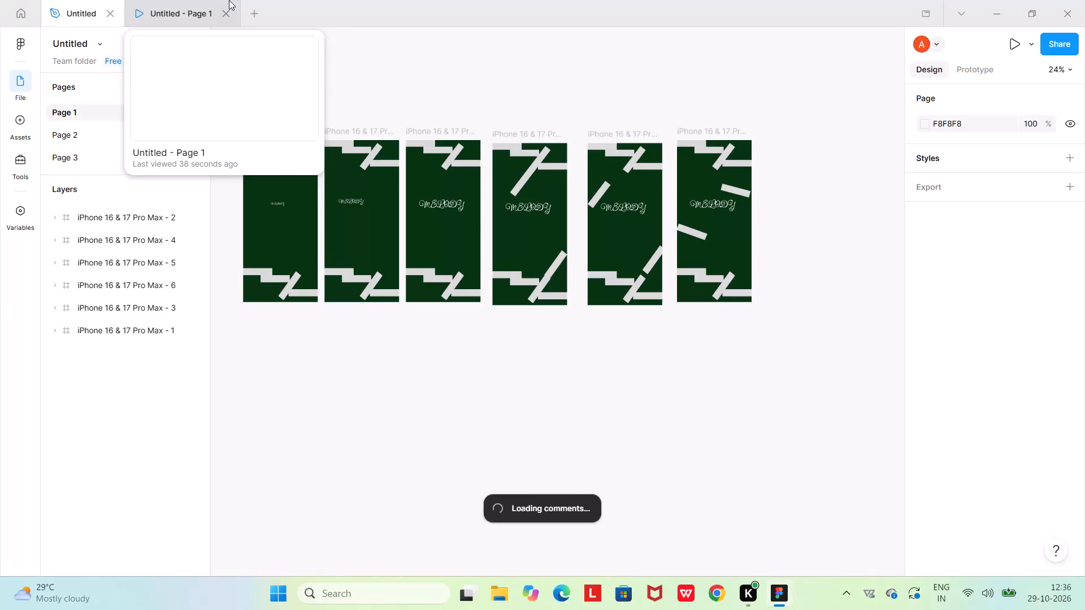
Look over the row of iPhone 16 & 17 Pro Max frames on Page 1.
scroll(327, 162, down, 3)
scroll(327, 162, up, 6)
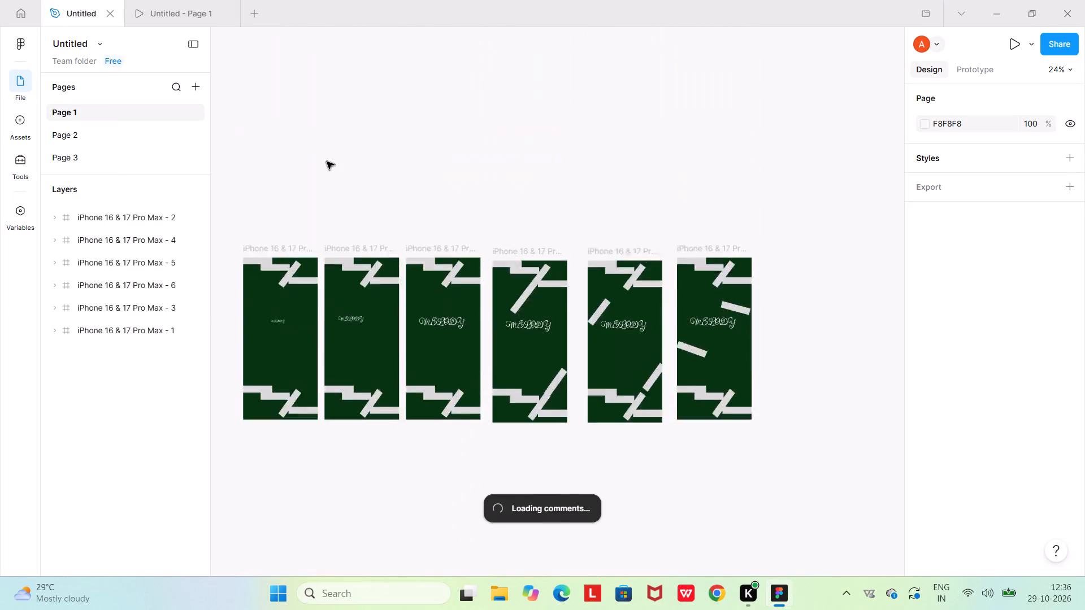
scroll(327, 162, up, 4)
scroll(327, 162, down, 6)
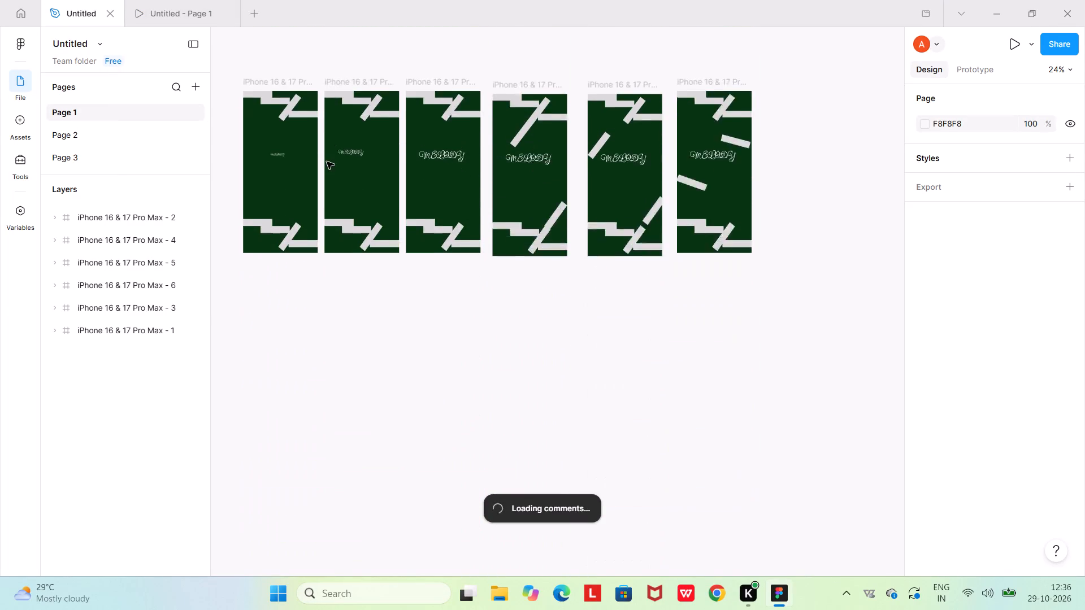
click(405, 303)
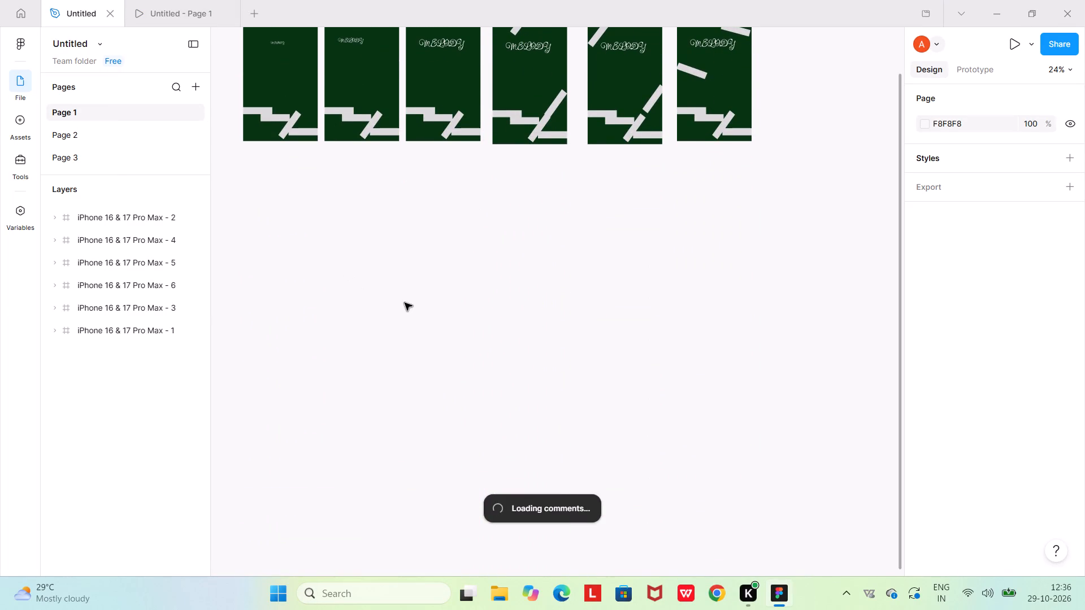
scroll(405, 303, up, 2)
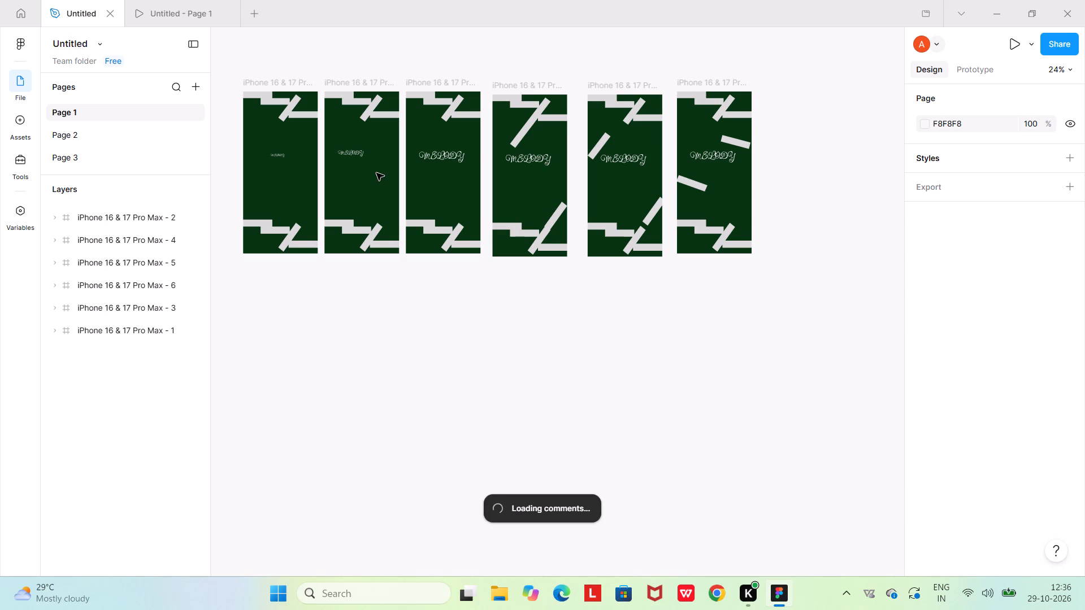
click(300, 176)
Show the prototype connections on Page 1, preview the flow in the inline preview window, and close the preview.
click(984, 67)
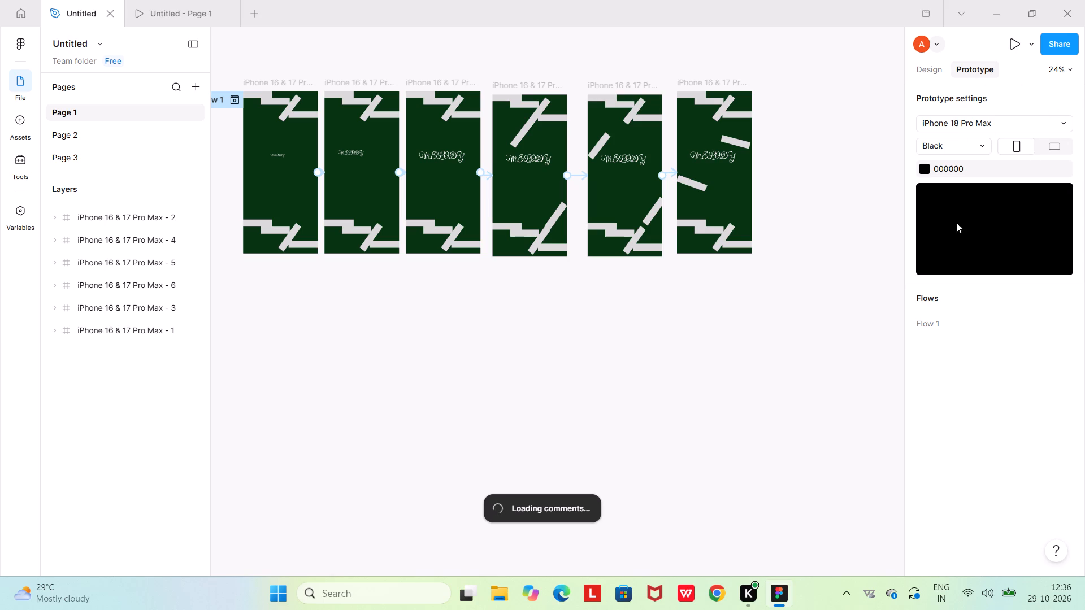
click(1035, 40)
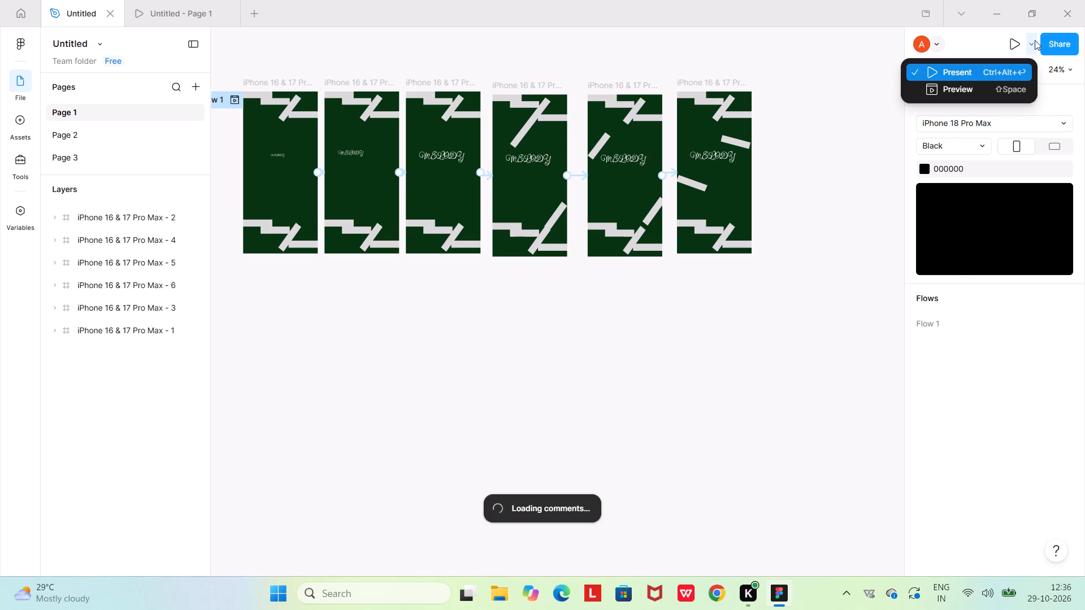
click(989, 84)
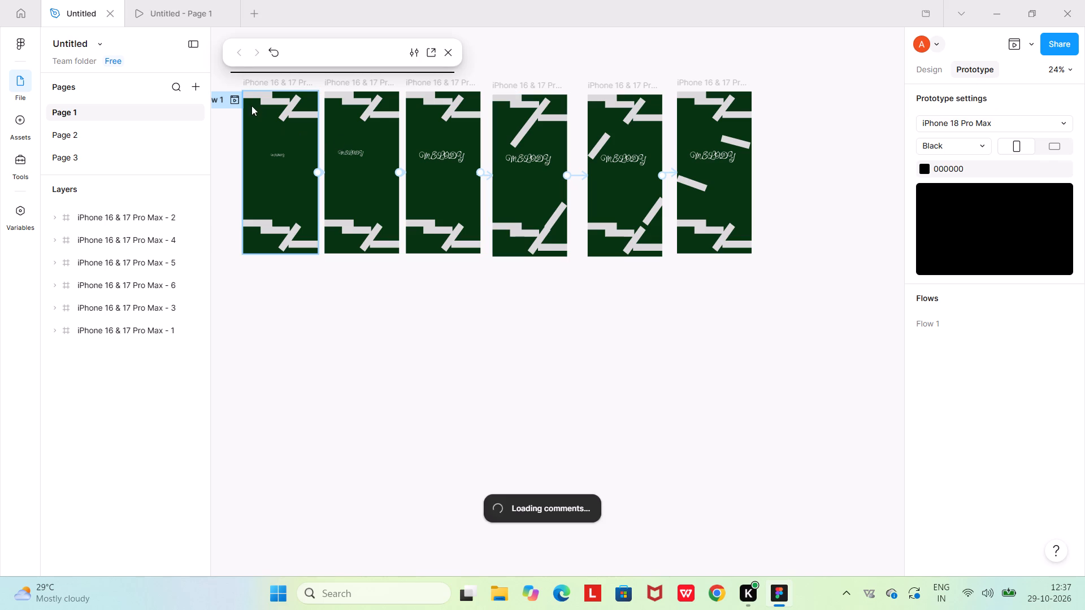
scroll(242, 104, right, 1)
click(285, 141)
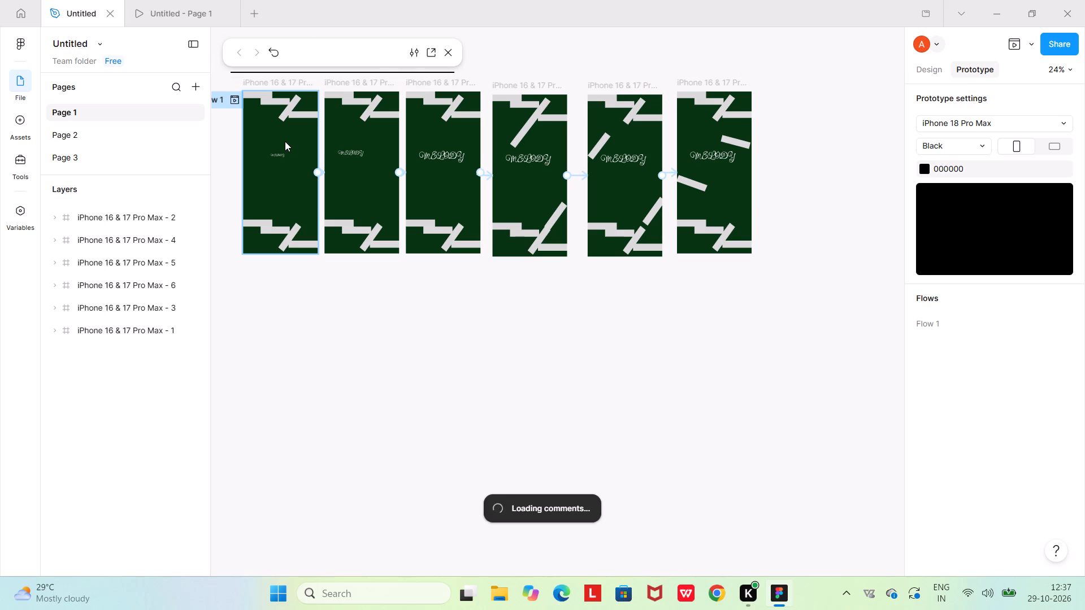
click(449, 51)
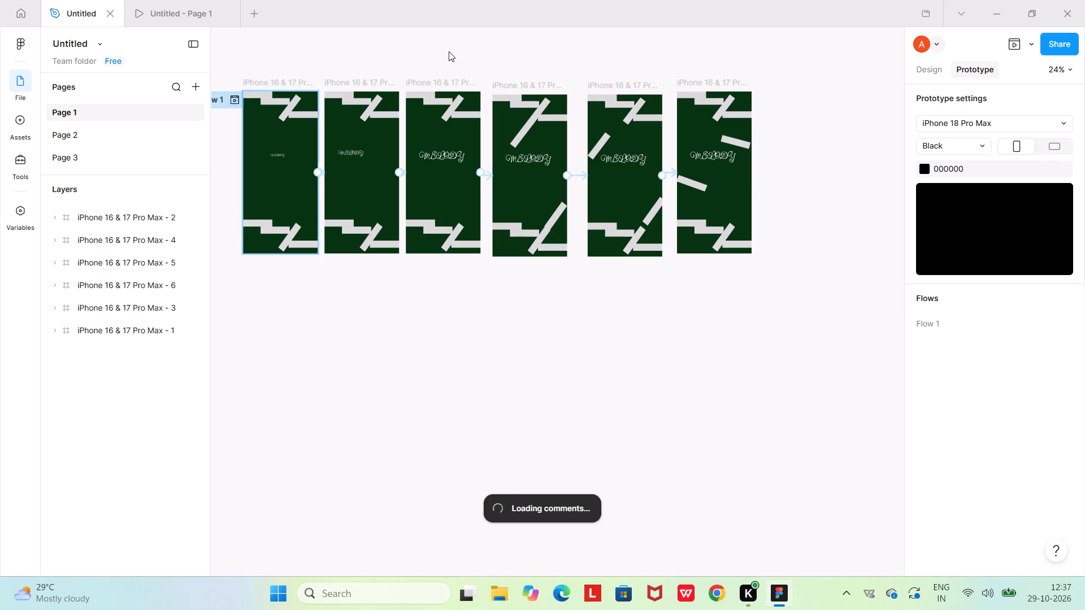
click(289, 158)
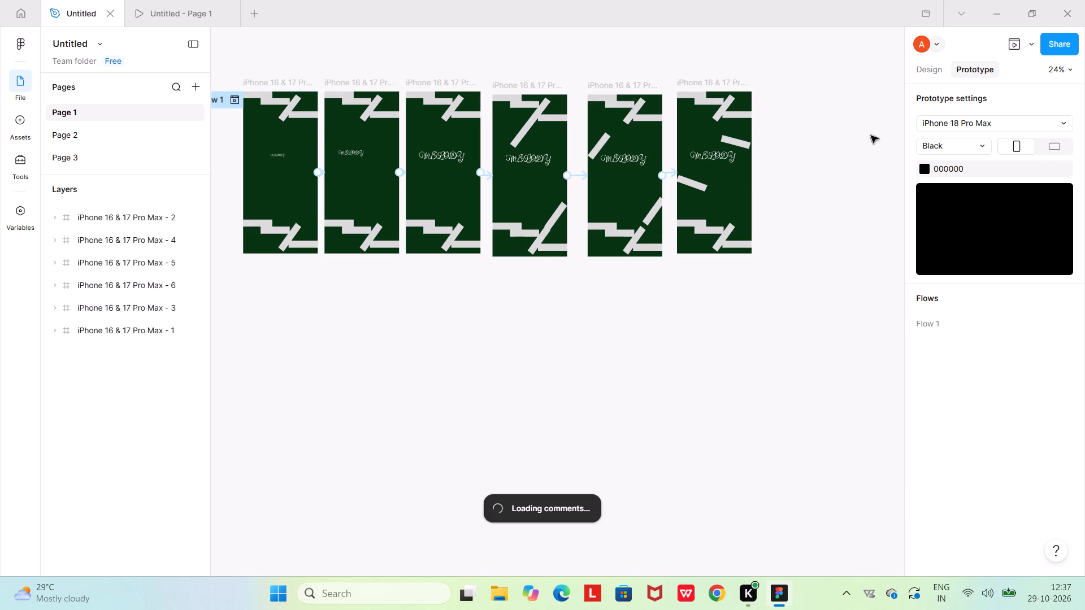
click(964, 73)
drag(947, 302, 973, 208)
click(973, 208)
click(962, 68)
Present the Page 1 prototype in its own view and try to advance through its screens.
double_click(1028, 47)
click(1028, 47)
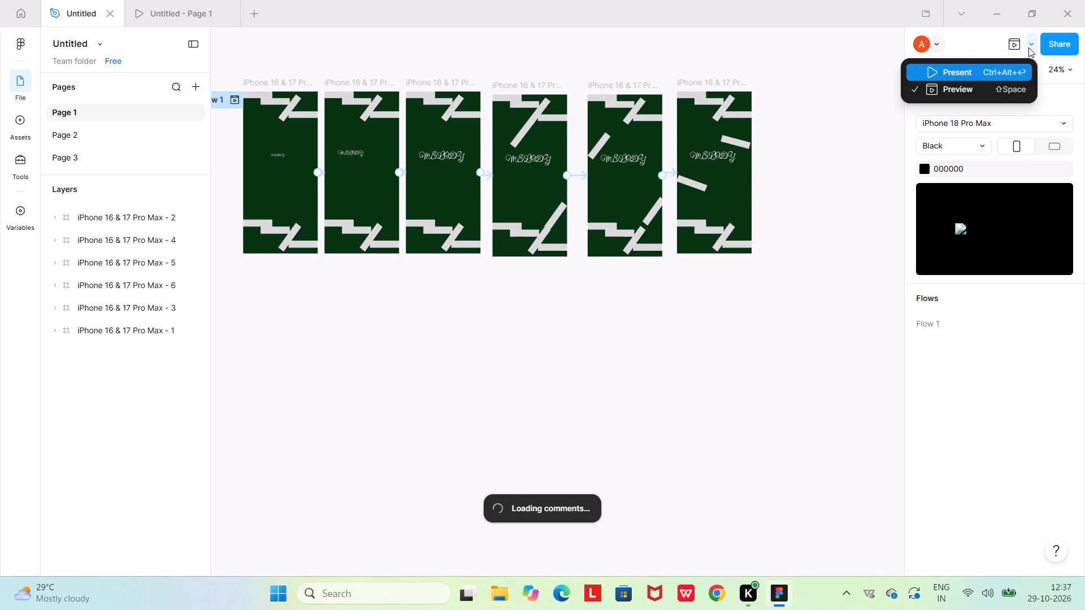
click(997, 69)
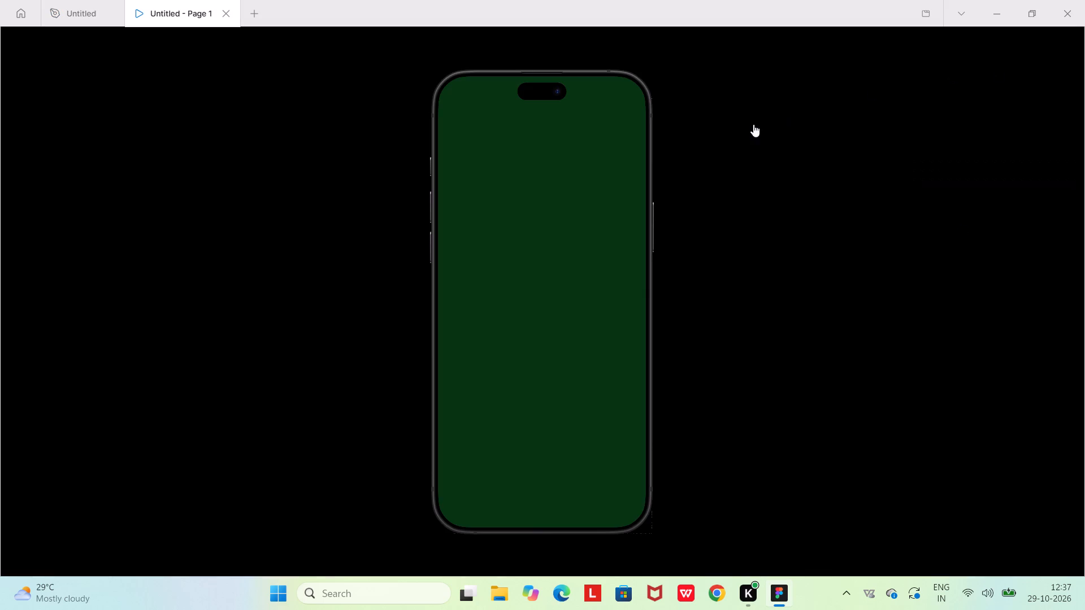
click(602, 277)
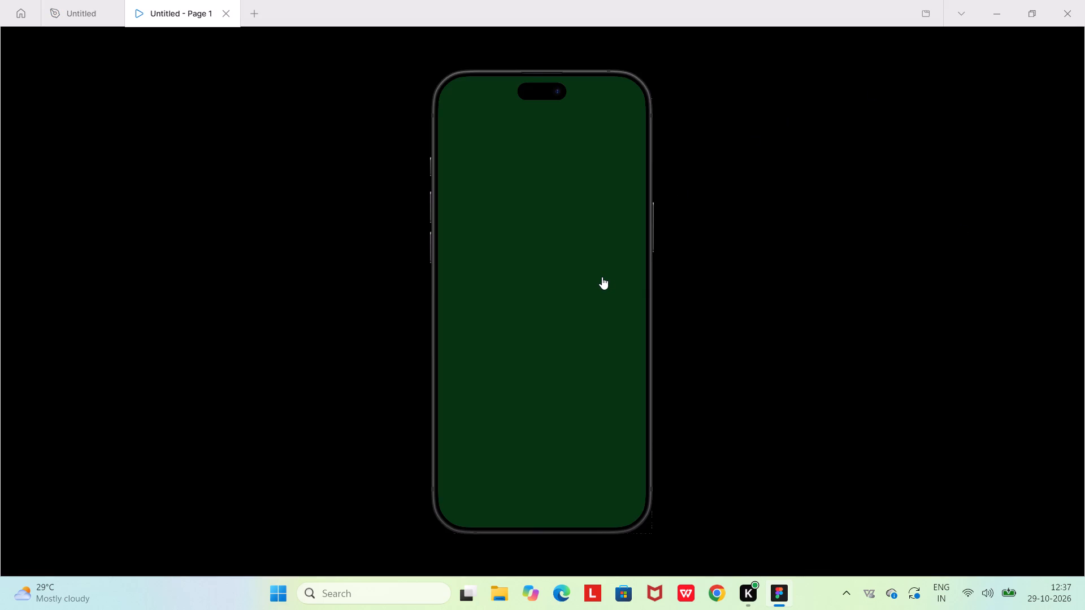
click(602, 277)
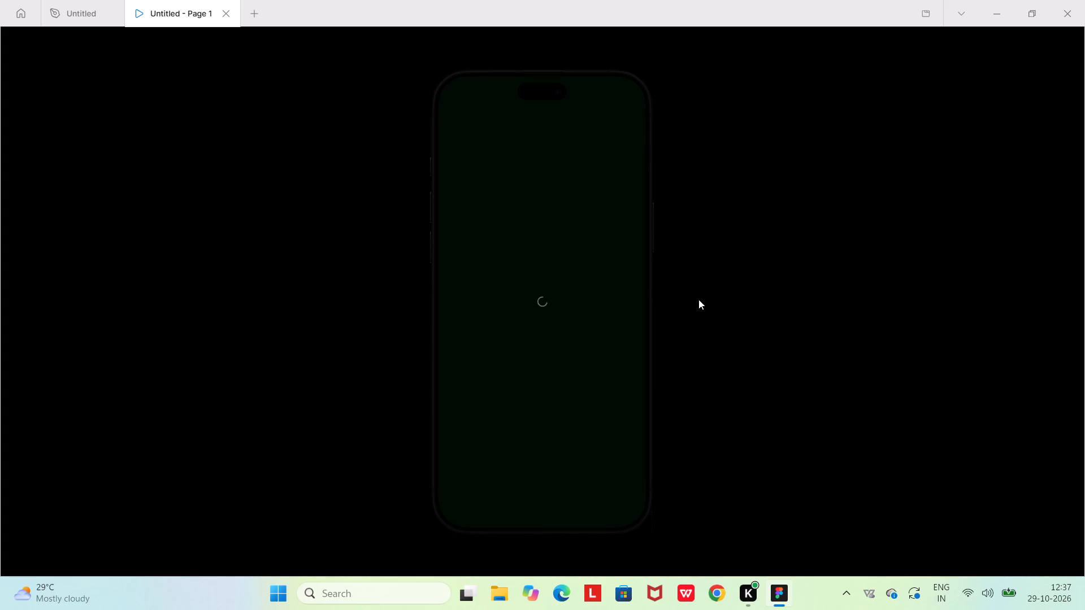
key(space)
key(space)
key(space)
key(space)
key(space)
key(space)
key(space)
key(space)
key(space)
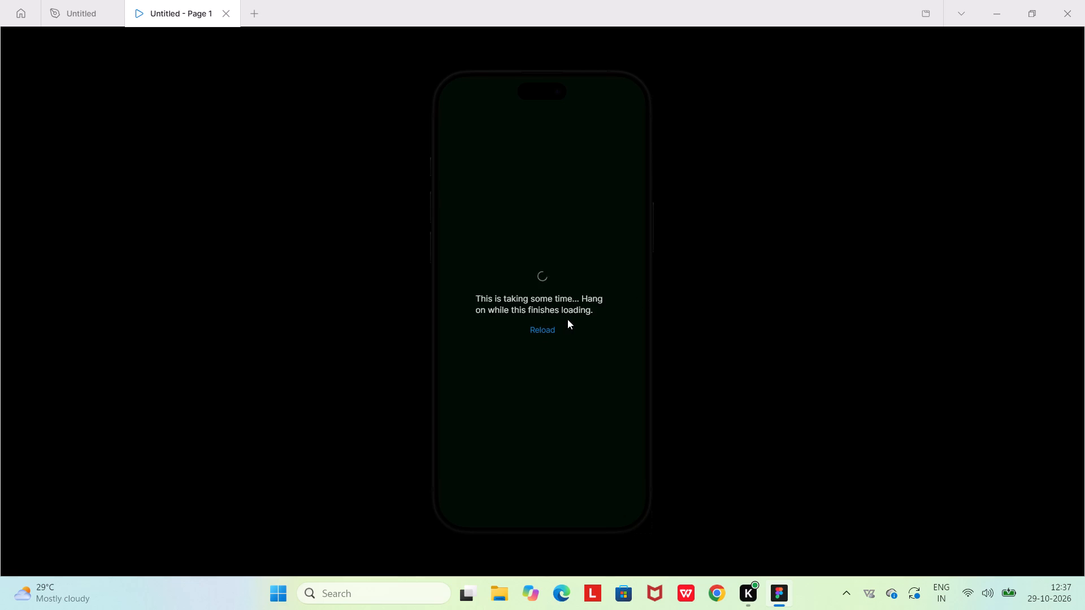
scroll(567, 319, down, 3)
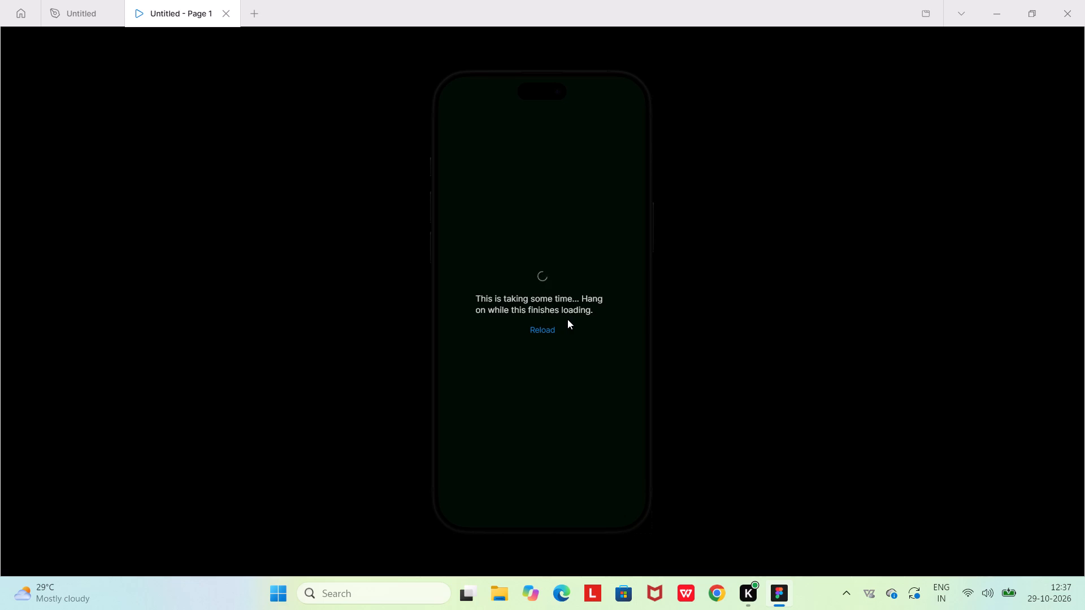
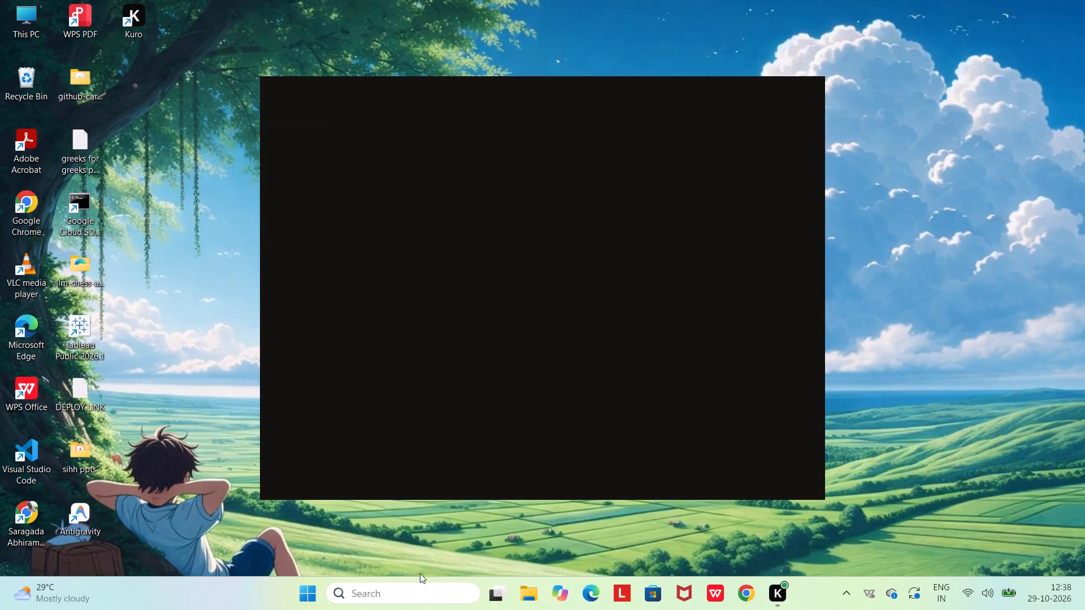
Open PowerPoint from the recent desktop searches.
click(422, 592)
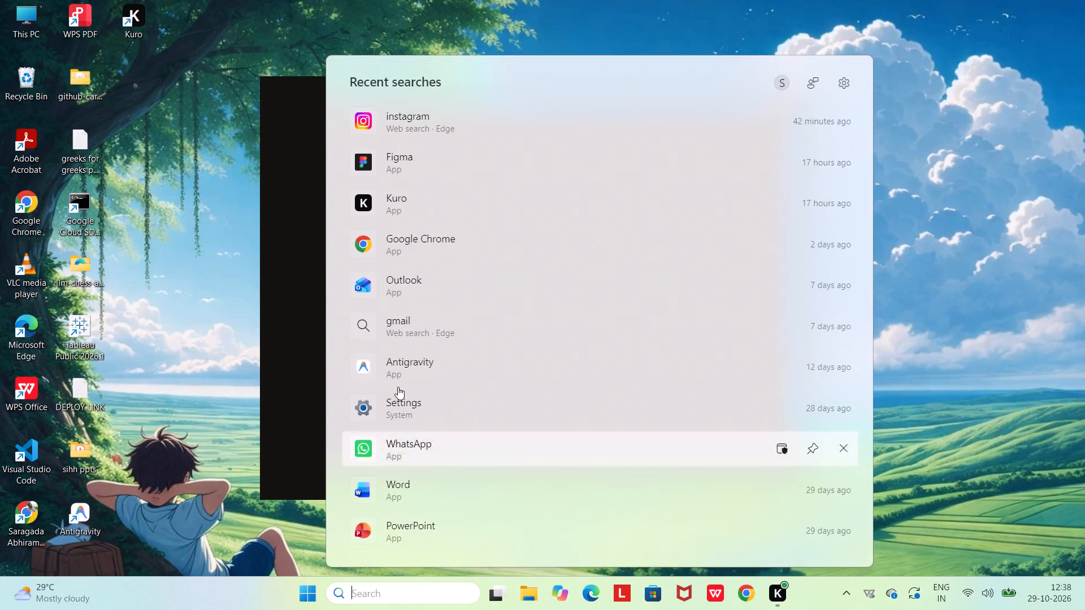
click(405, 520)
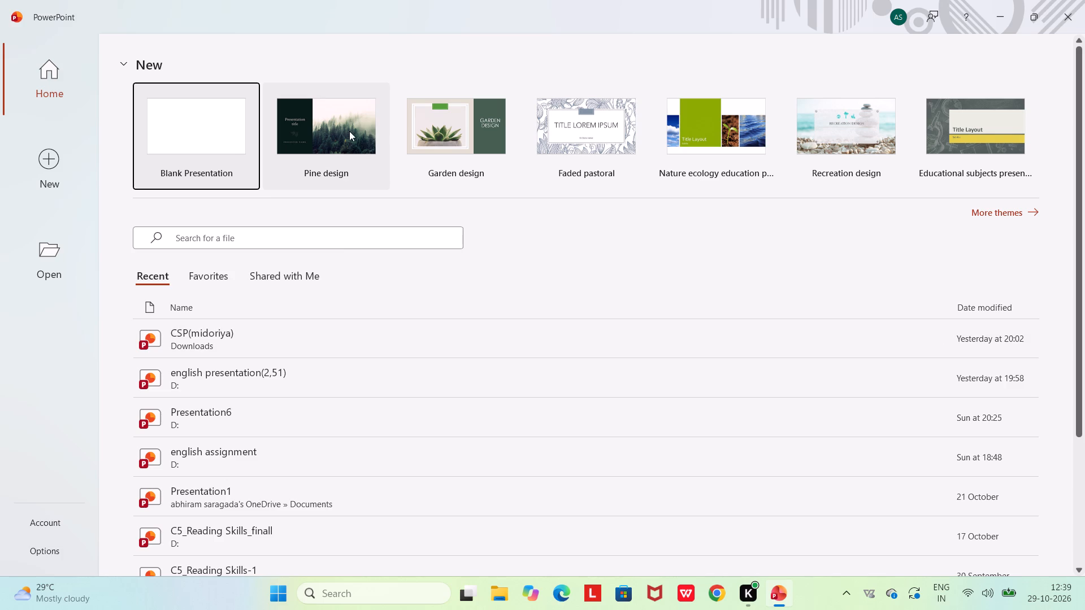
In PowerPoint, create a new presentation from the Garden design template.
click(420, 134)
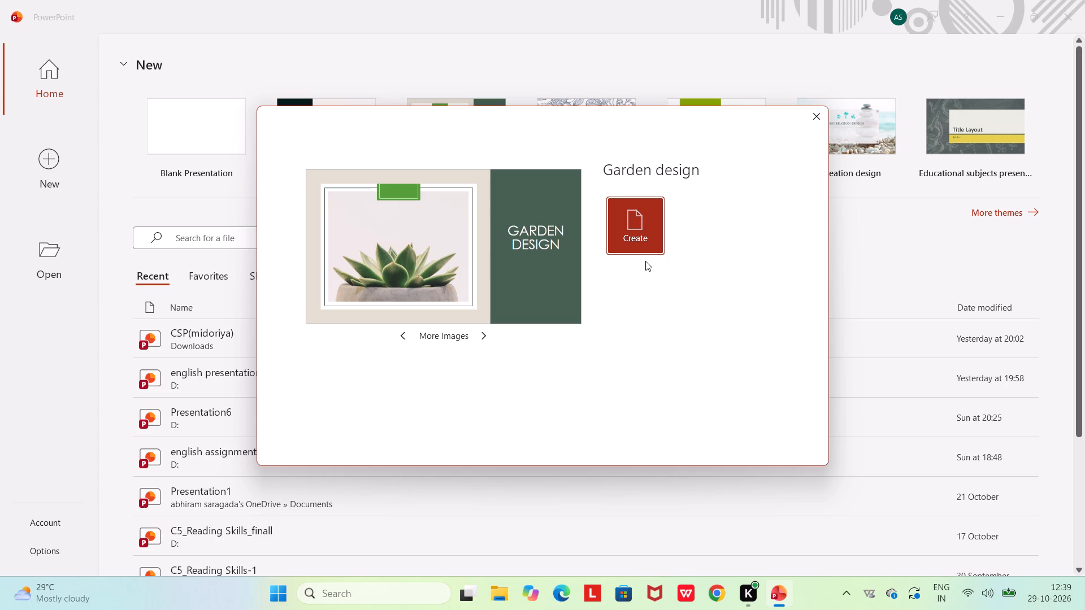
click(536, 243)
click(606, 232)
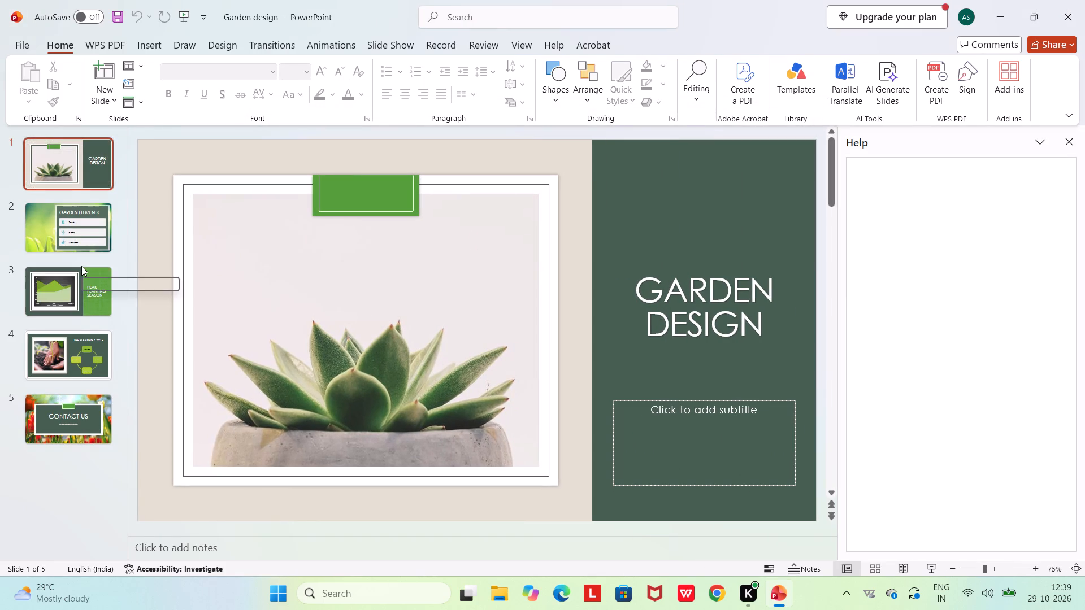
Look through the Garden design presentation's title, Garden Elements, Peak Planting Season and The Planting Cycle slides.
scroll(81, 266, down, 4)
scroll(81, 266, up, 3)
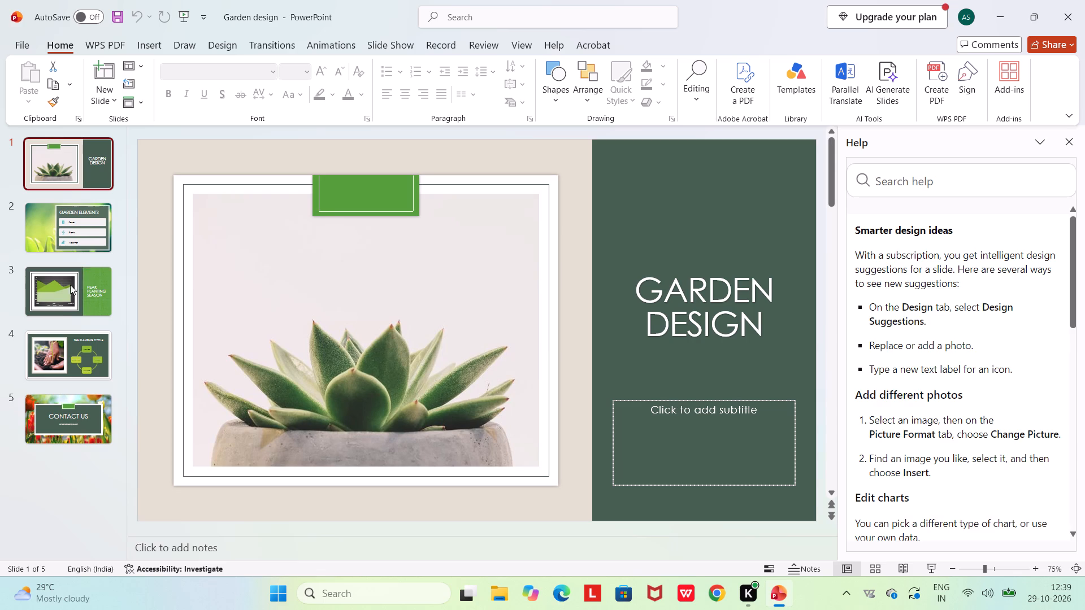
click(58, 309)
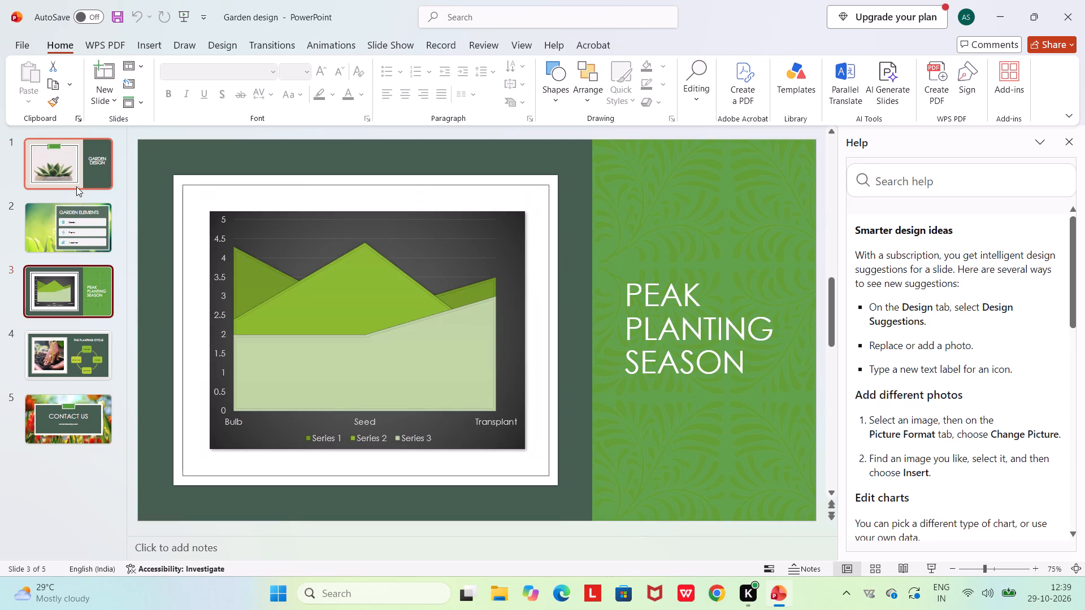
click(77, 167)
click(68, 239)
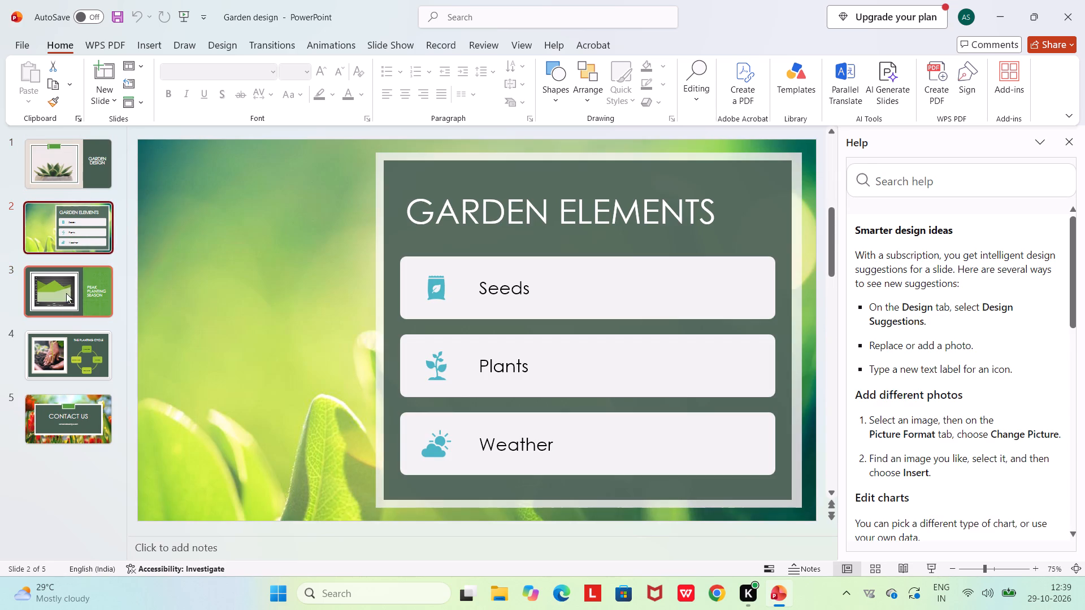
click(66, 338)
scroll(66, 338, down, 2)
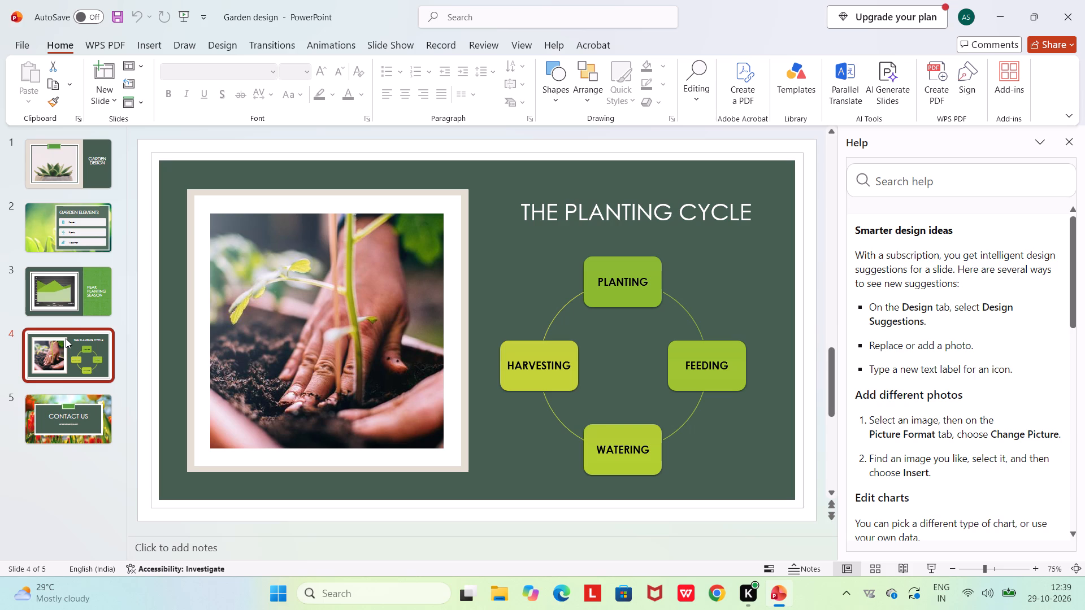
click(76, 179)
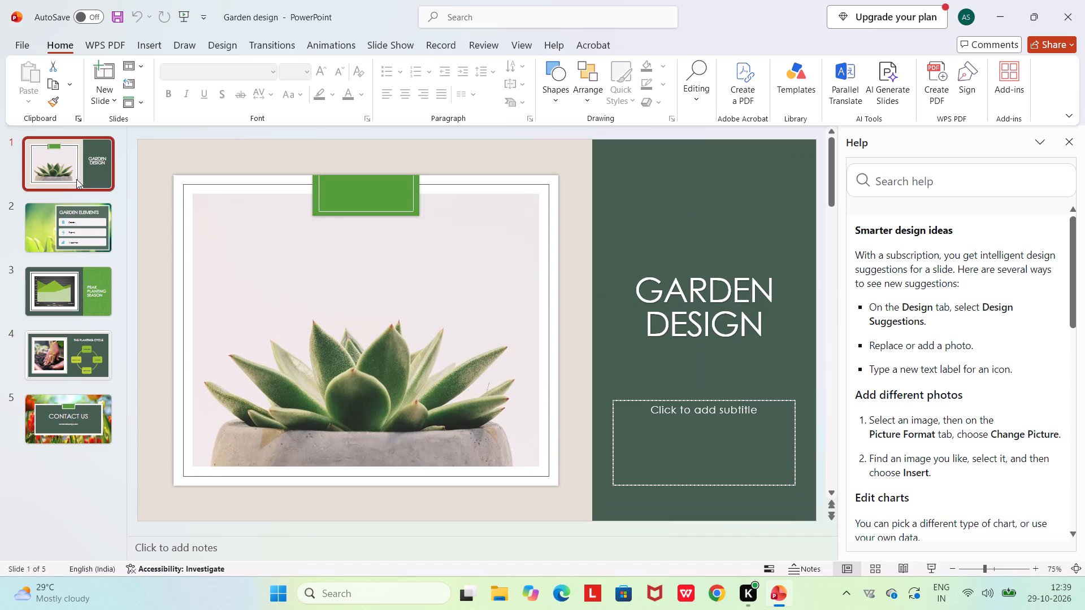
click(82, 223)
click(79, 300)
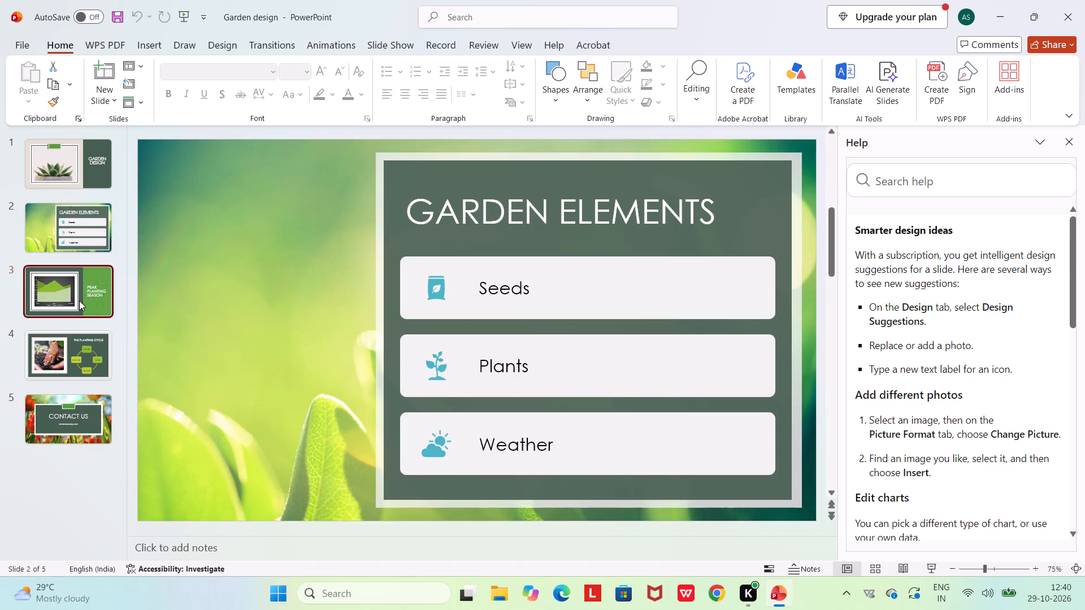
Inspect the area chart on the Peak Planting Season slide, selecting its data series and value axis.
click(346, 334)
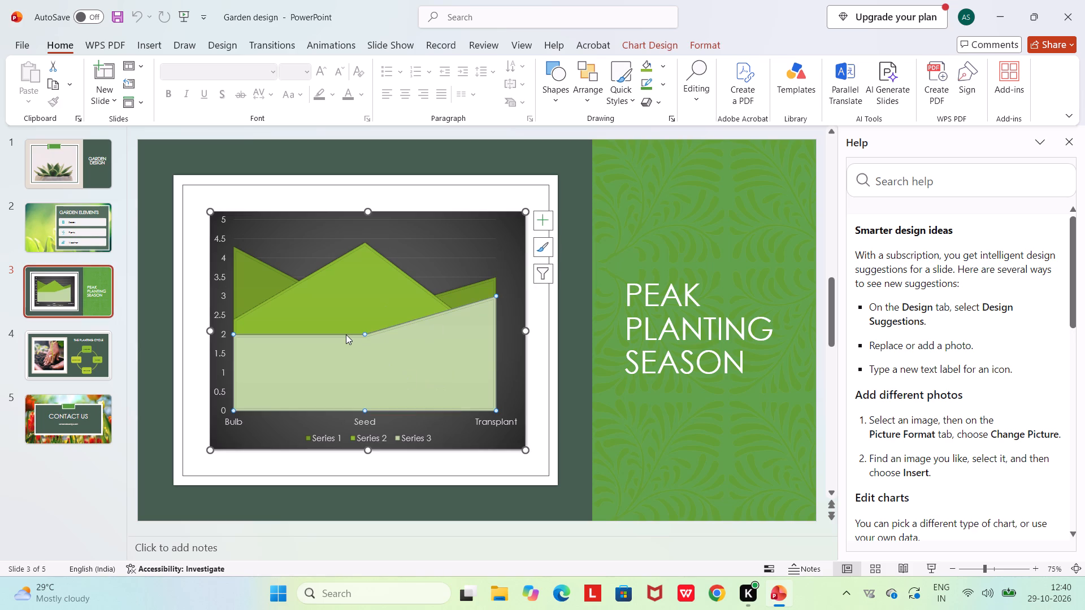
drag(394, 324, 394, 317)
click(394, 317)
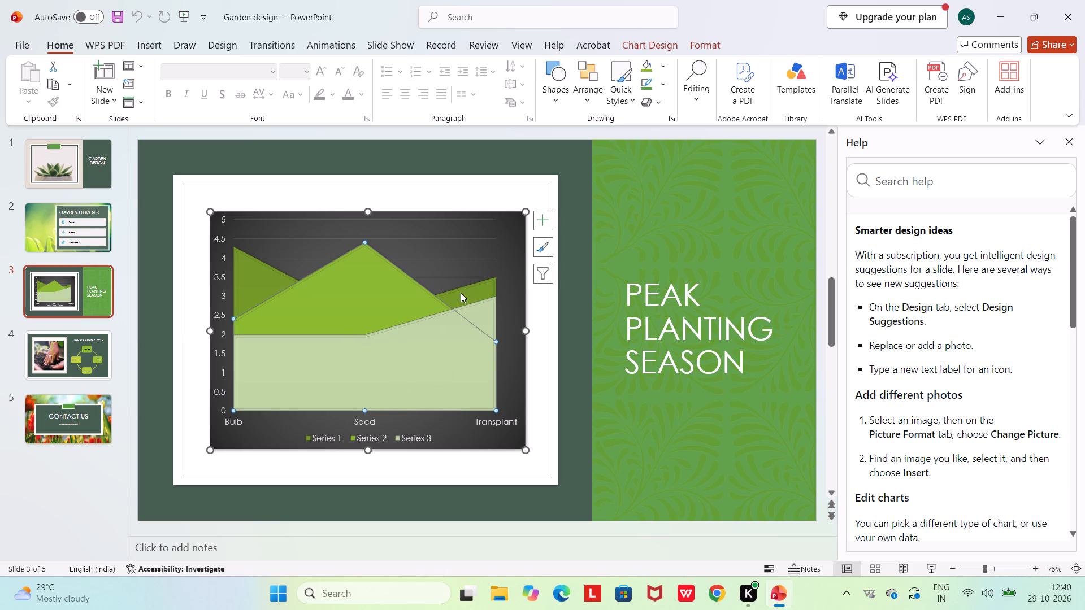
click(224, 346)
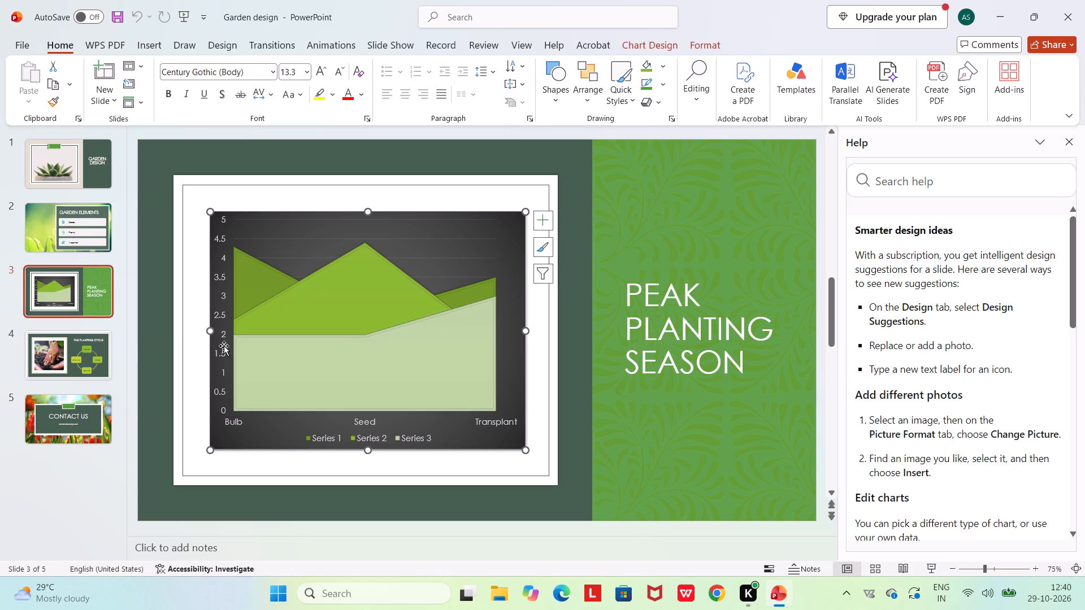
click(220, 350)
click(228, 291)
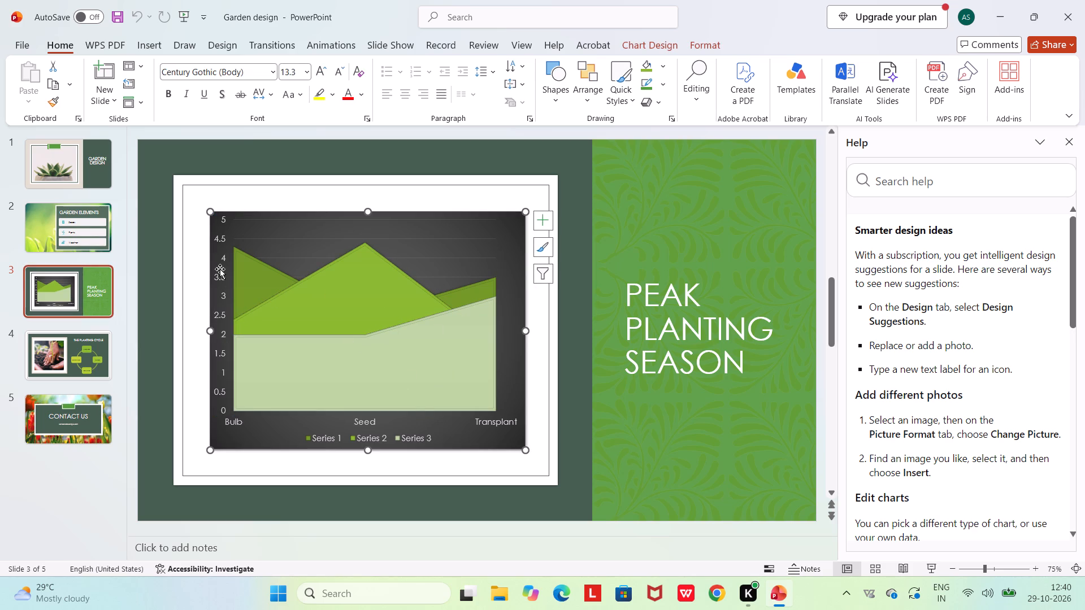
click(219, 267)
click(220, 234)
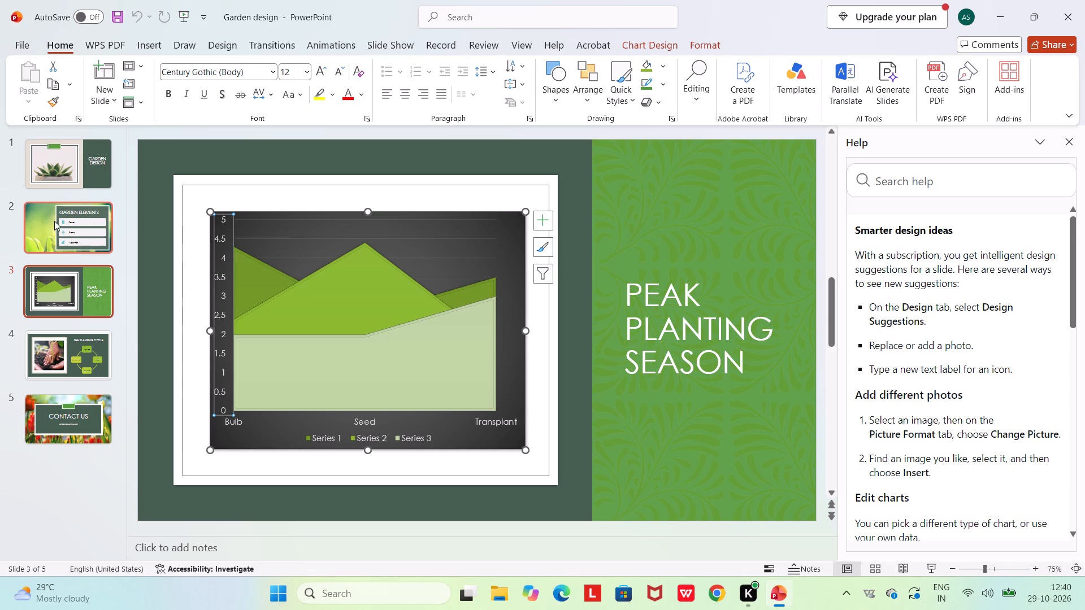
Inspect the Garden Elements slide, selecting its SmartArt list, the Seeds text and icon, and the background picture.
click(46, 219)
click(468, 330)
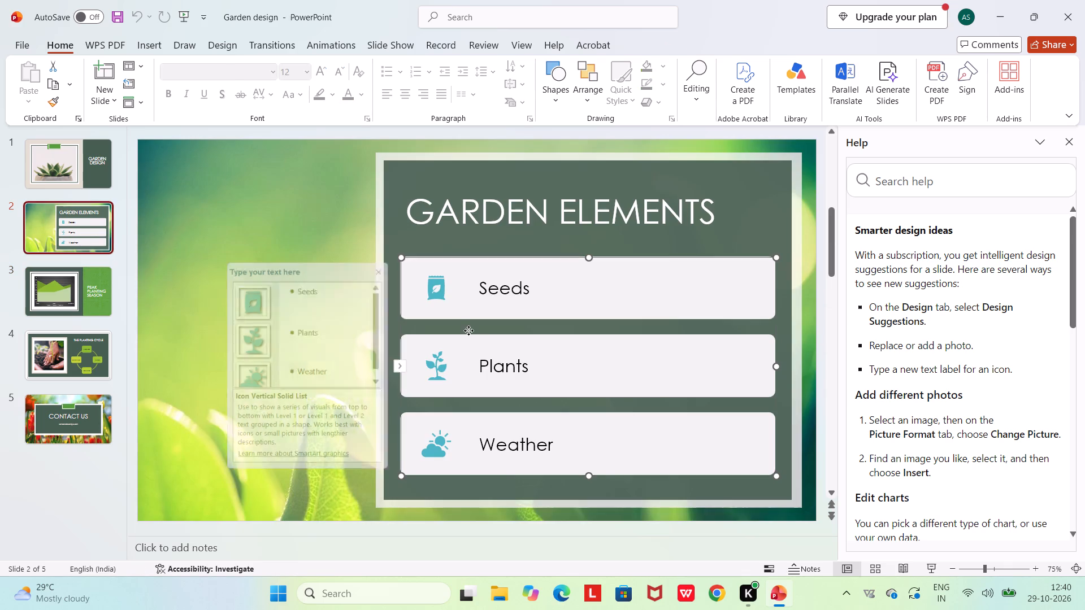
click(481, 281)
click(481, 281)
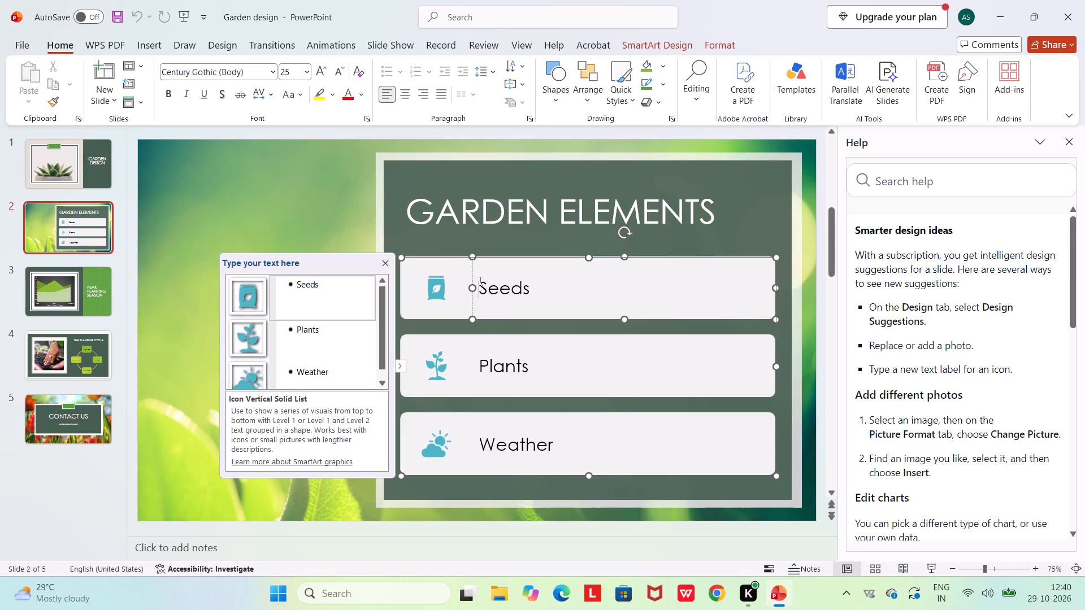
click(436, 282)
drag(436, 282, 511, 306)
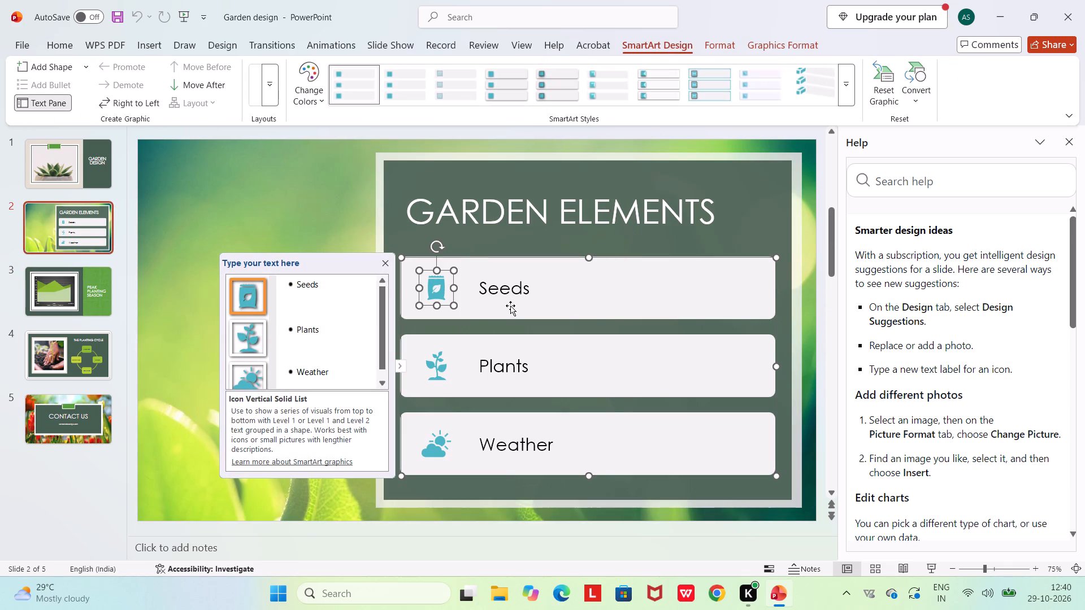
click(511, 306)
click(229, 198)
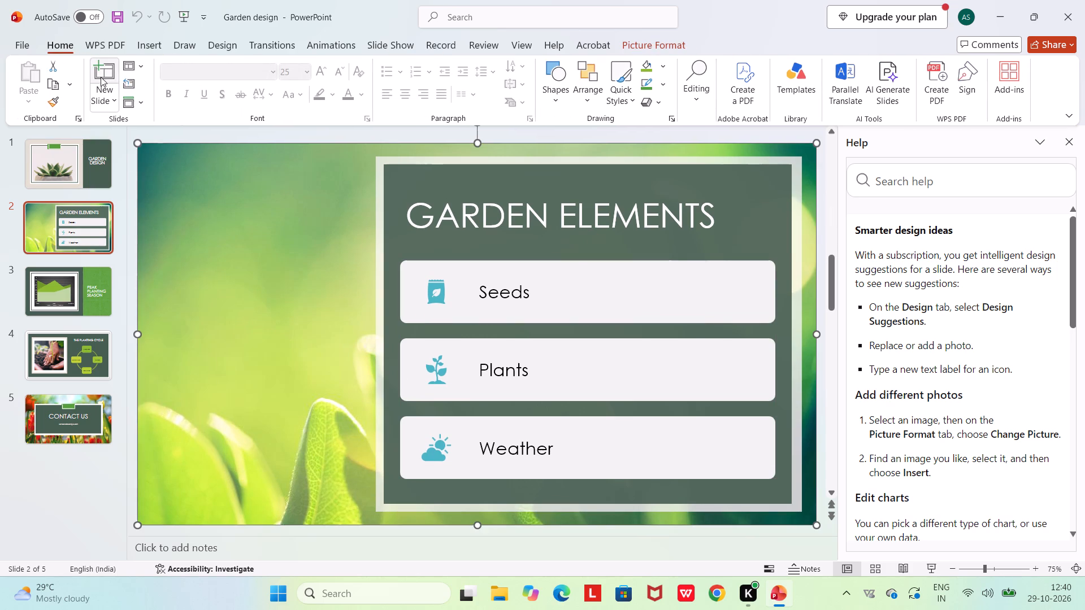
Preview the Garden design and Faded pastoral templates, closing each preview without creating a presentation.
click(24, 41)
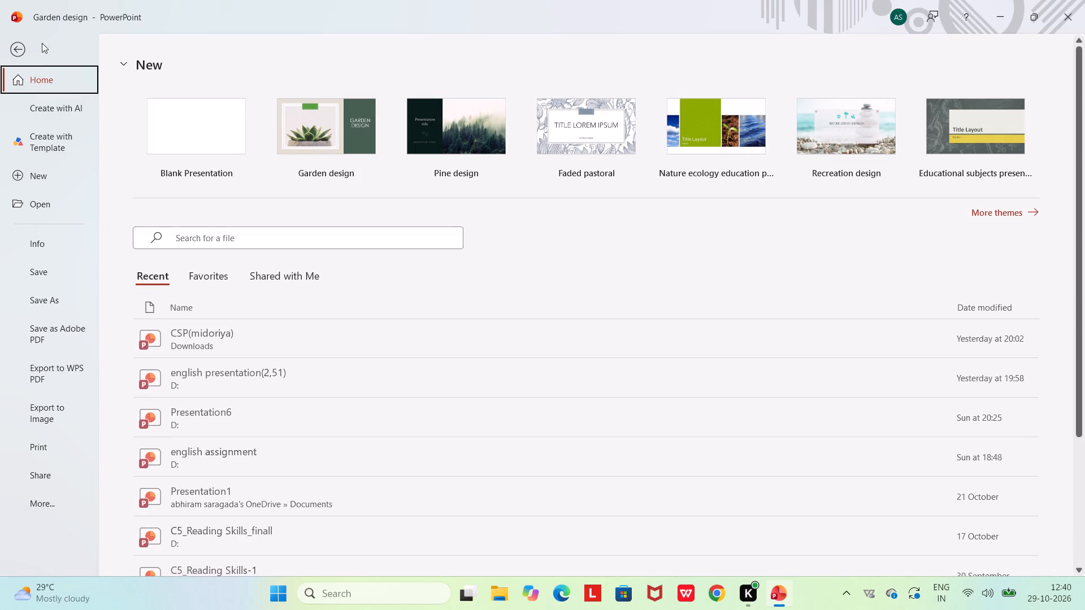
click(290, 134)
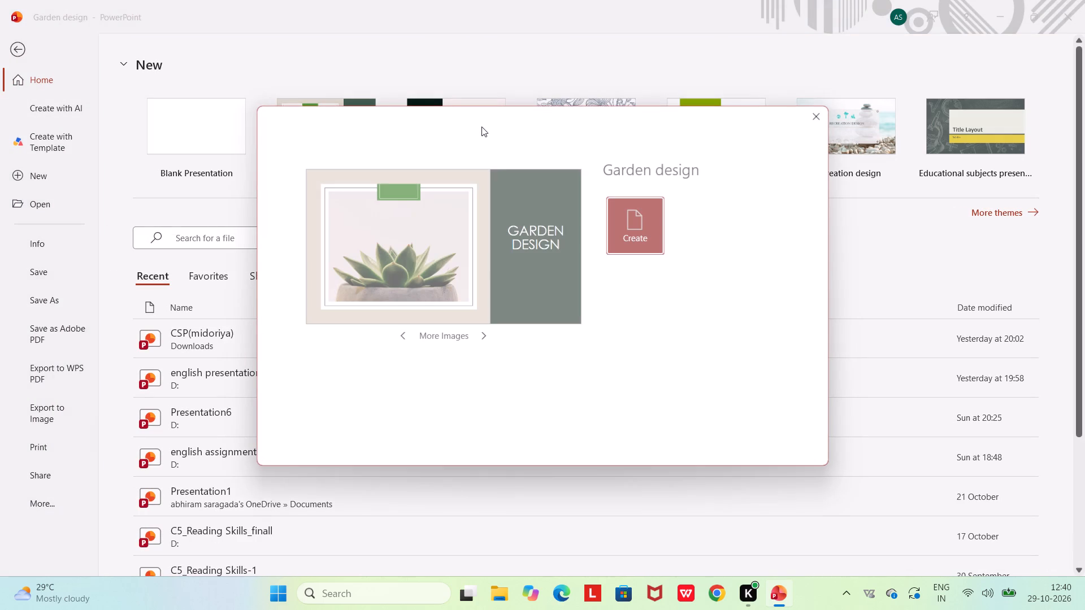
click(819, 113)
click(563, 118)
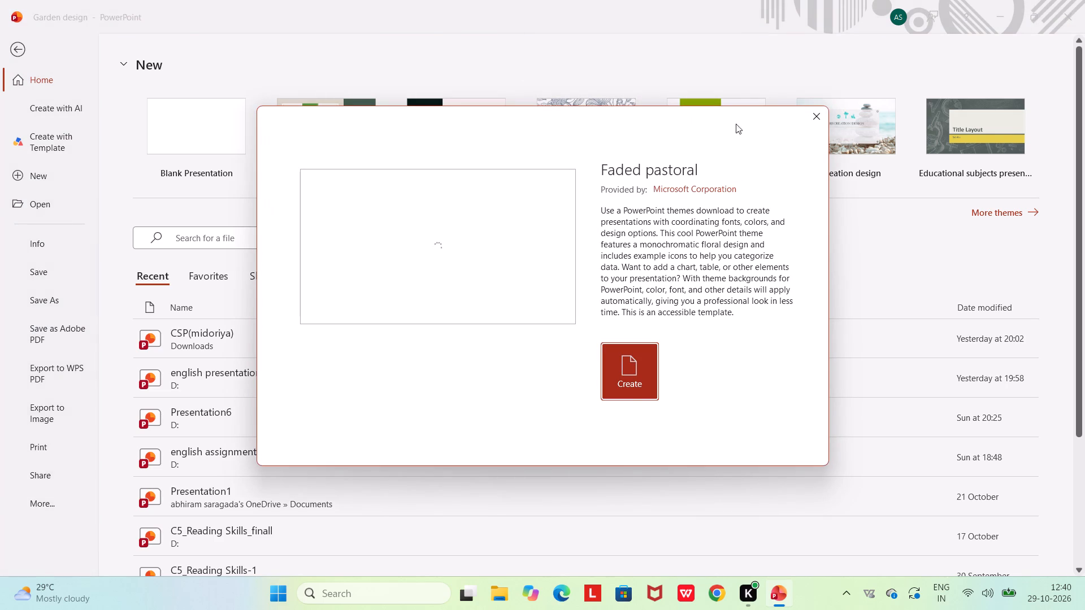
click(810, 116)
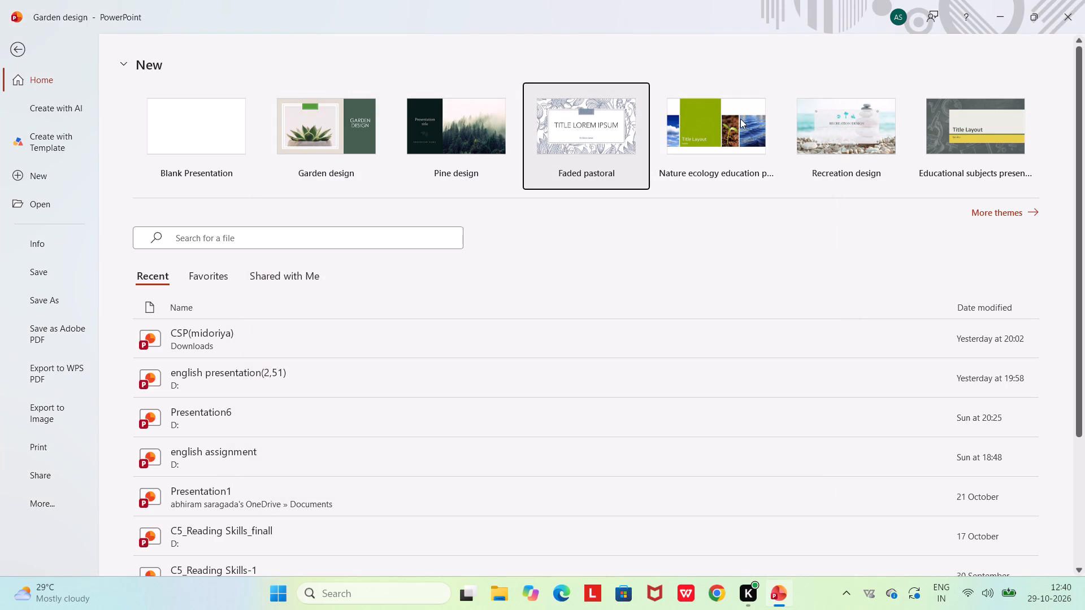
Create a new presentation from the Nature ecology education photo presentation template and stay in its window.
click(740, 119)
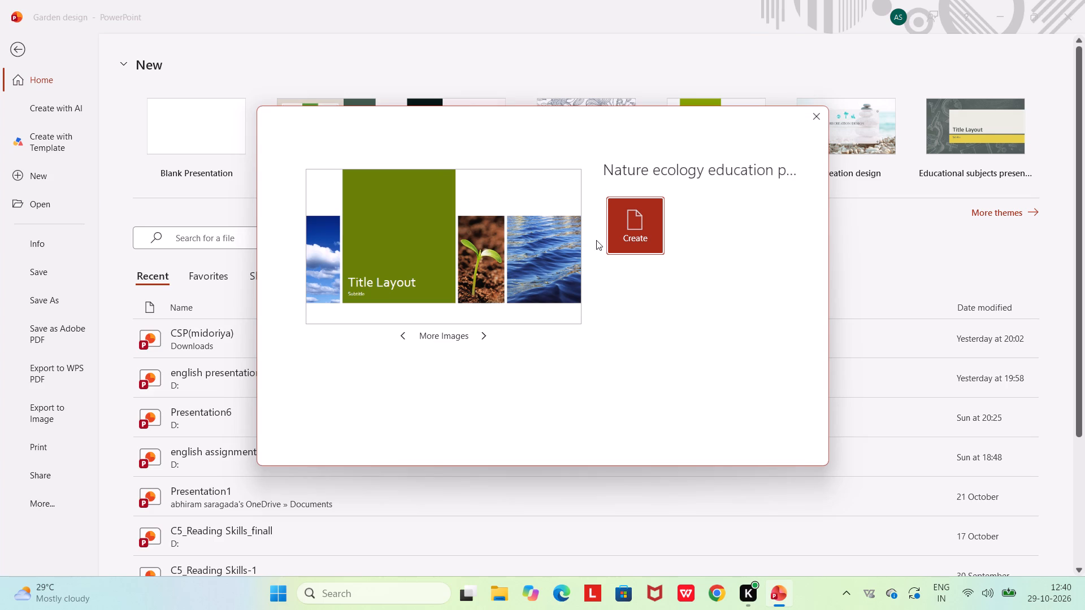
click(601, 251)
click(613, 246)
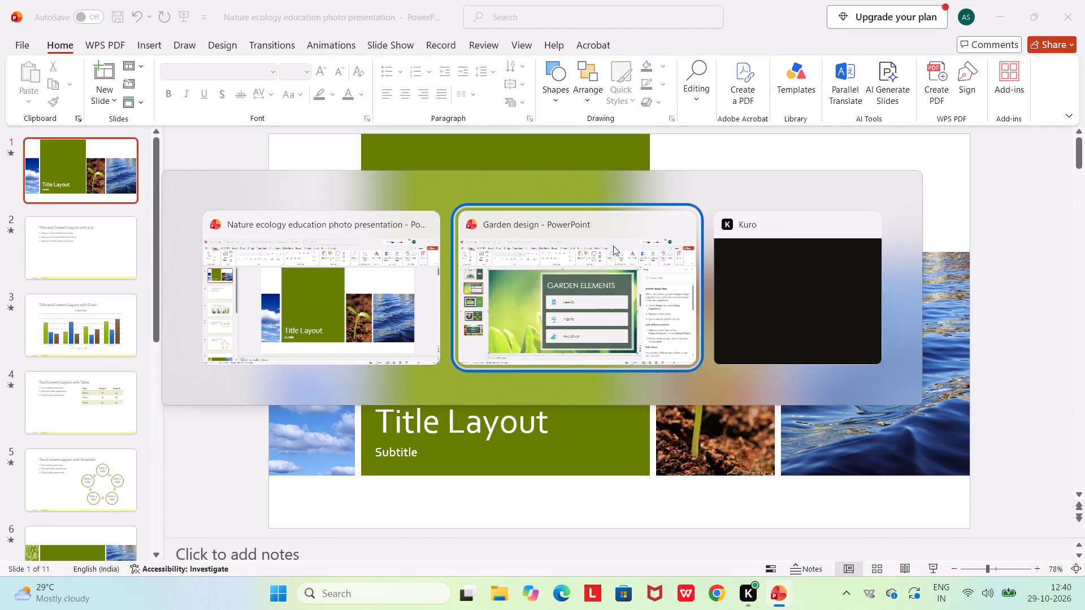
click(1084, 1)
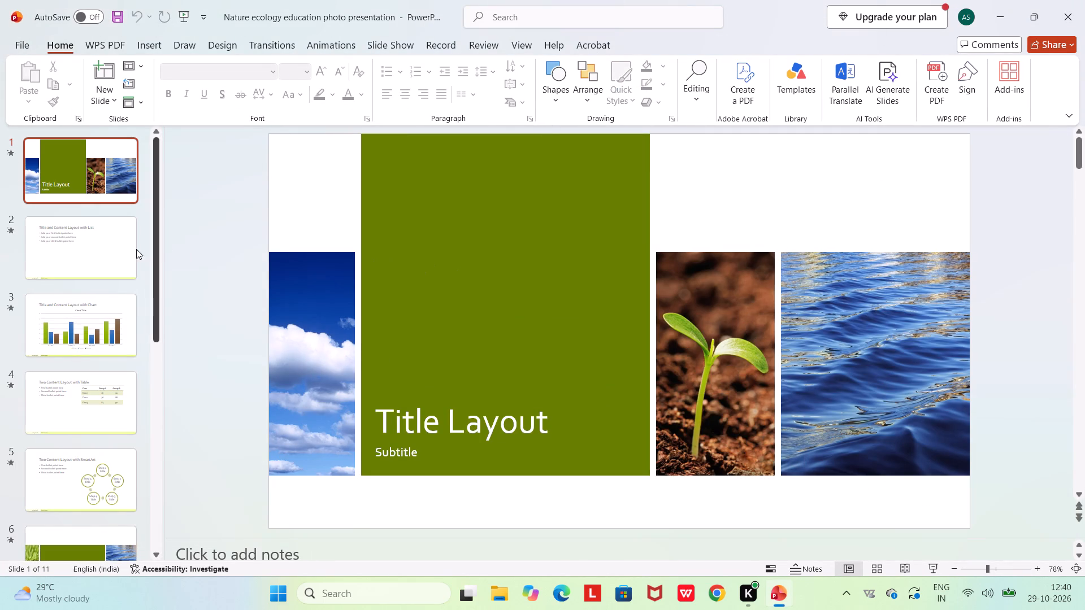
Examine the list slide and the column chart on slide 3, selecting the chart's Series 1, Series 2 and Series 3 columns.
click(82, 267)
click(68, 332)
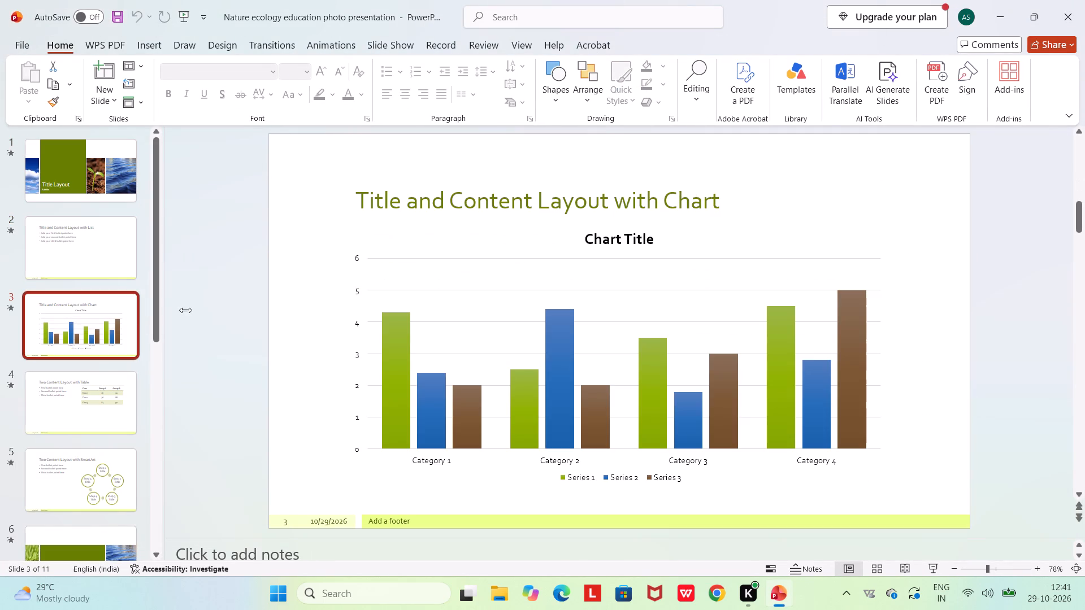
click(398, 395)
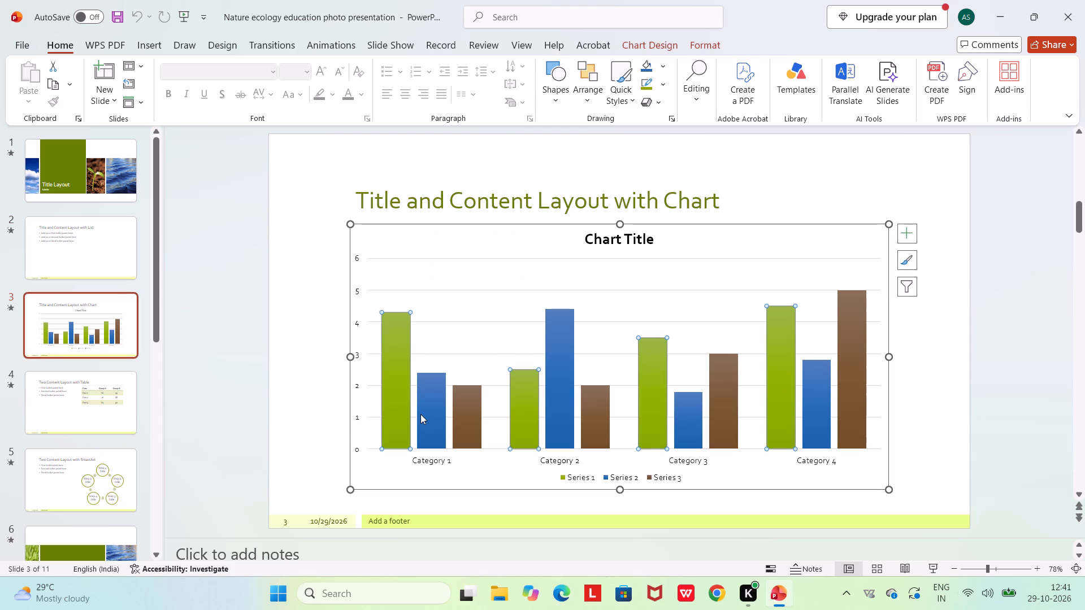
click(420, 414)
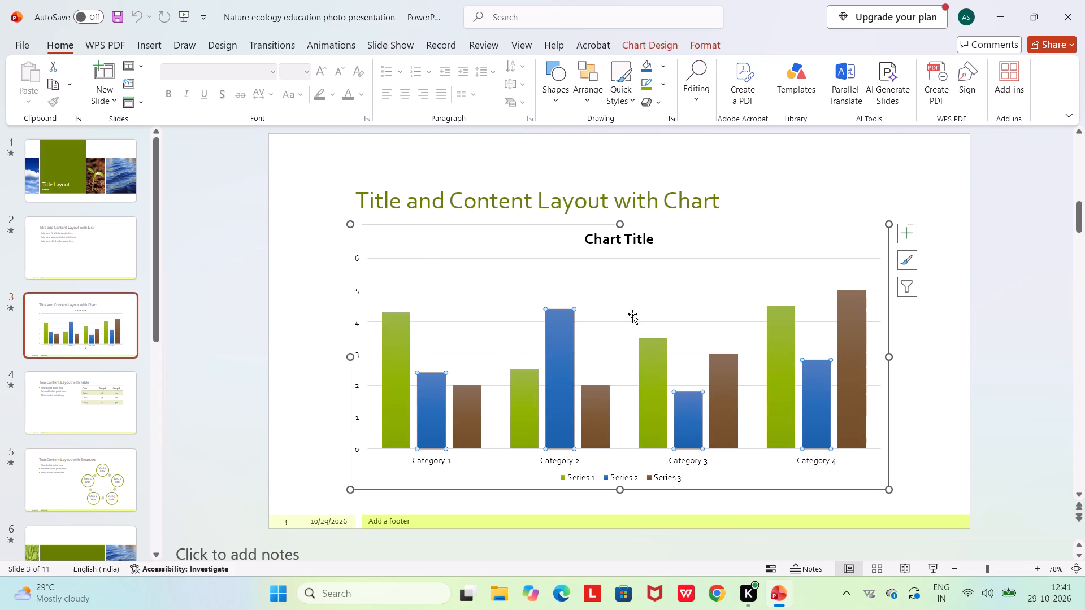
click(640, 310)
click(654, 385)
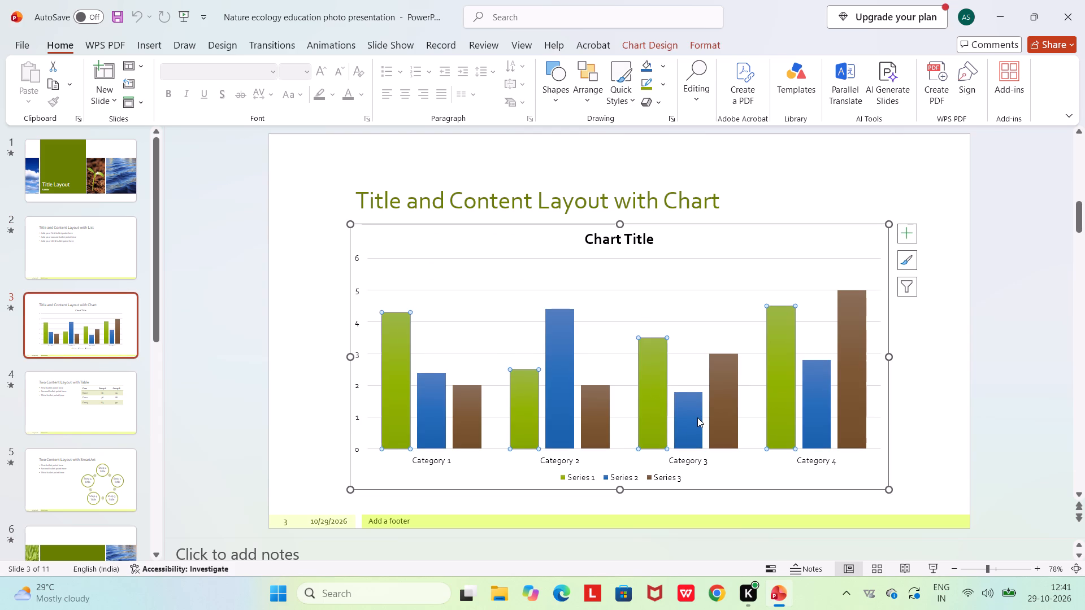
click(697, 417)
click(724, 403)
click(787, 356)
click(839, 311)
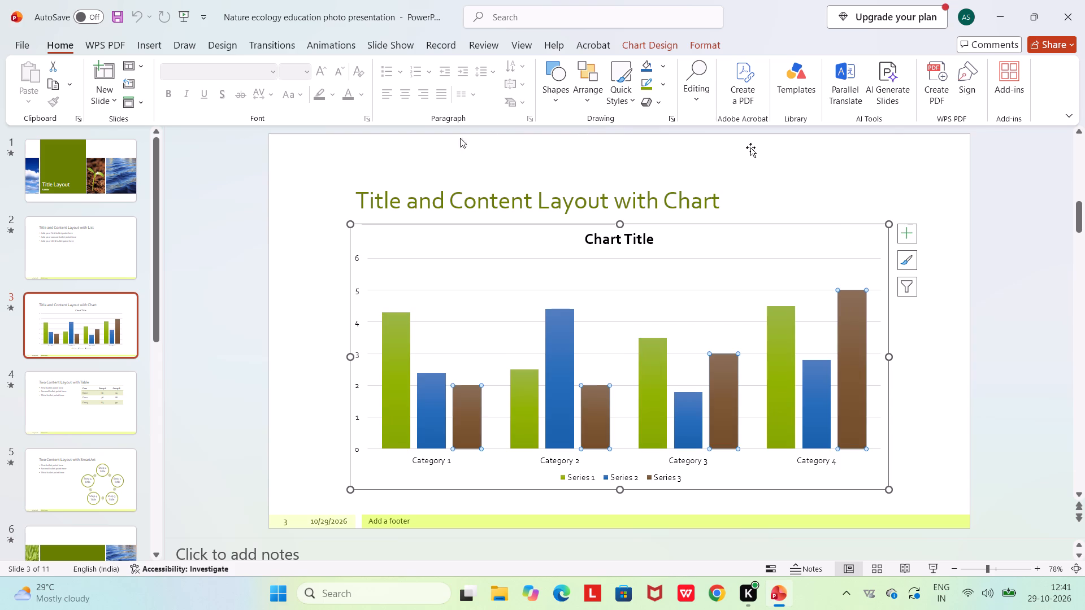
Move the title box on slide 3 toward the slide's left edge and back above the chart, slightly right of its original place.
drag(461, 218, 394, 216)
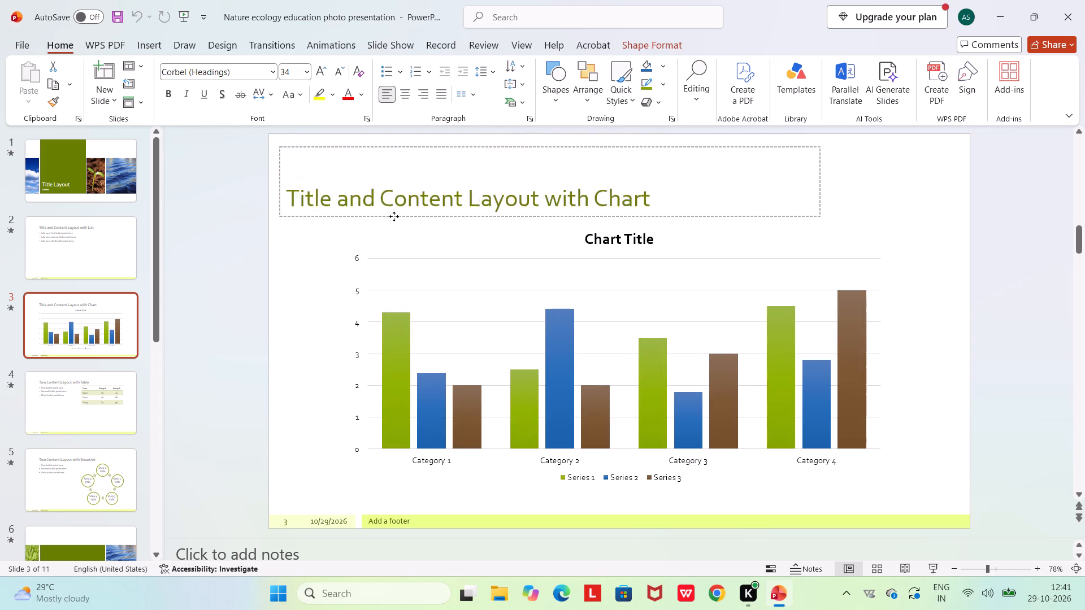
drag(394, 216, 468, 216)
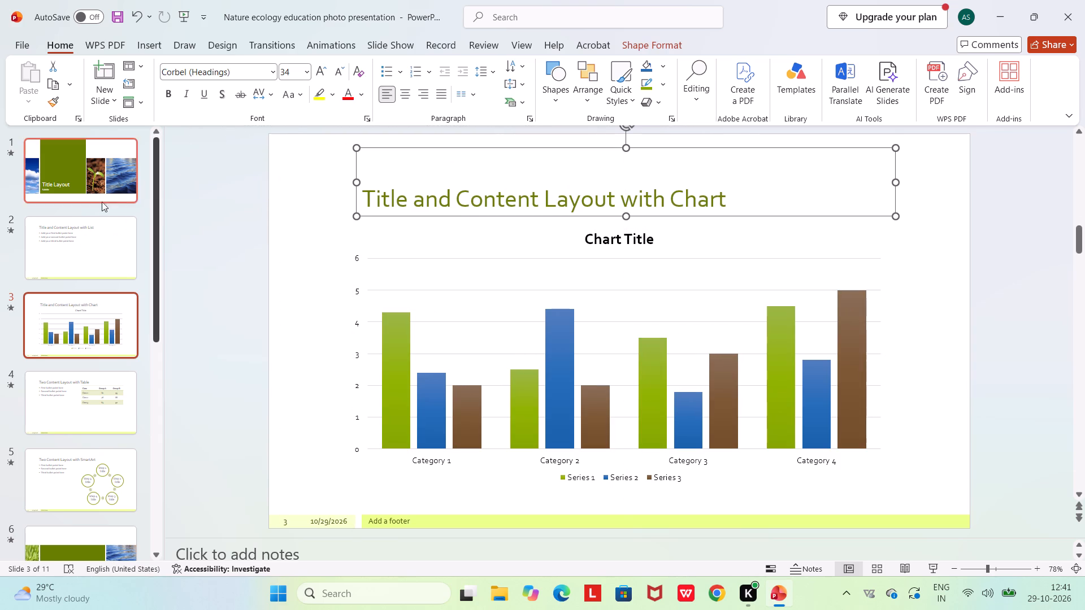
Look at slide 2, Title and Content Layout with List, and the thumbnails of the remaining slides.
click(85, 232)
scroll(85, 232, down, 5)
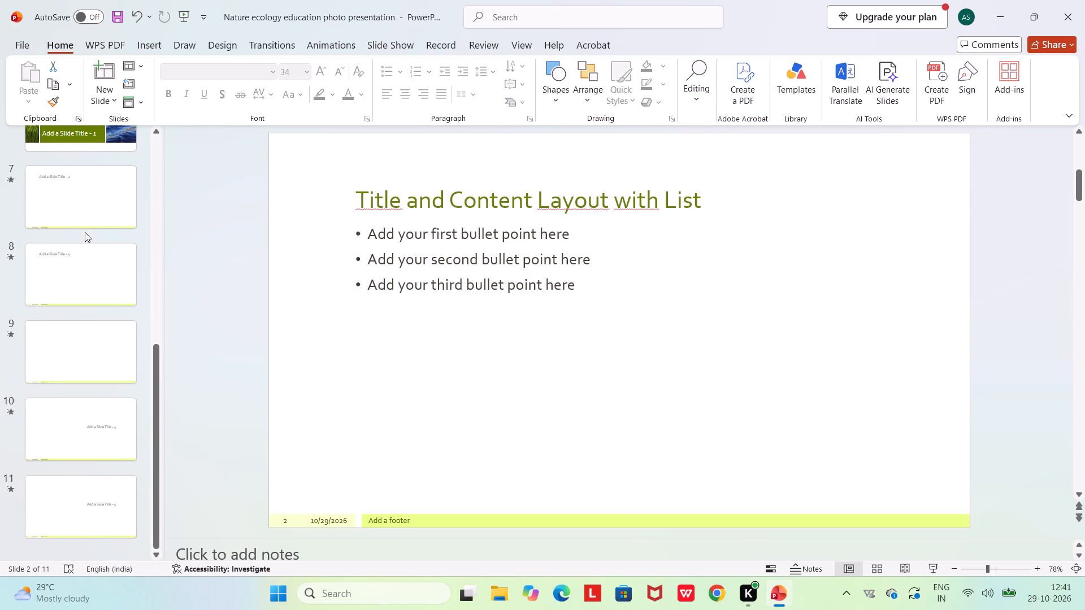
scroll(85, 232, up, 6)
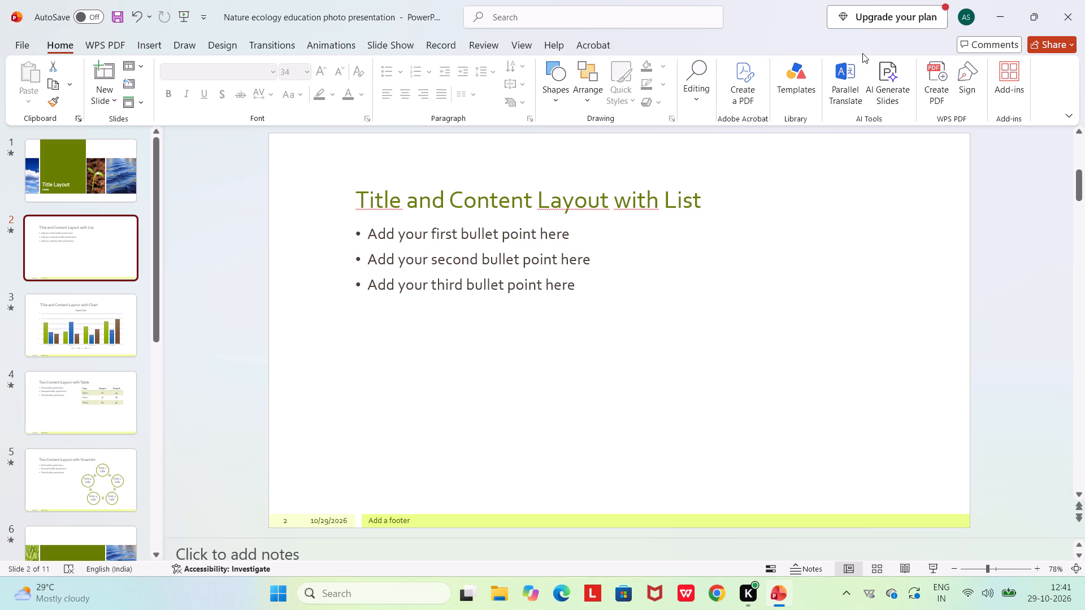
Open the recent file english presentation(2,51) and look at its title slide and the Introduction slide.
click(24, 43)
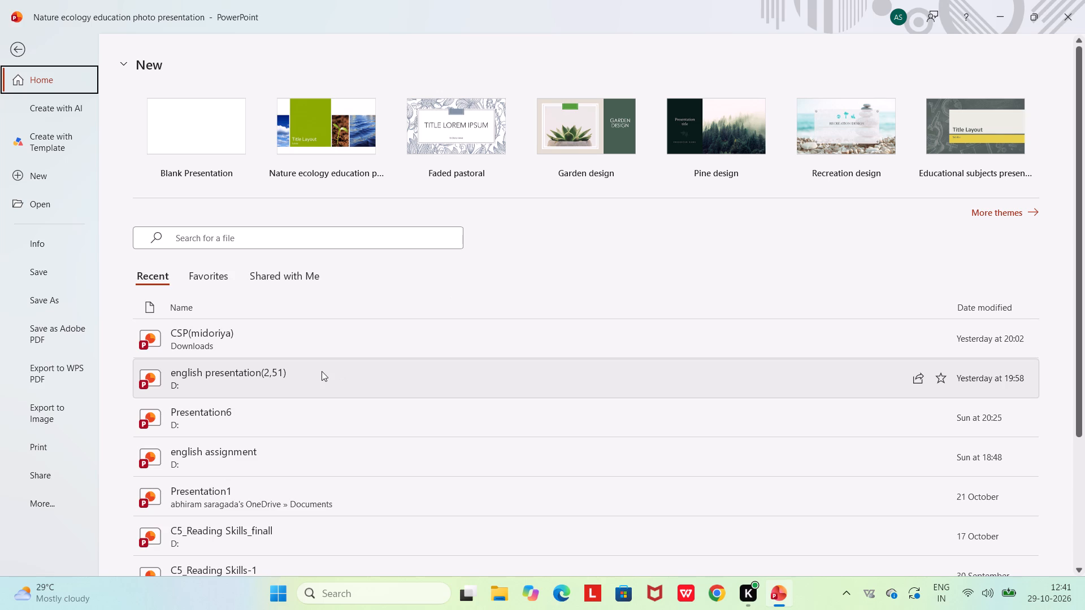
click(322, 371)
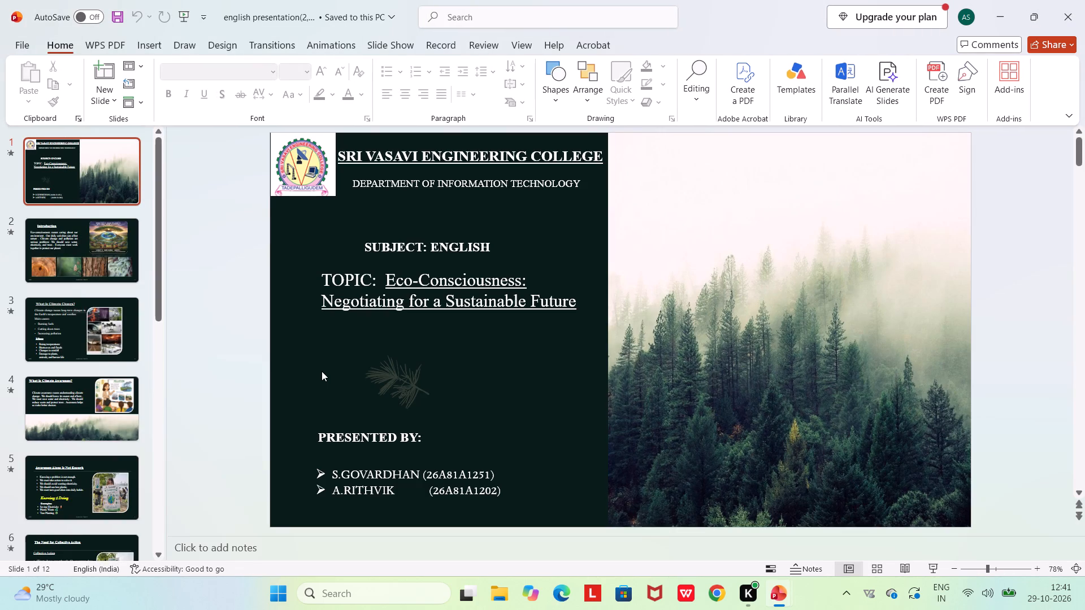
click(92, 234)
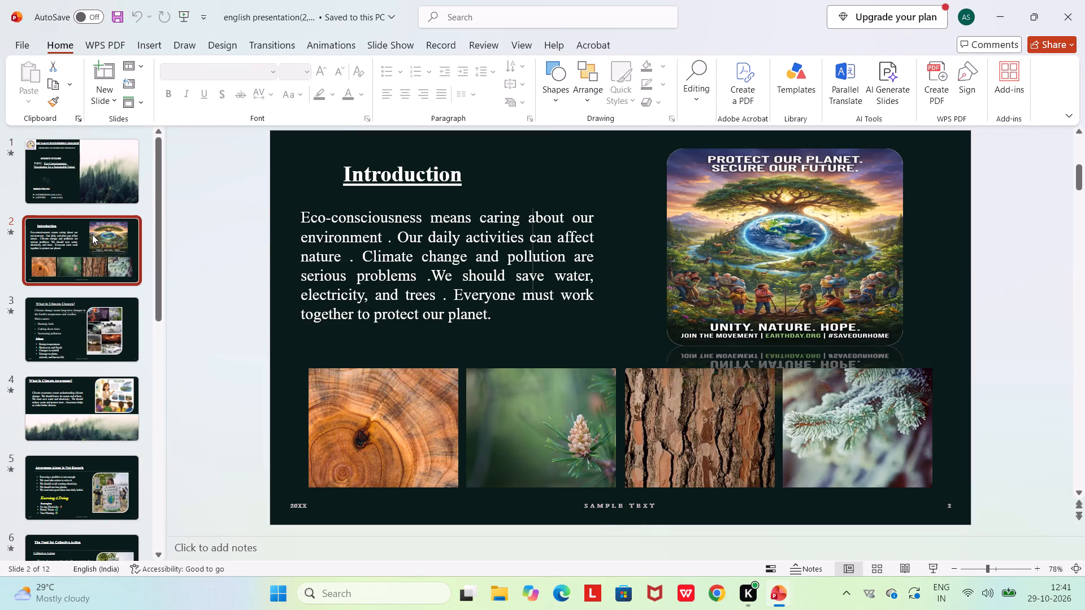
Open the recent file CSP(midoriya) and look over its Reading Skills title slide, selecting the college logo.
click(21, 48)
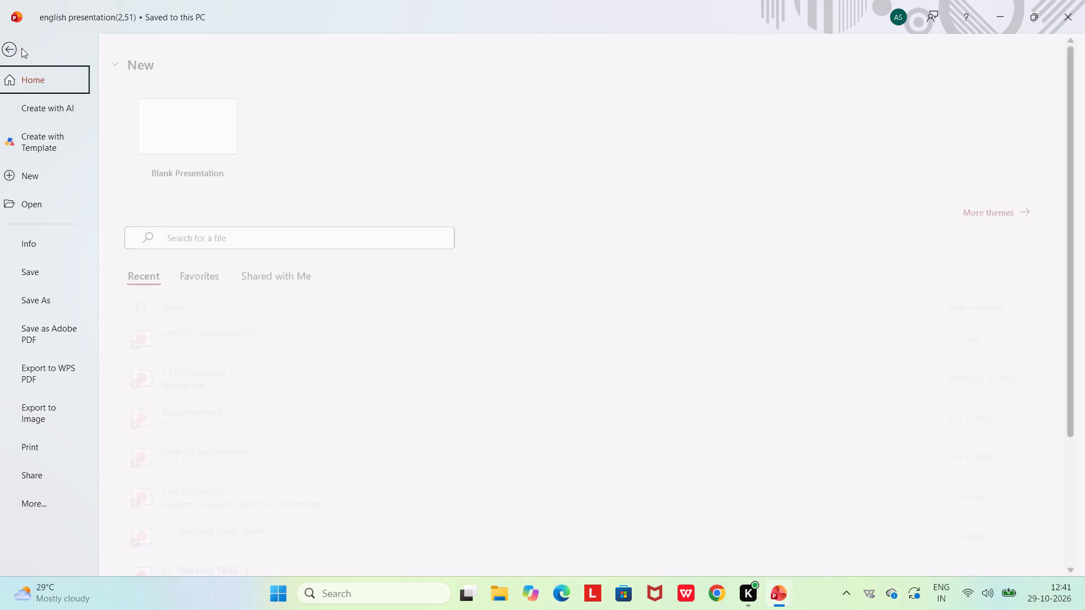
click(204, 369)
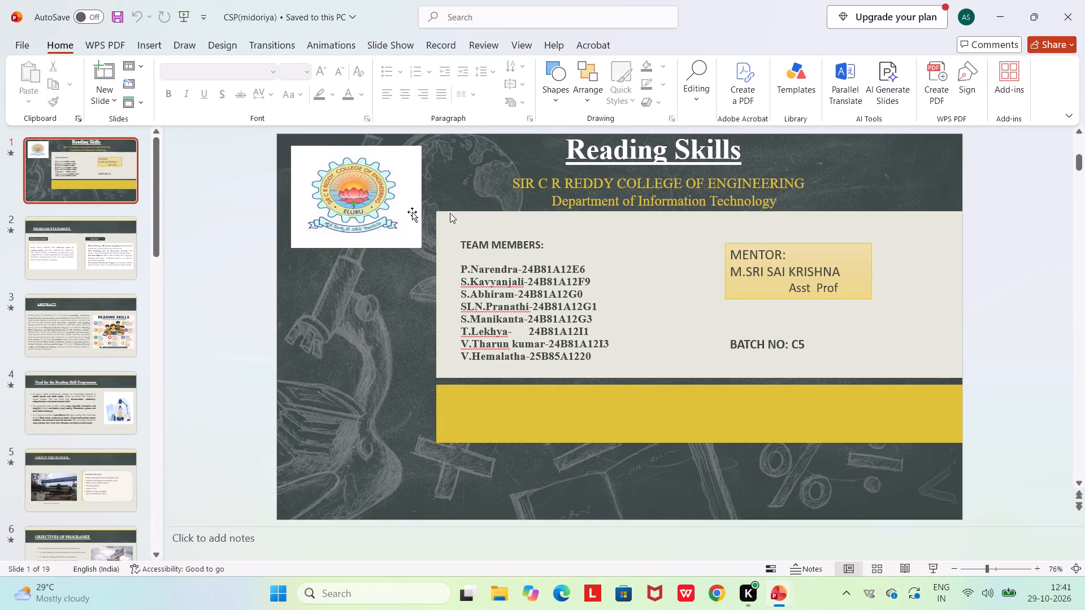
click(466, 213)
click(335, 230)
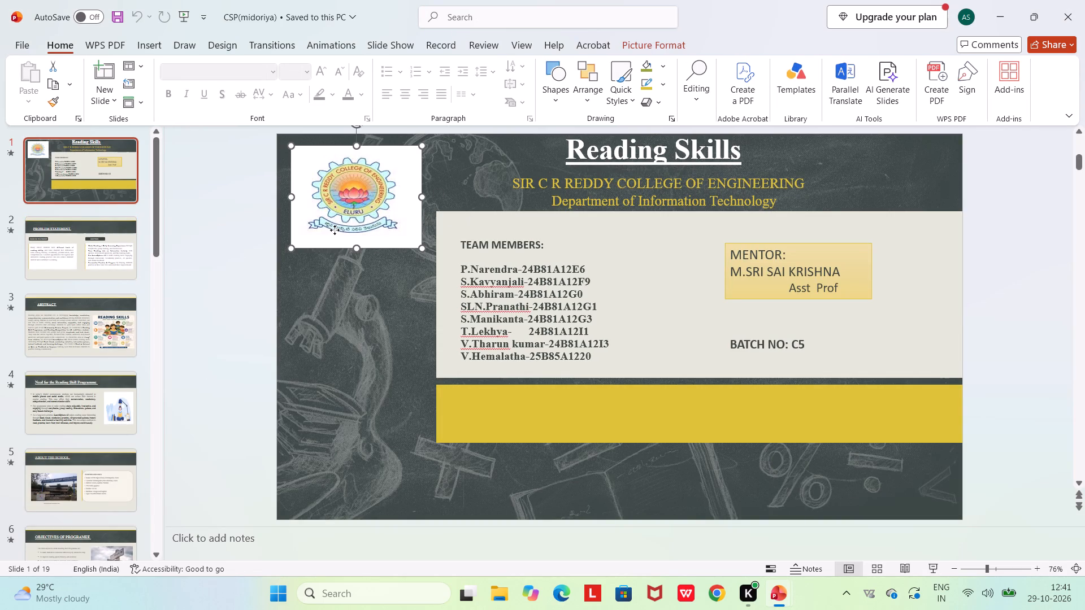
click(349, 294)
click(112, 234)
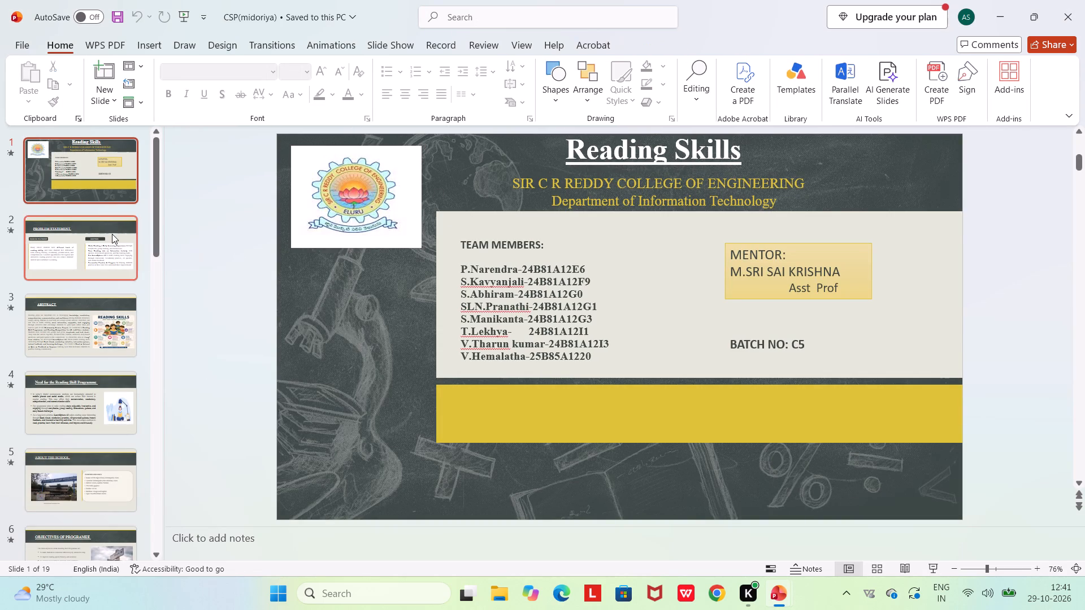
Open the recent file C5_Reading Skills_finall from drive D: at its first slide.
click(18, 41)
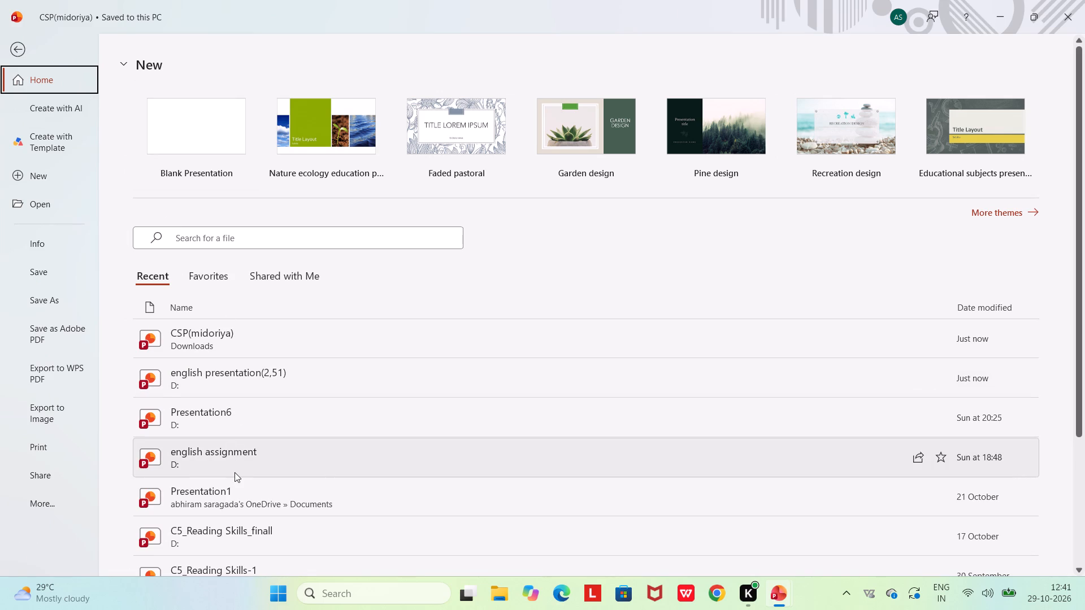
scroll(235, 473, down, 1)
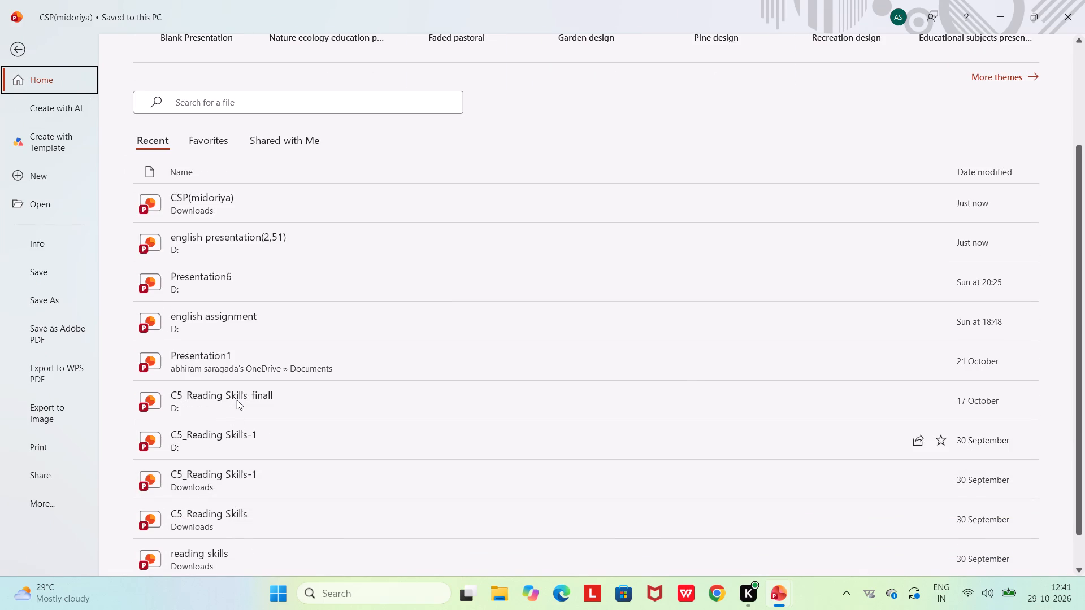
click(237, 400)
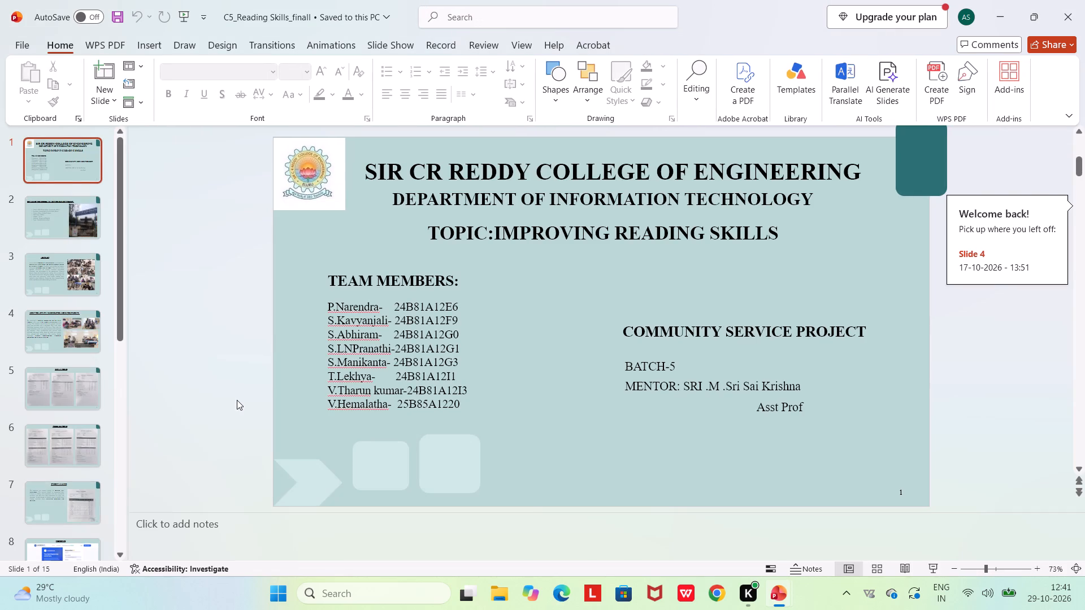
click(62, 176)
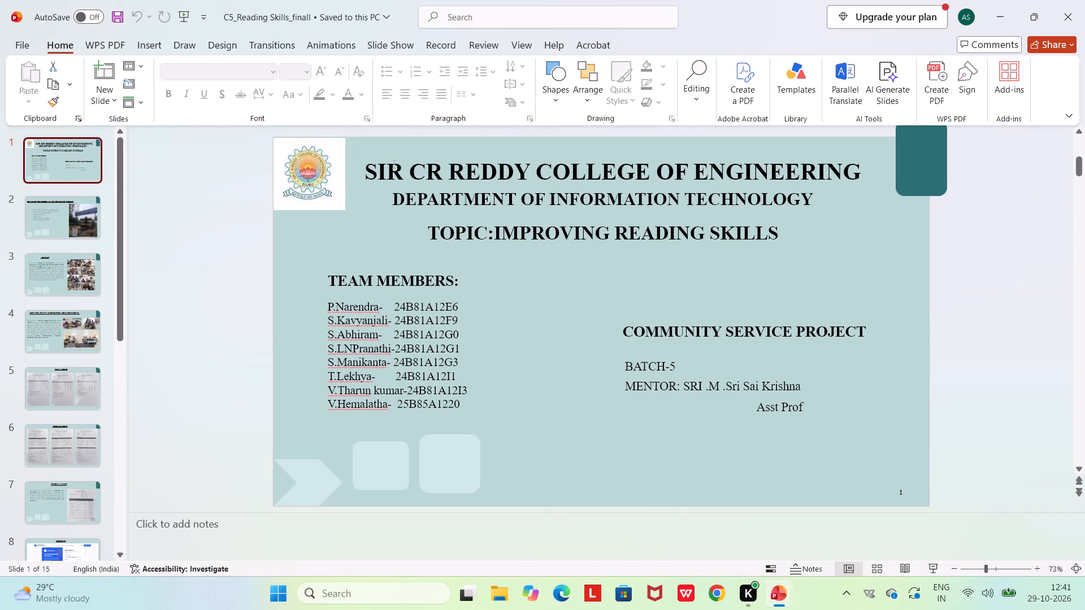
Apply the Spin emphasis animation to all the text boxes and the decorative shapes on slide 1 together.
drag(226, 143, 1008, 413)
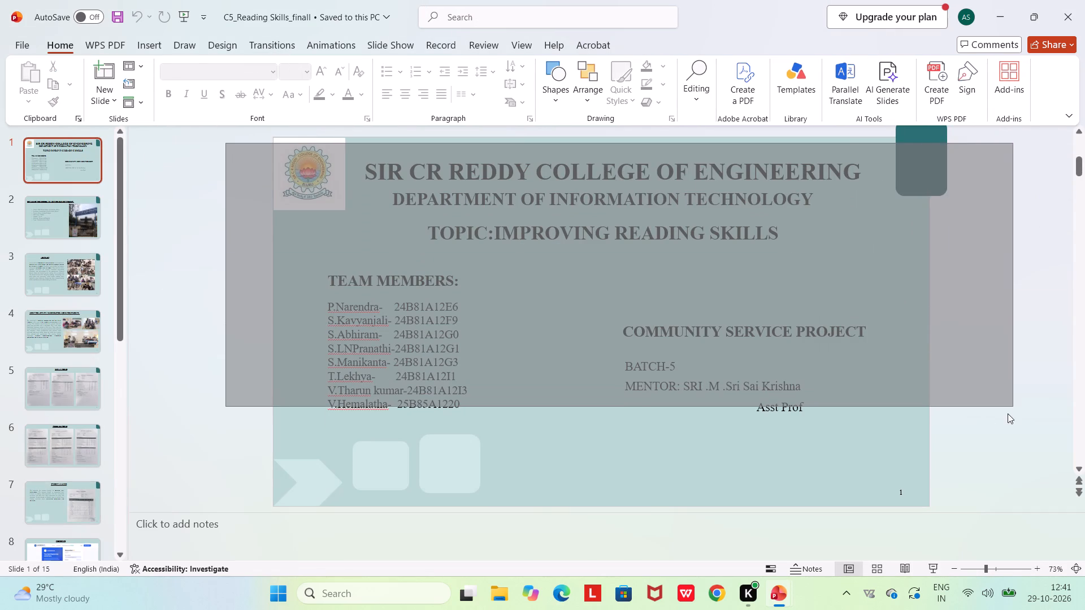
drag(1008, 413, 920, 524)
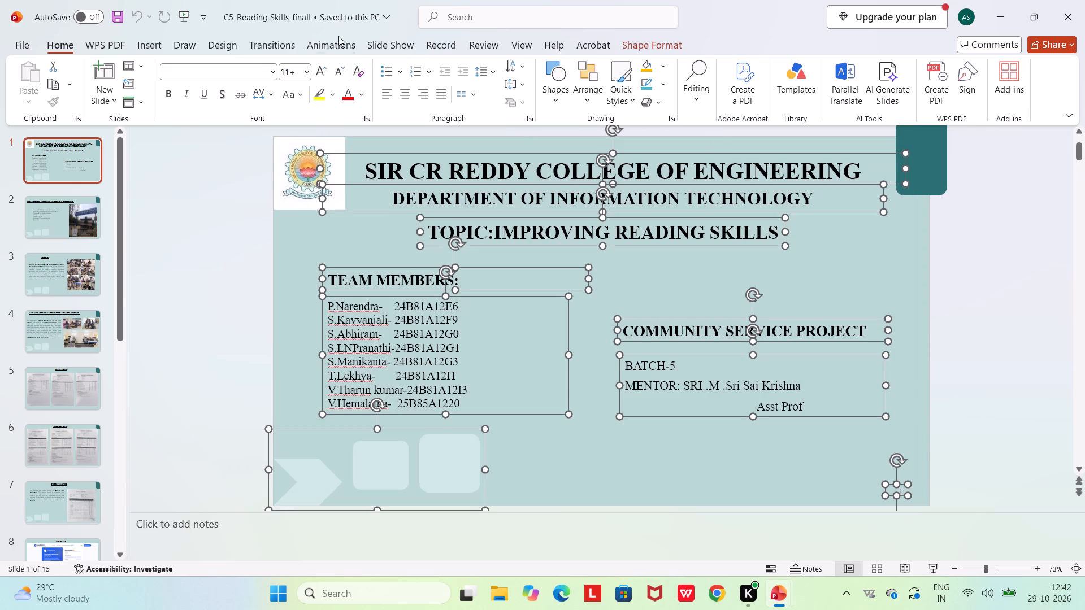
click(323, 45)
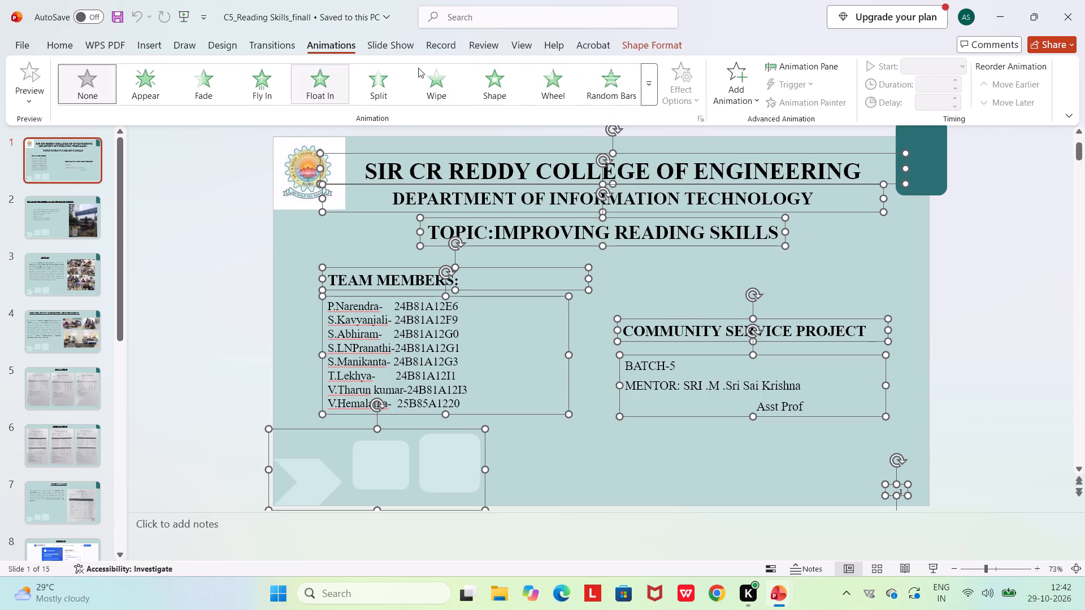
click(642, 94)
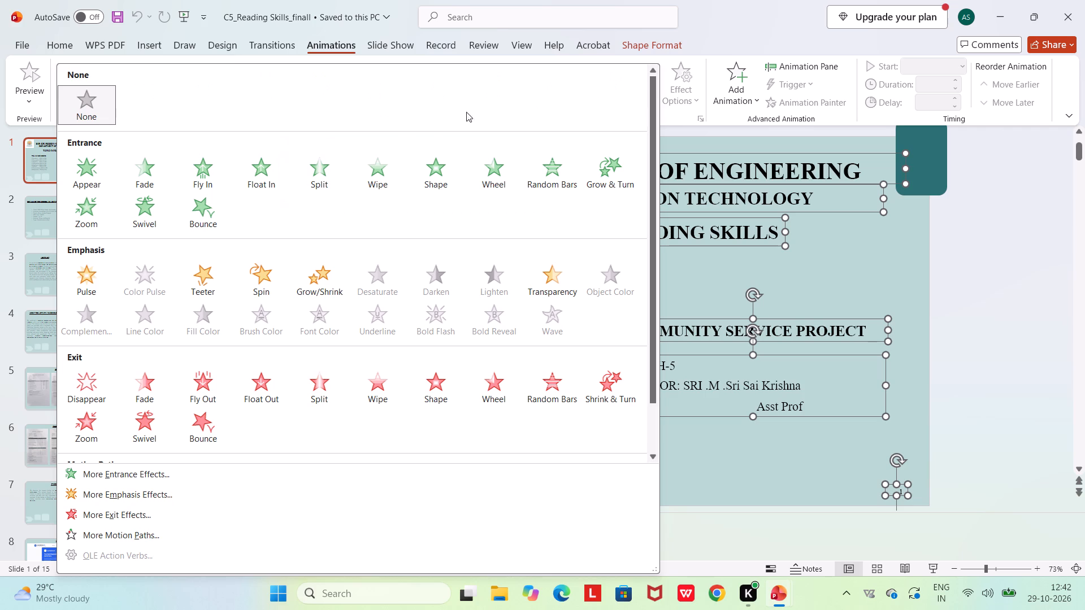
click(252, 277)
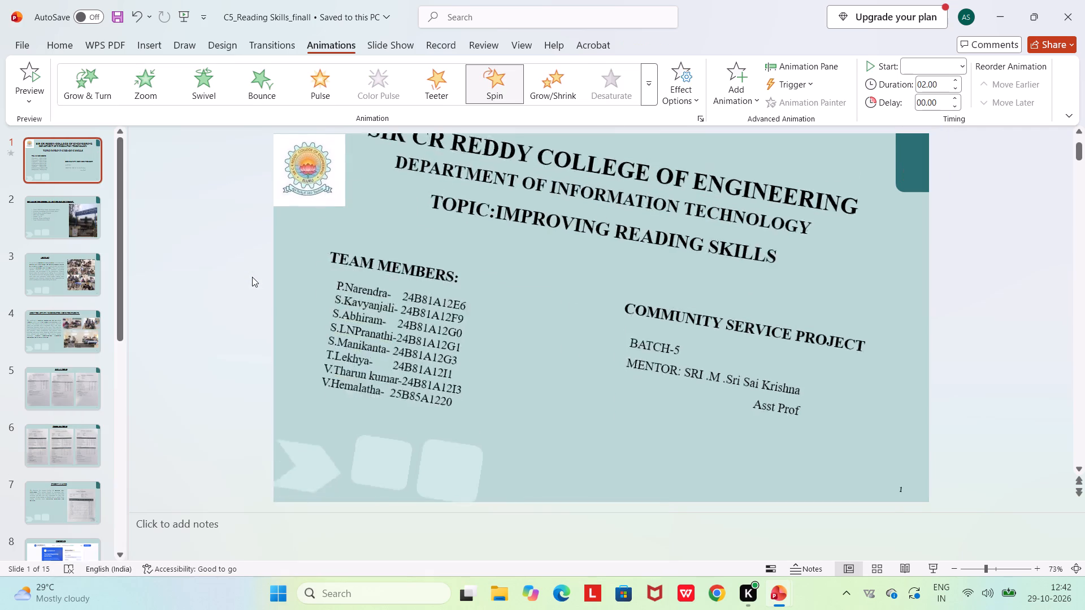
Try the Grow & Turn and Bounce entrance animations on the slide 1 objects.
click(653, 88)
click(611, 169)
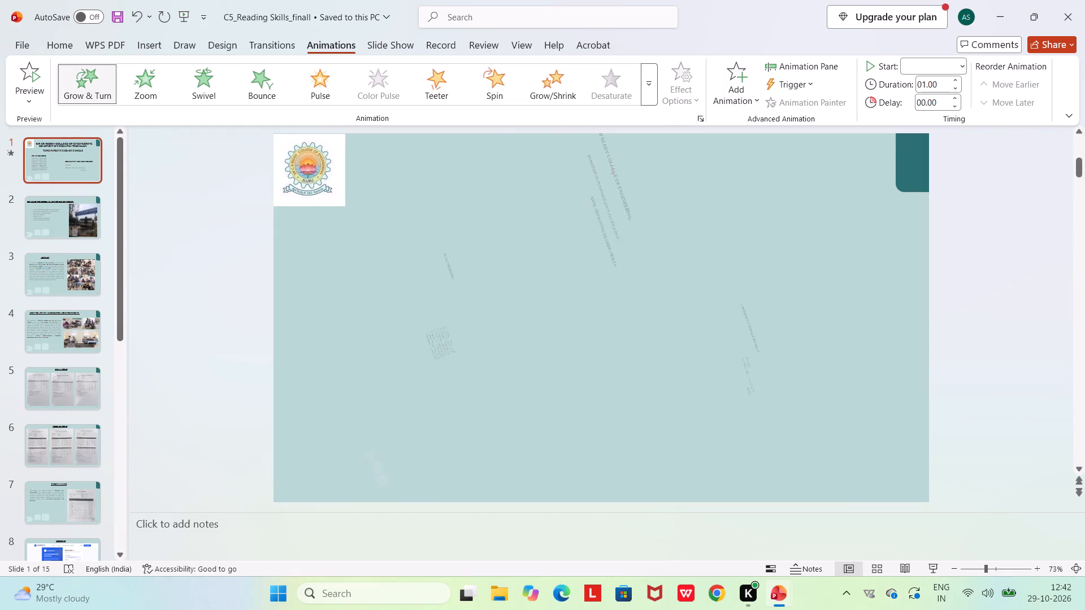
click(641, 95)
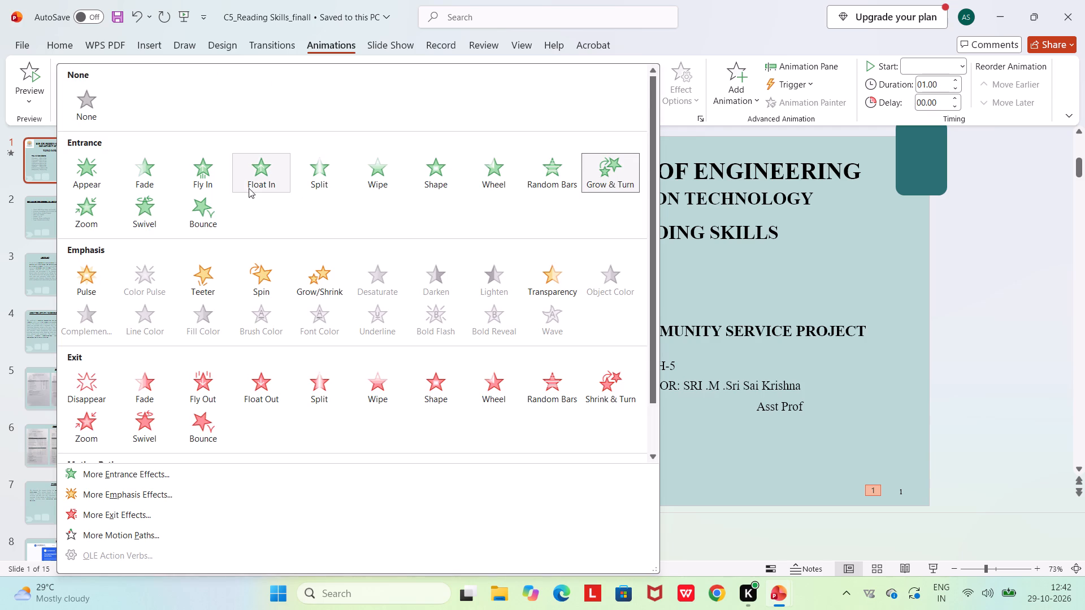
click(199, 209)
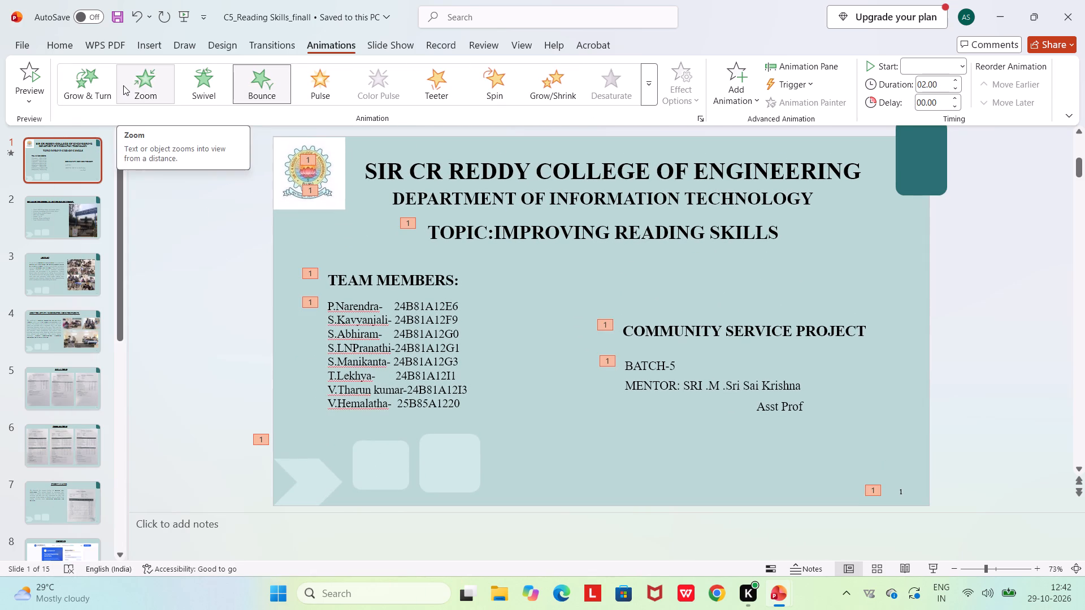
Change the animation of the slide 1 objects to the Zoom entrance effect.
click(158, 72)
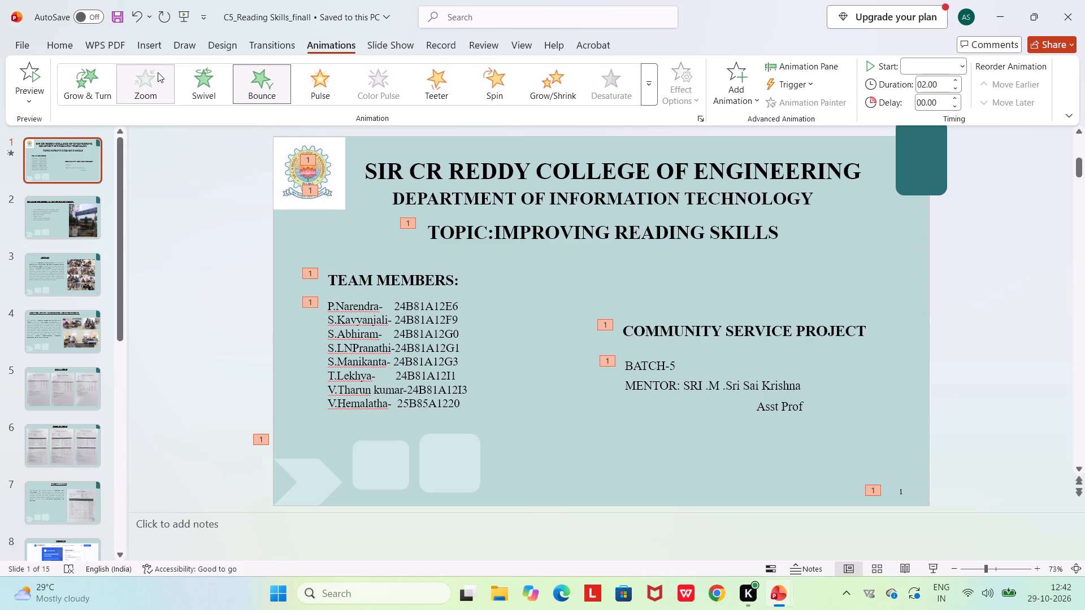
click(158, 72)
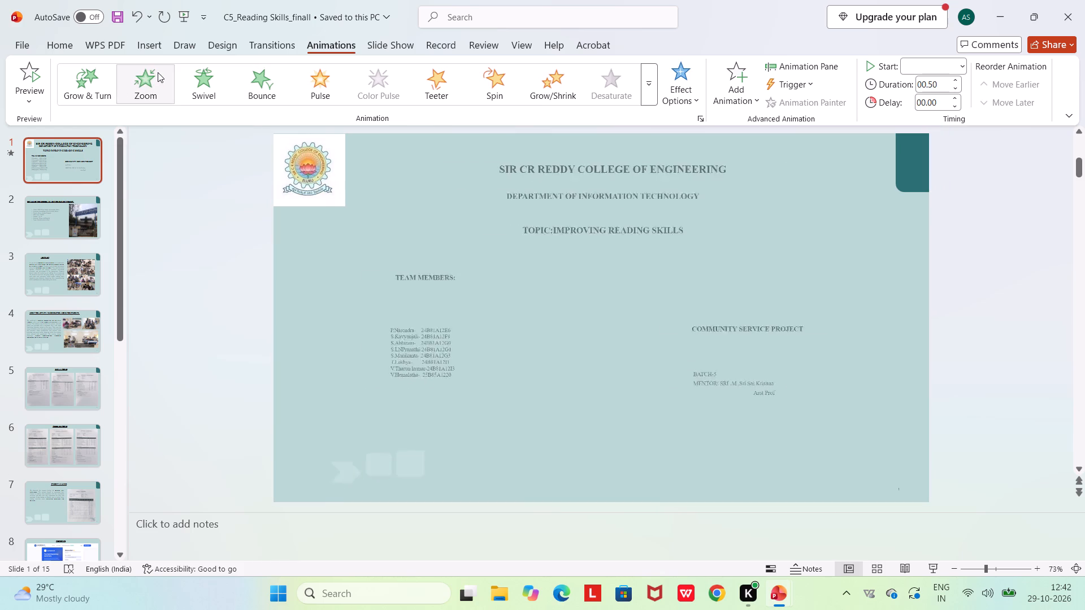
Apply the Float In entrance animation to the title, school details list, photo and slide number on slide 2 together.
click(79, 214)
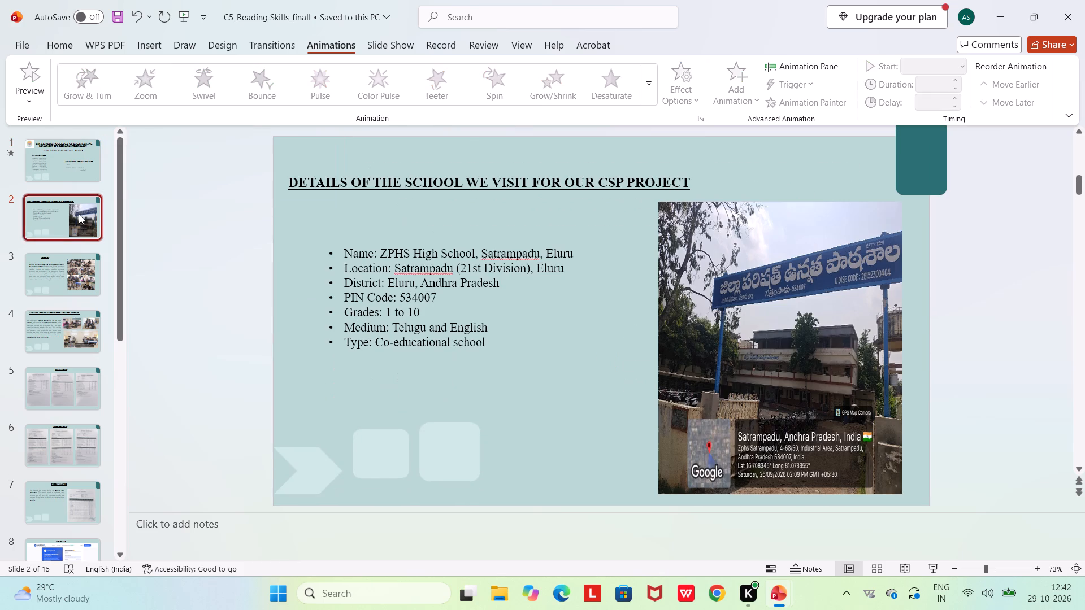
click(246, 165)
drag(246, 165, 293, 175)
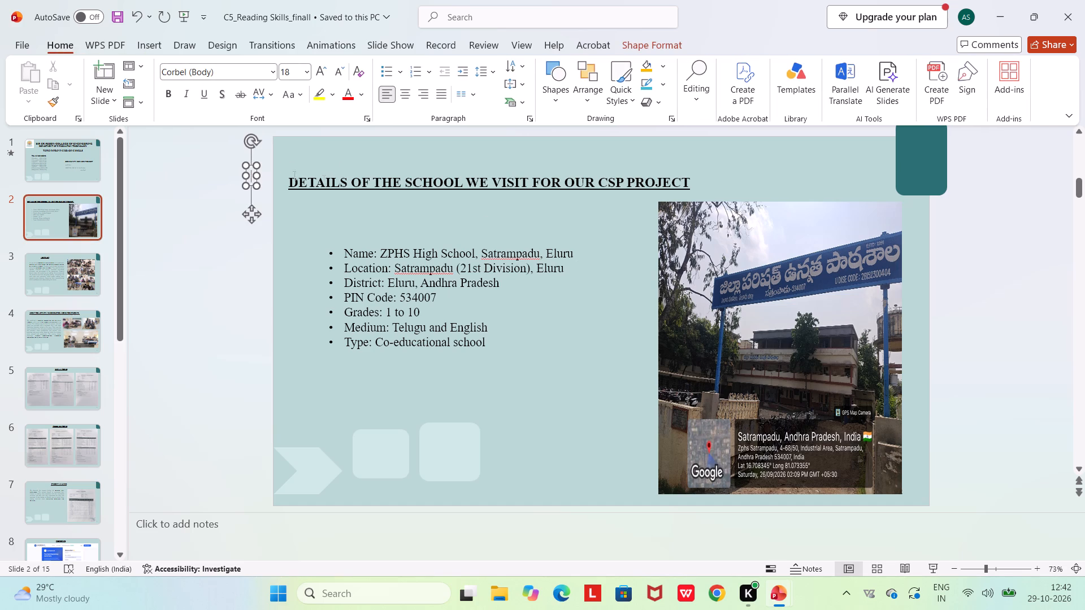
drag(293, 175, 285, 160)
drag(285, 160, 303, 169)
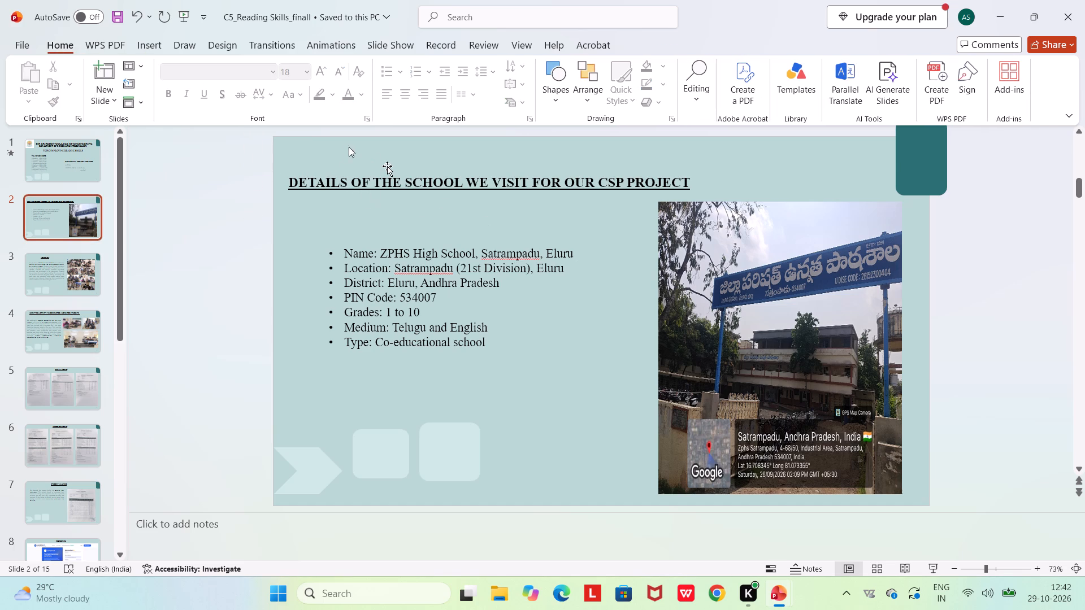
drag(280, 152, 639, 398)
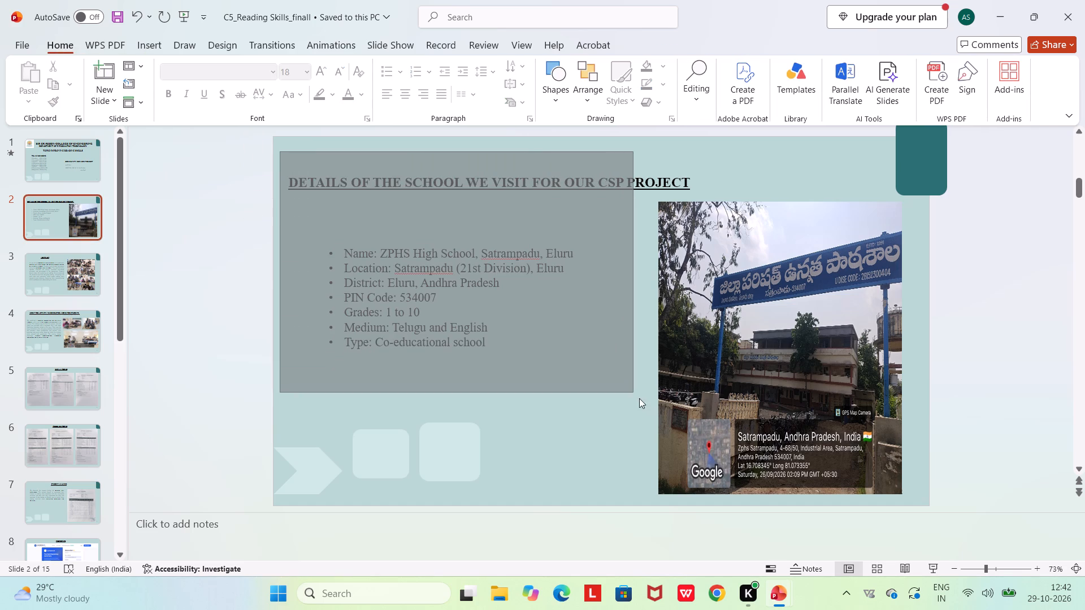
drag(639, 398, 718, 461)
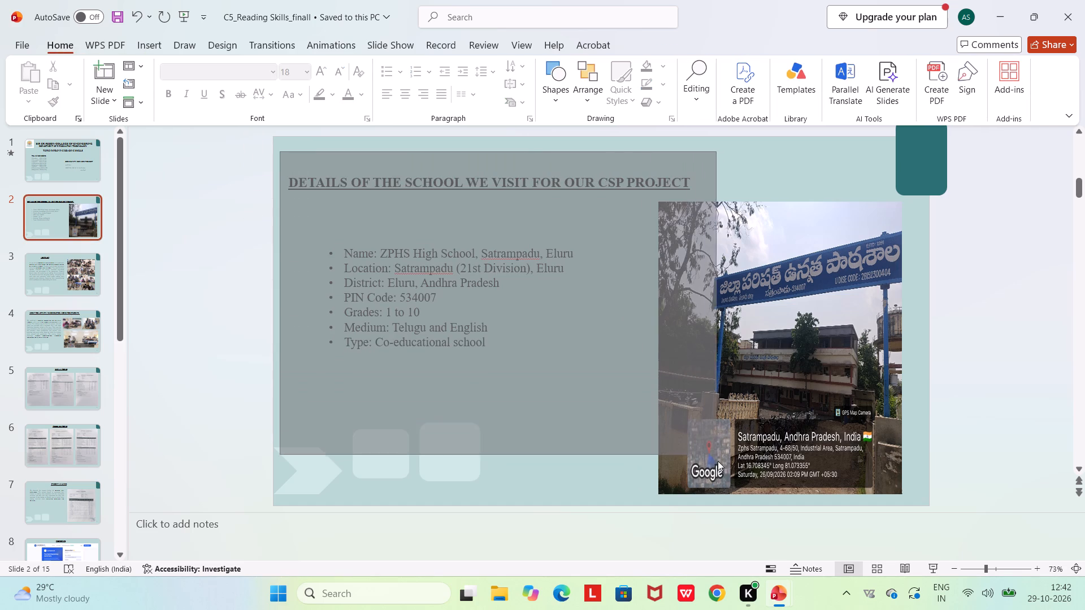
drag(718, 461, 884, 500)
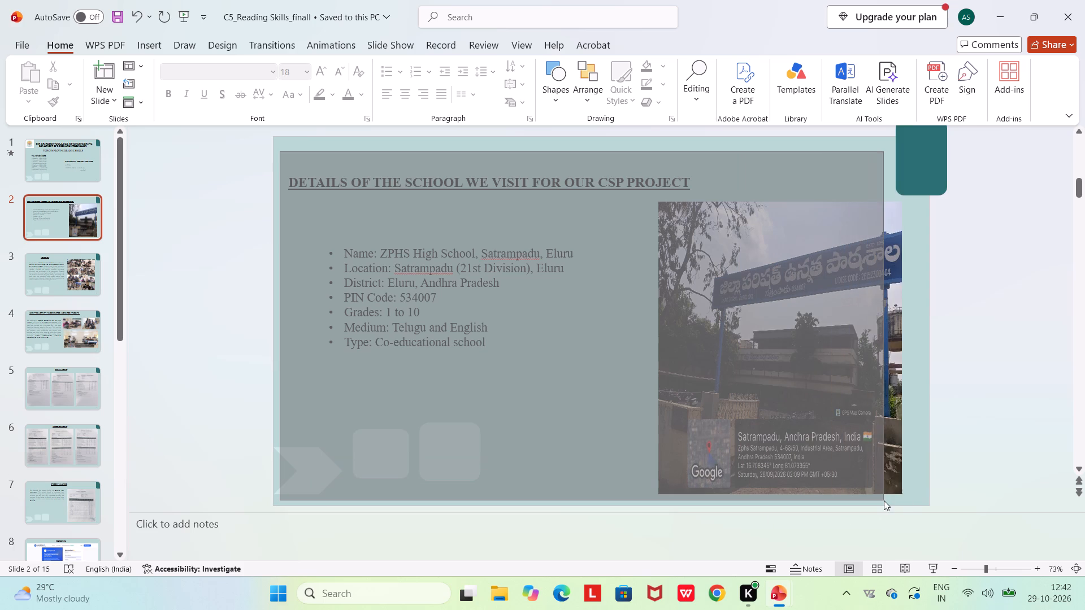
drag(884, 500, 978, 516)
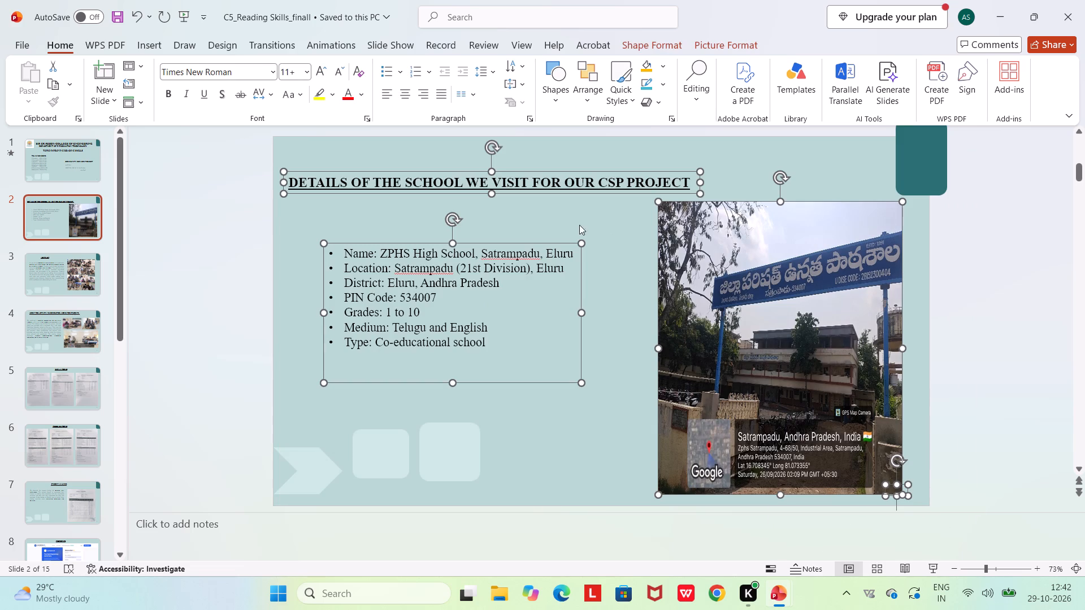
click(311, 42)
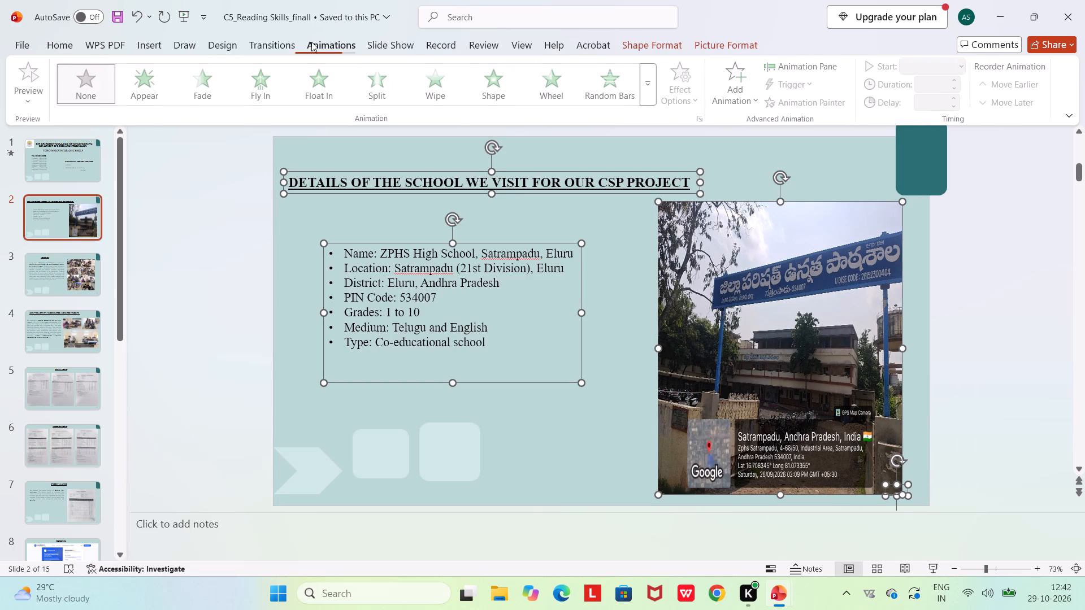
click(319, 88)
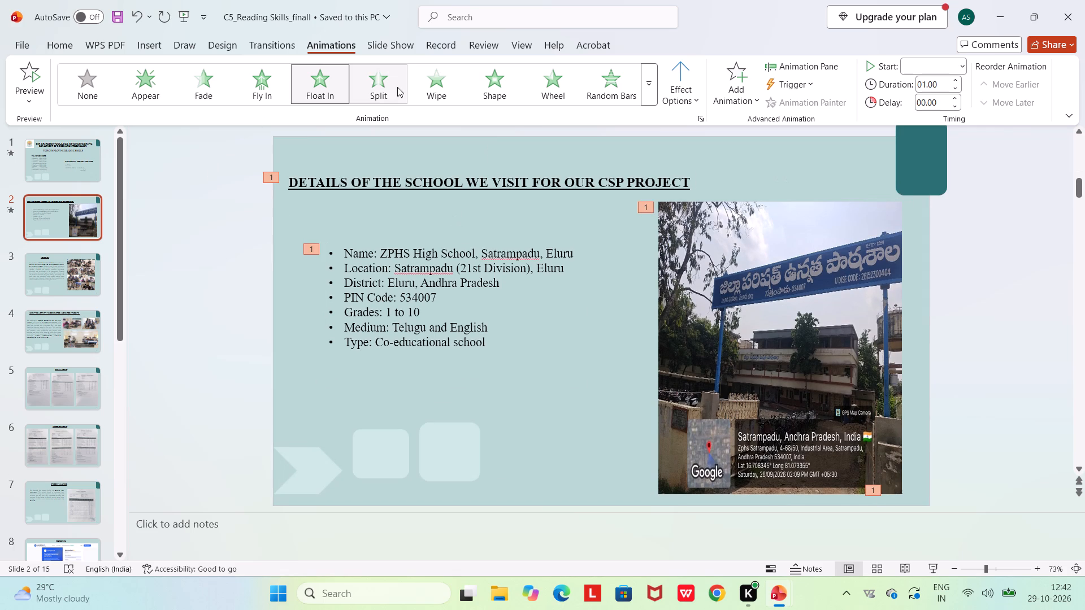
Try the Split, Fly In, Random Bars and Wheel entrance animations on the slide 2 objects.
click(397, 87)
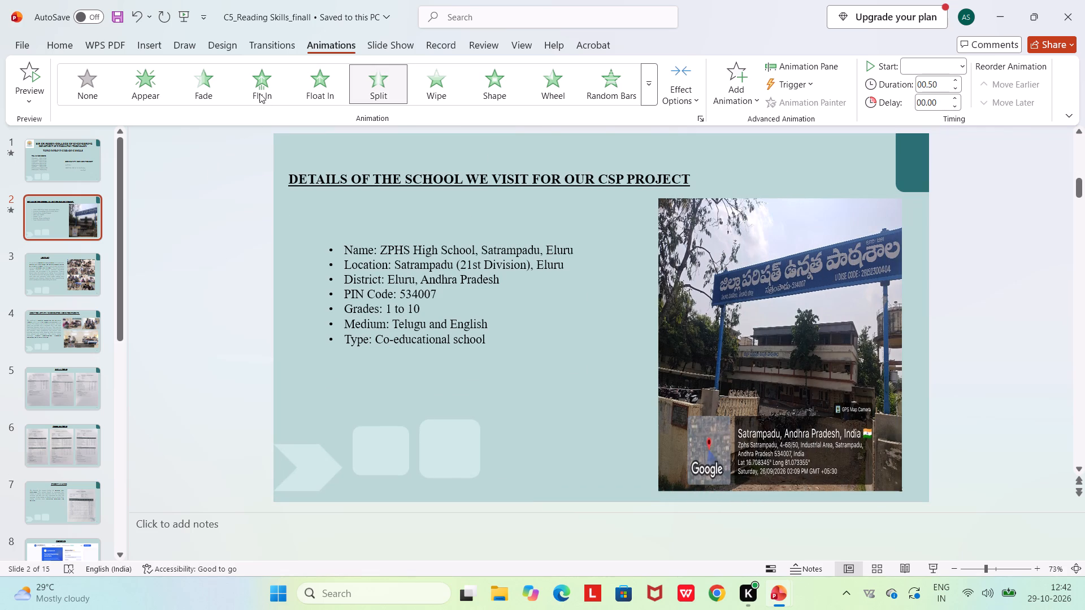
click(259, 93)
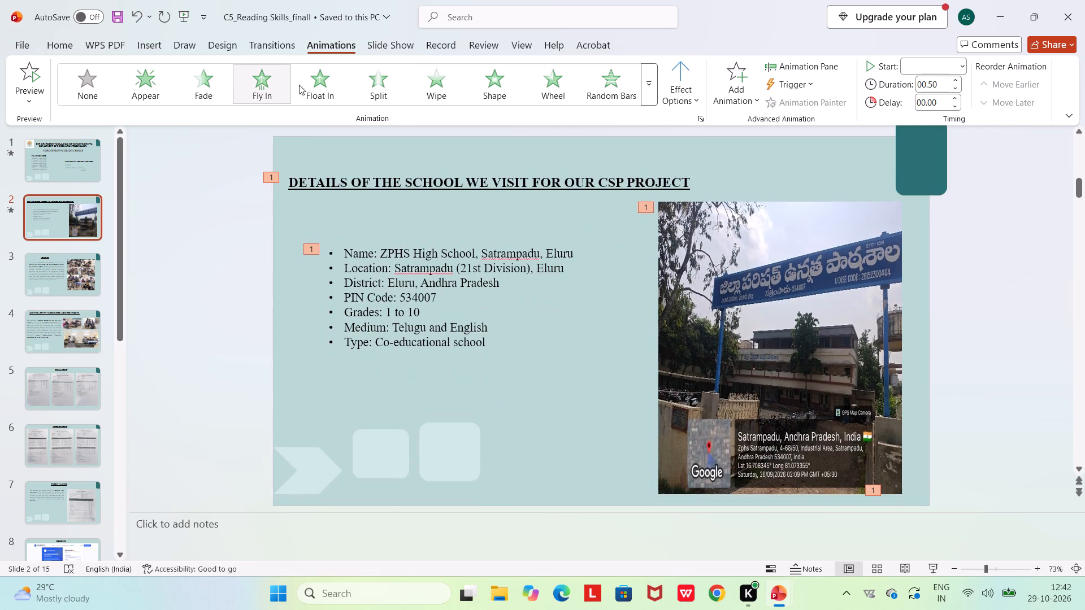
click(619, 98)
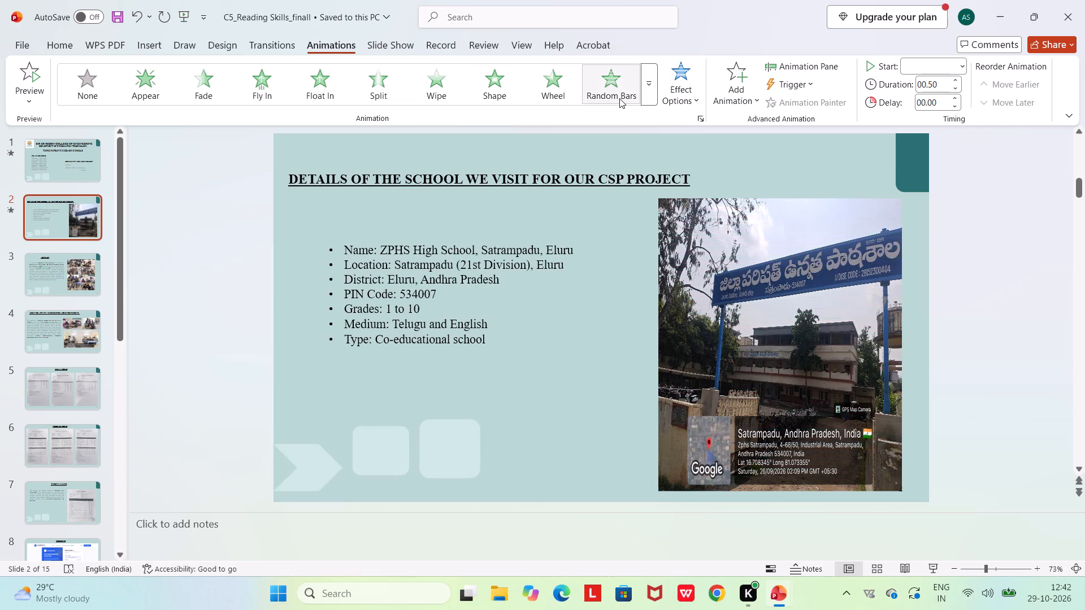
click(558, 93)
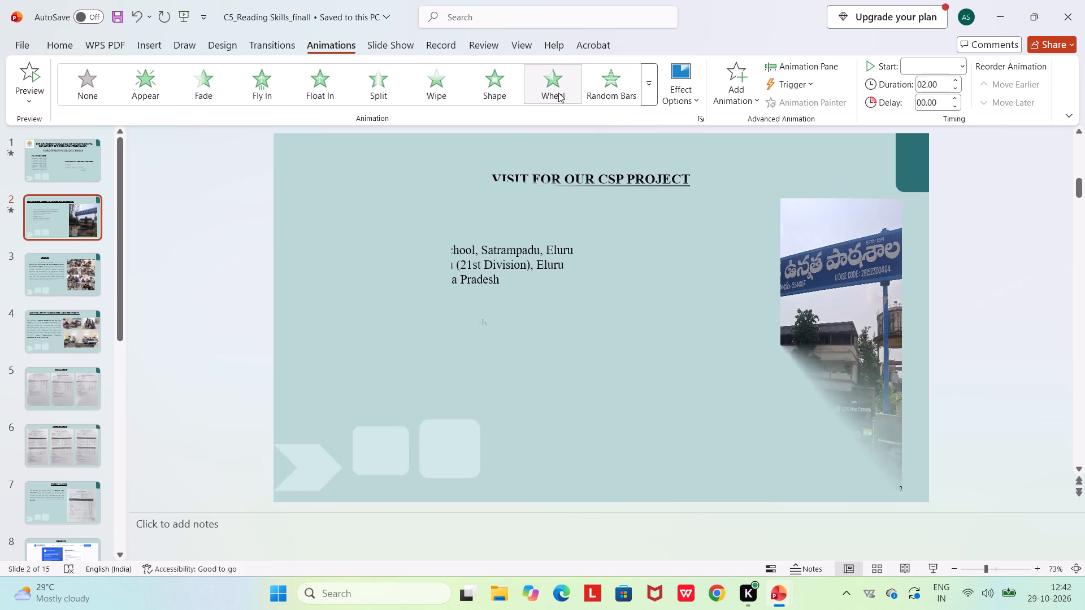
Change the animation of the slide 2 objects to the Wipe entrance effect.
click(427, 79)
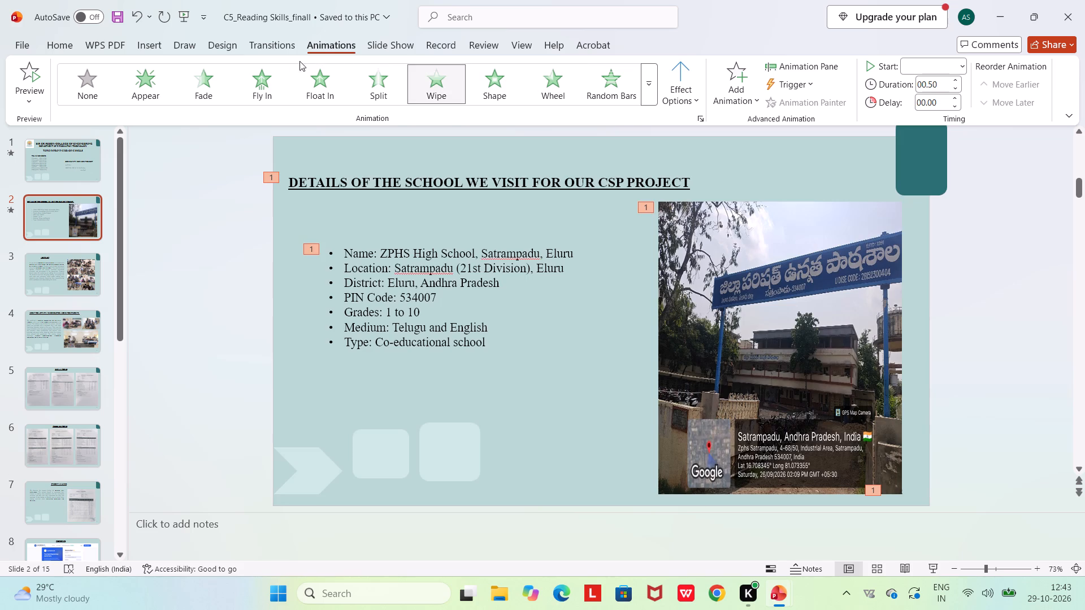
Change the animation of the slide 2 objects to the Fly In entrance effect.
click(263, 70)
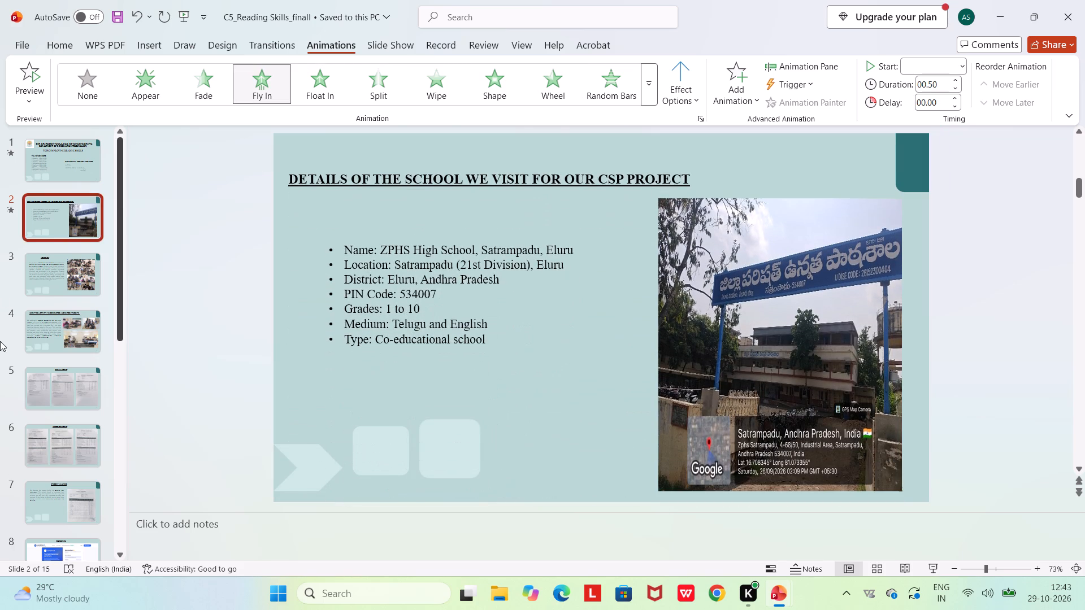
Apply the Swivel entrance animation to the title, abstract text, photo collage, decorative shapes and slide number on slide 3 together.
click(51, 278)
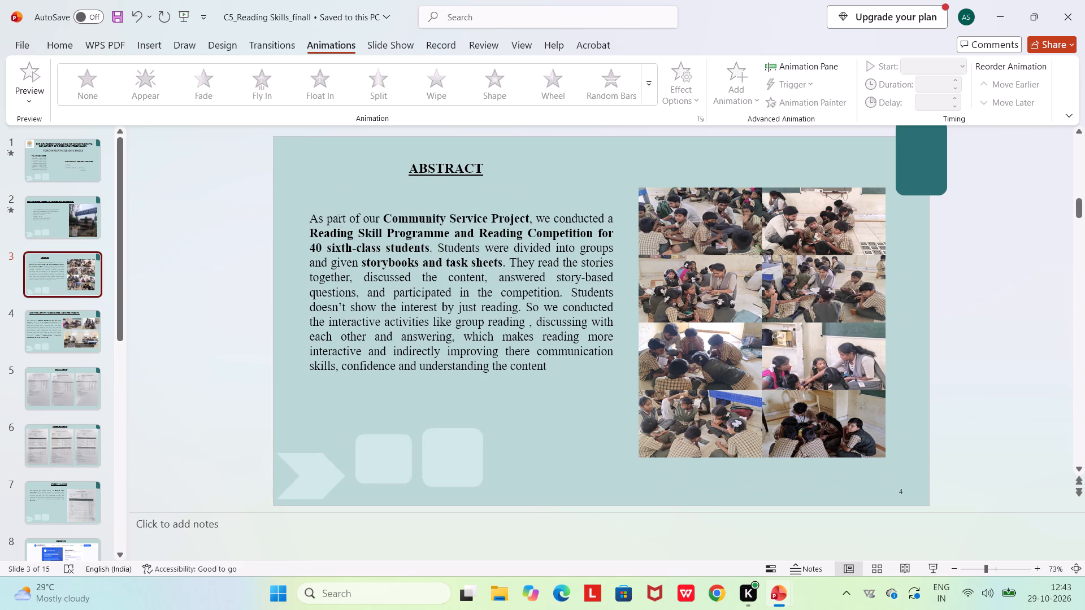
drag(289, 151, 799, 385)
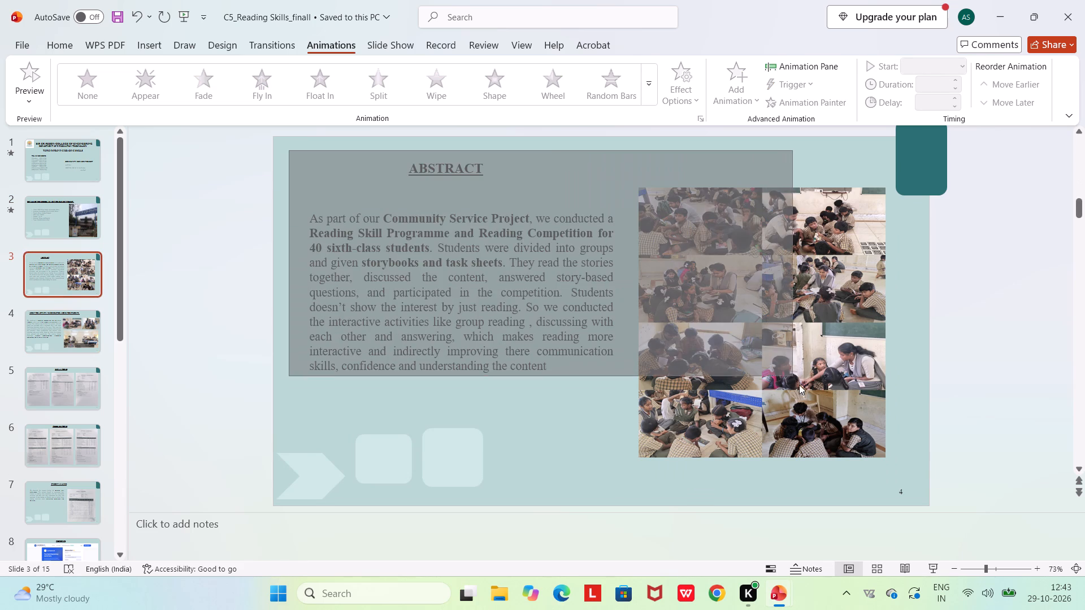
drag(799, 385, 904, 474)
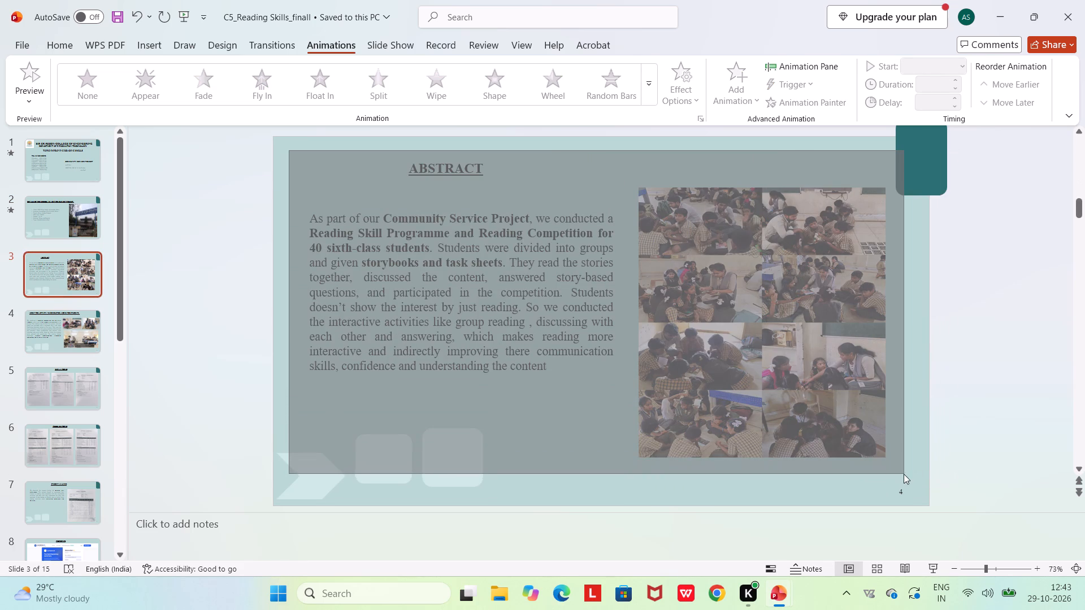
drag(904, 474, 895, 503)
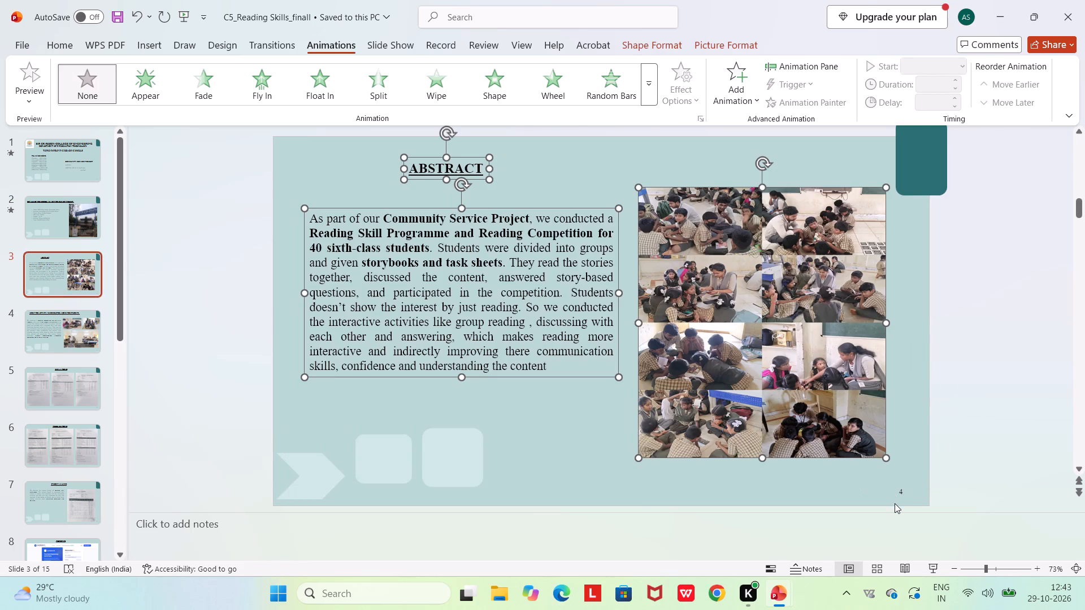
click(124, 188)
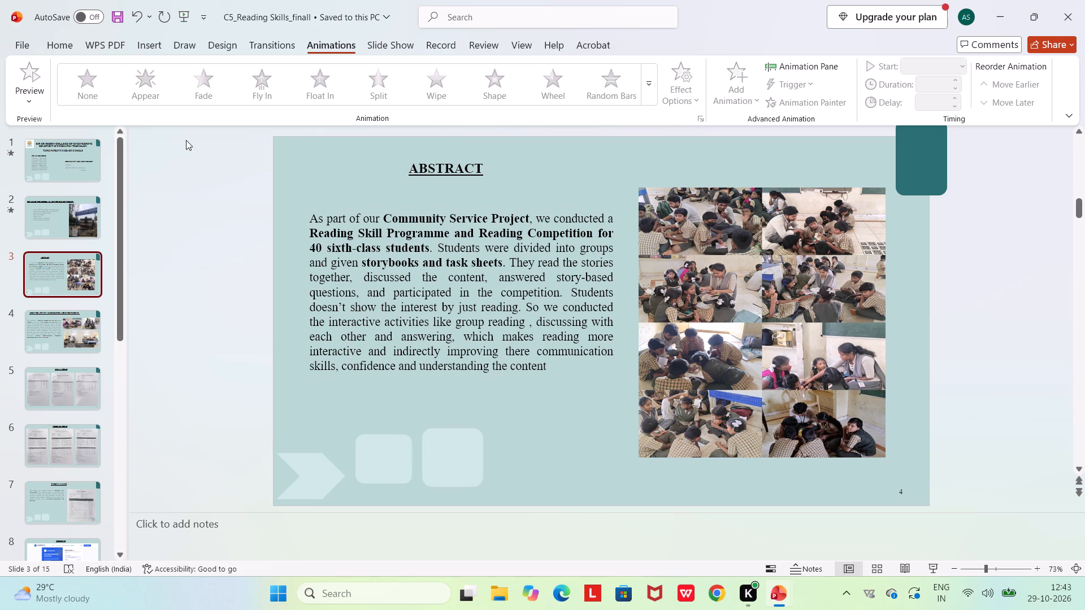
drag(186, 140, 917, 530)
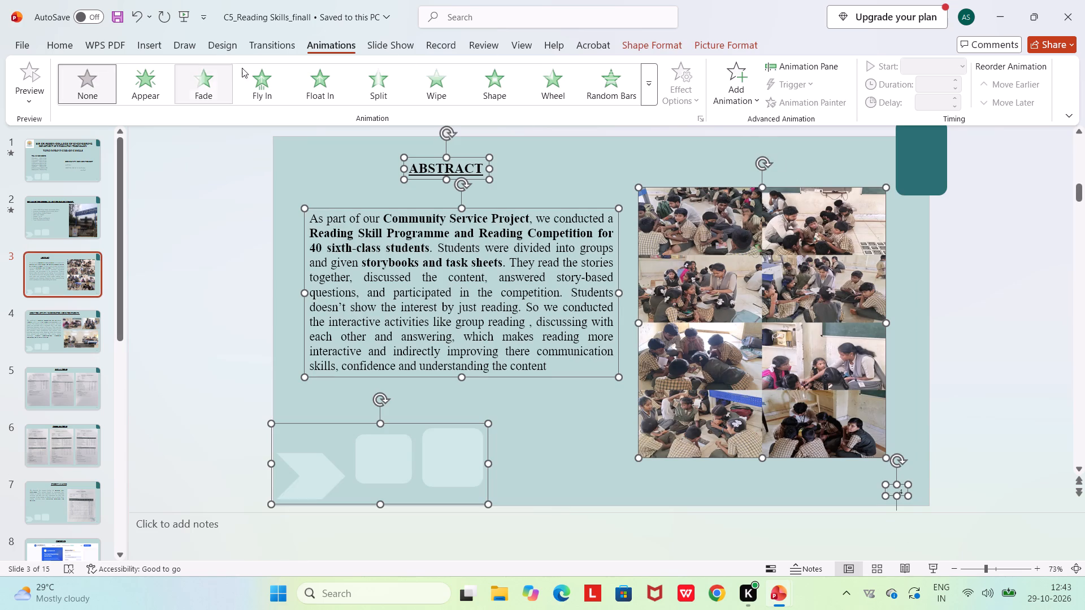
click(650, 92)
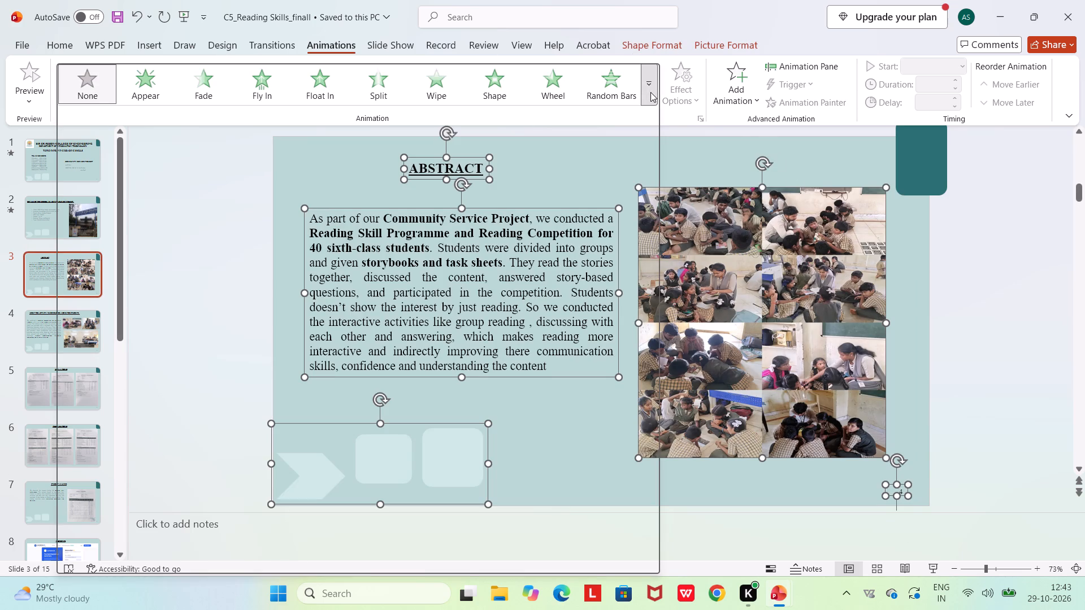
click(171, 199)
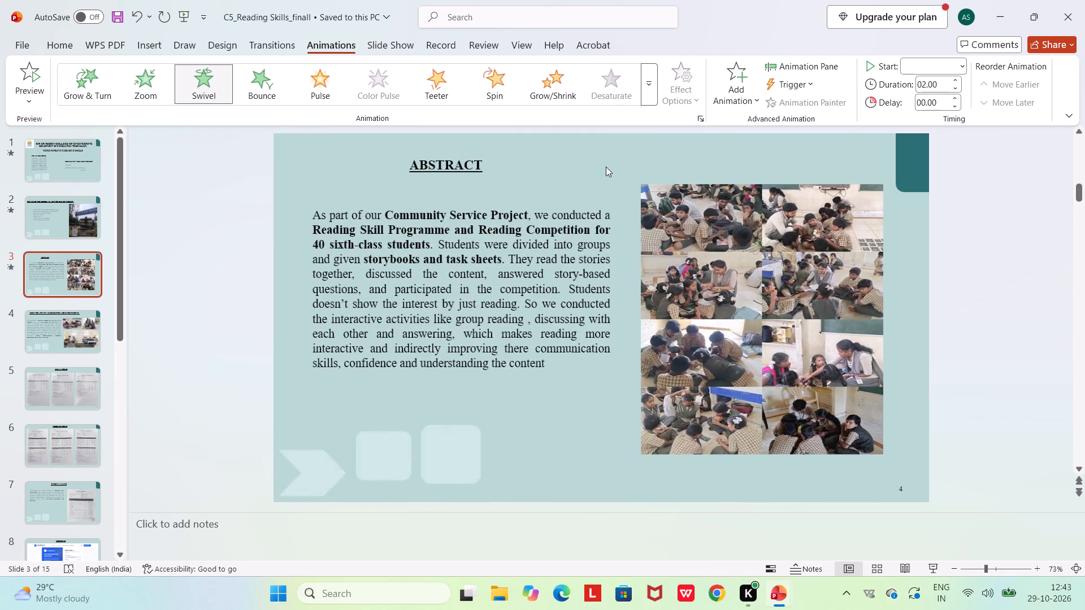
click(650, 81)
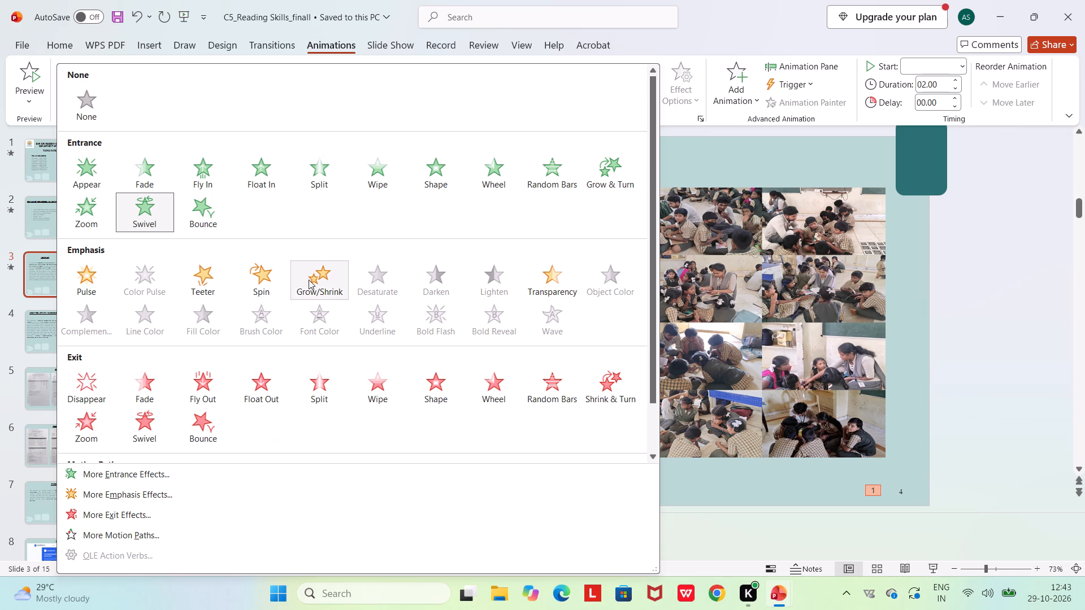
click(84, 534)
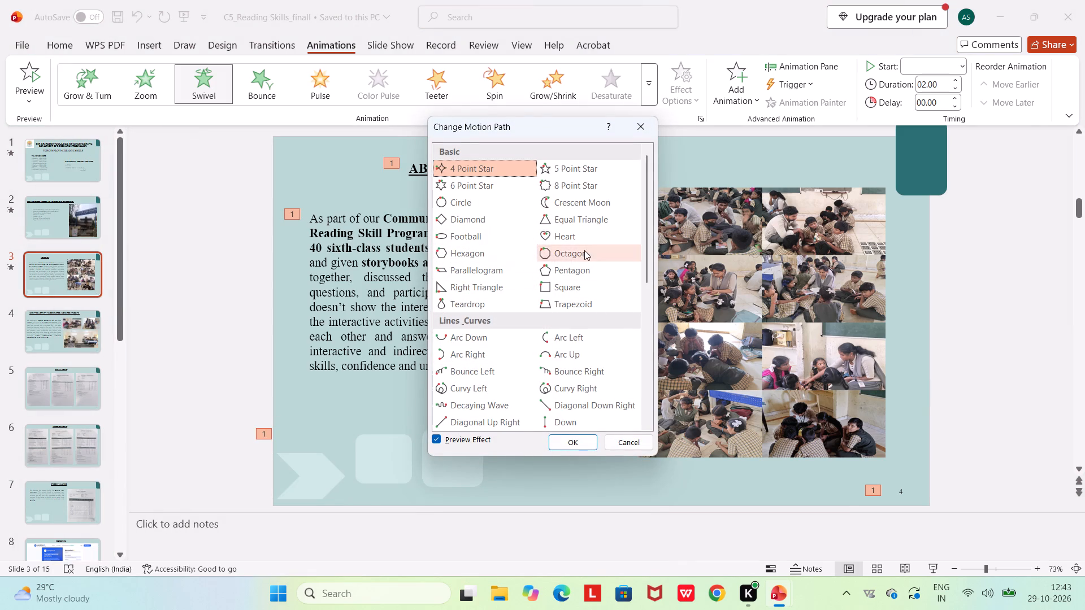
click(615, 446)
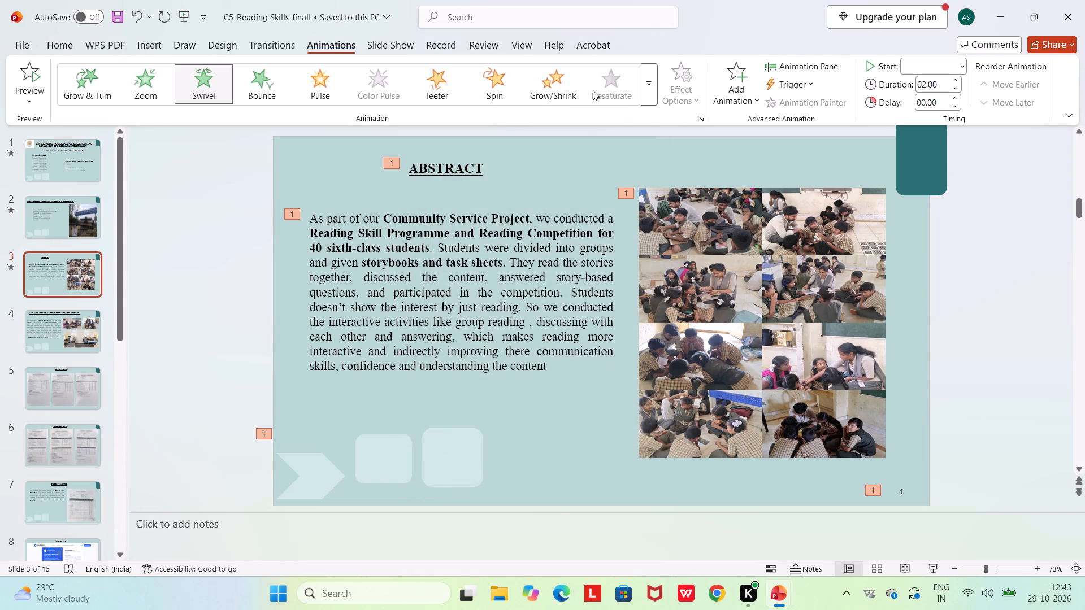
Preview the Wheel, Wipe, Wedge, Split, Plus, Fly In, Diamond and Checkerboard entrance effects on the slide 3 objects.
click(646, 95)
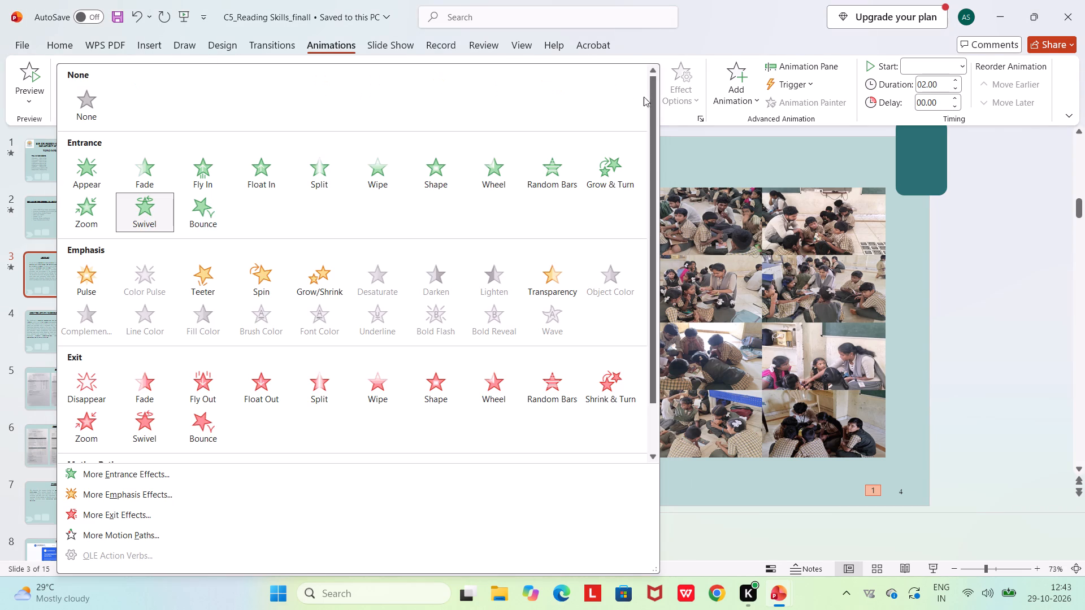
click(93, 474)
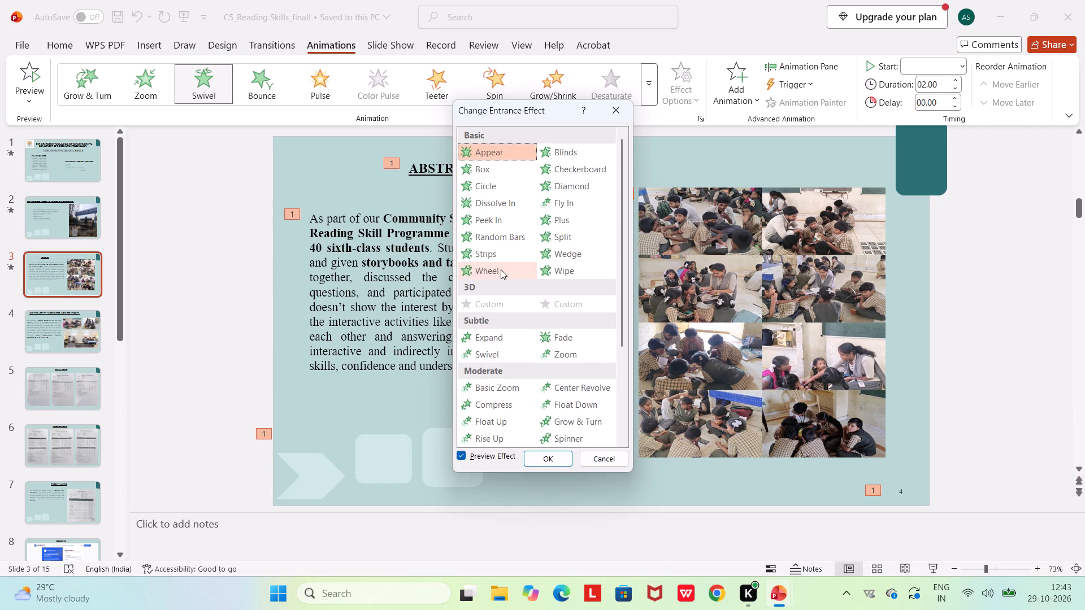
click(501, 269)
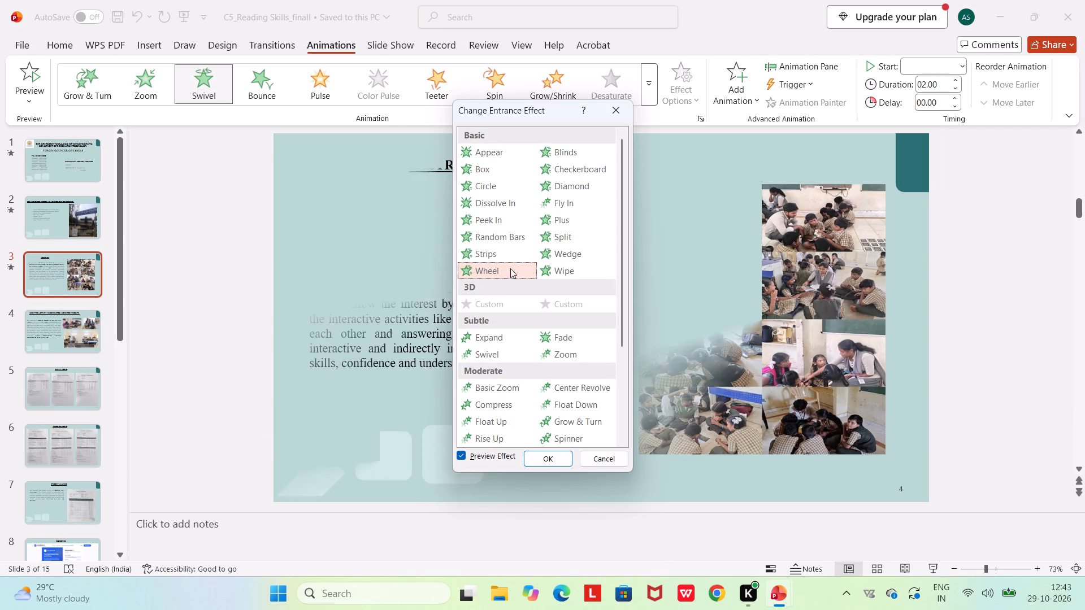
click(555, 269)
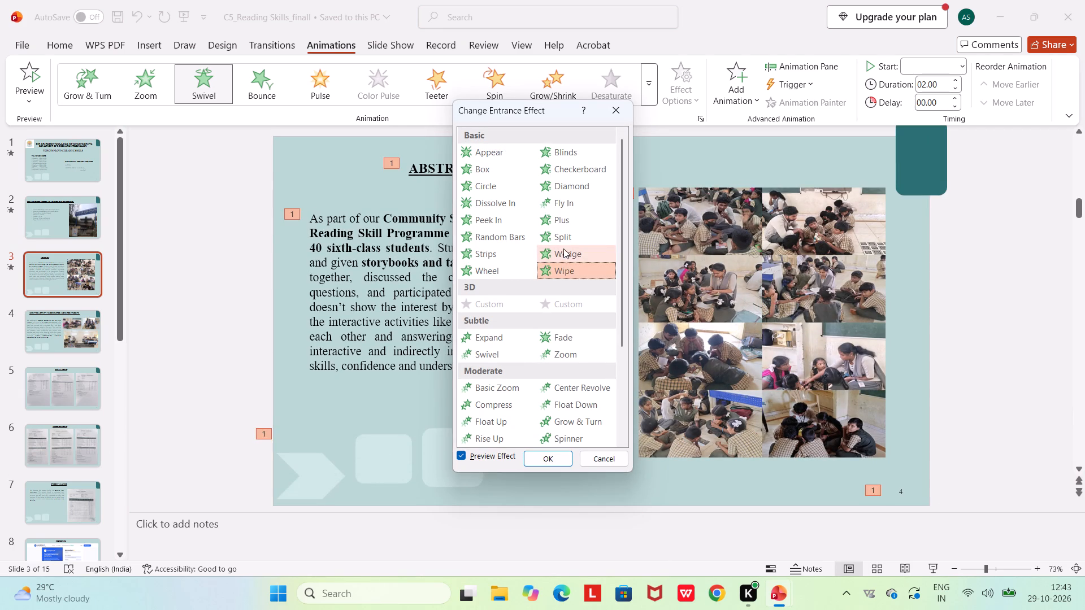
click(563, 249)
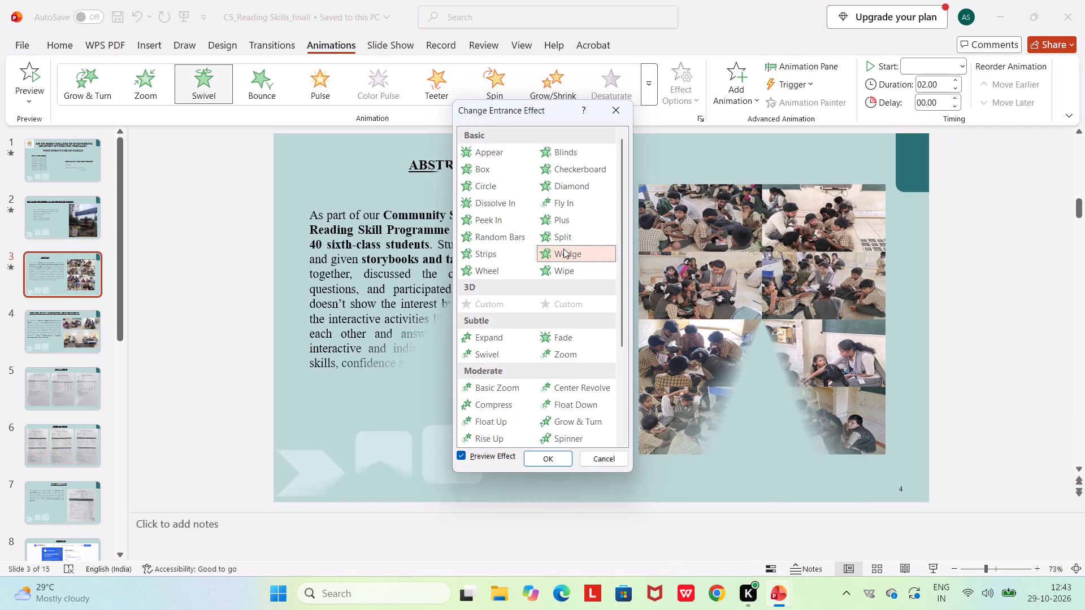
click(564, 239)
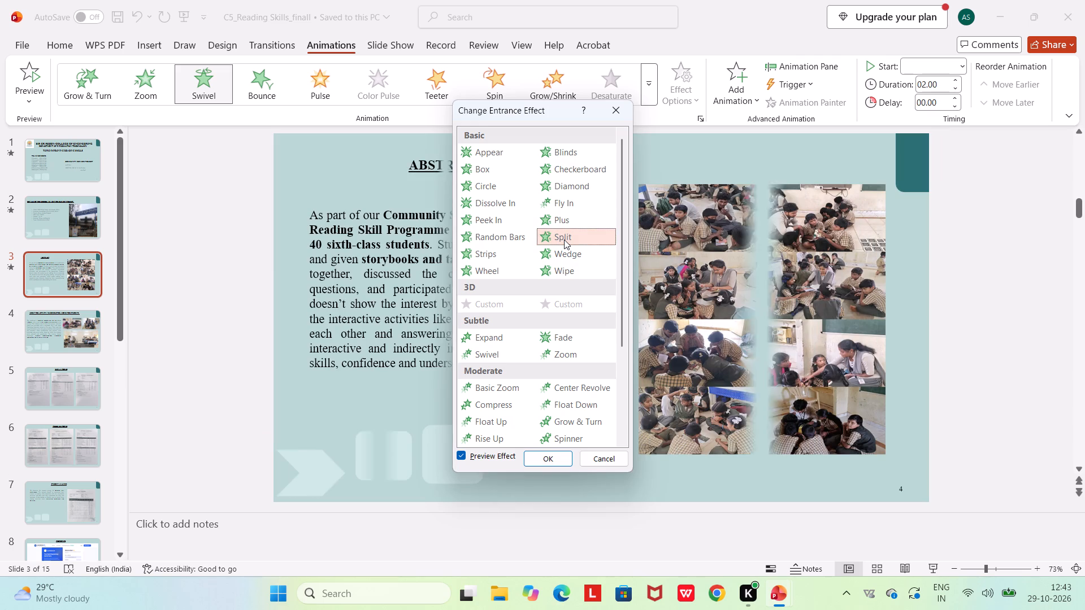
click(564, 225)
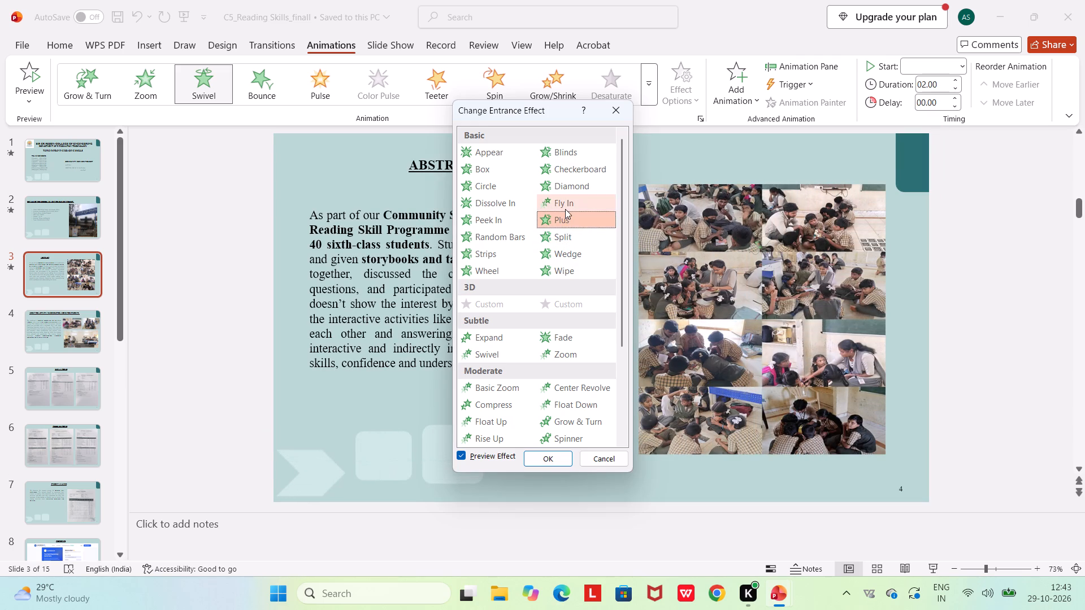
click(565, 209)
click(565, 209)
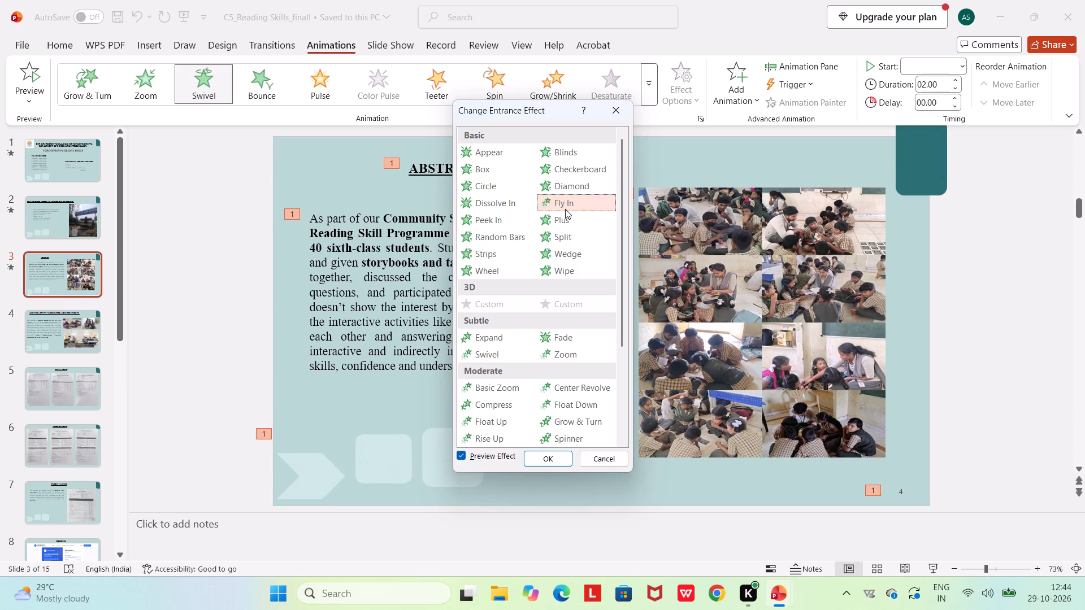
click(565, 209)
click(565, 191)
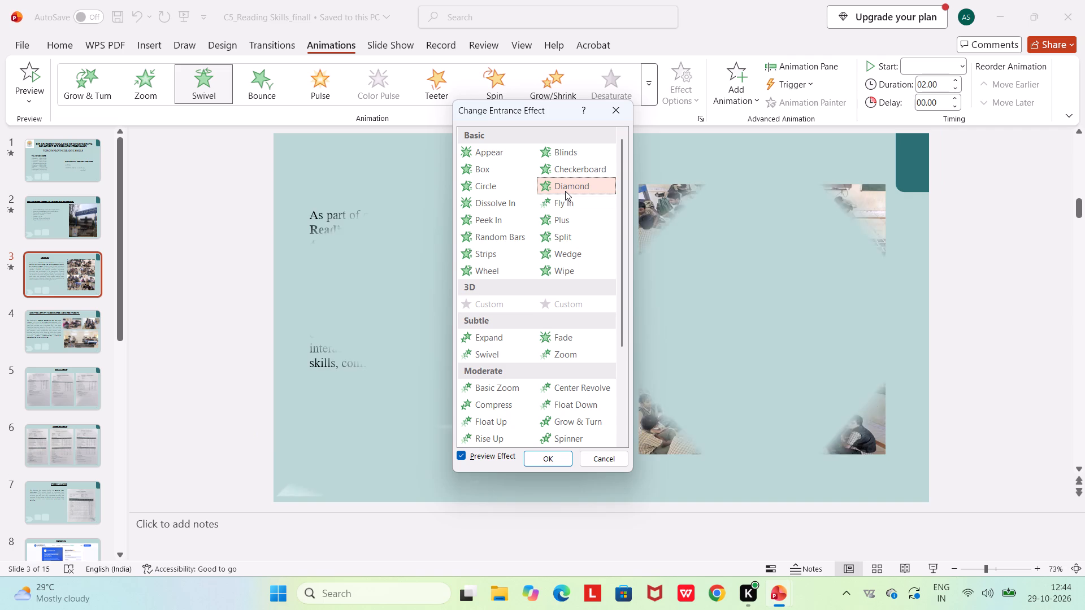
click(570, 171)
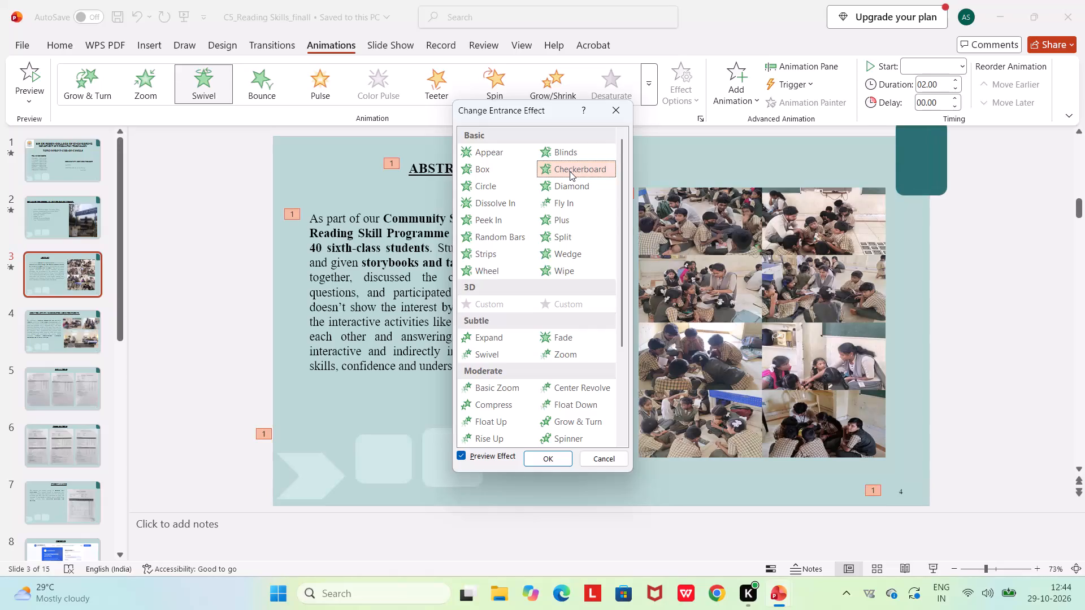
click(570, 171)
Change the animation of the slide 3 objects to the Blinds entrance effect.
click(568, 155)
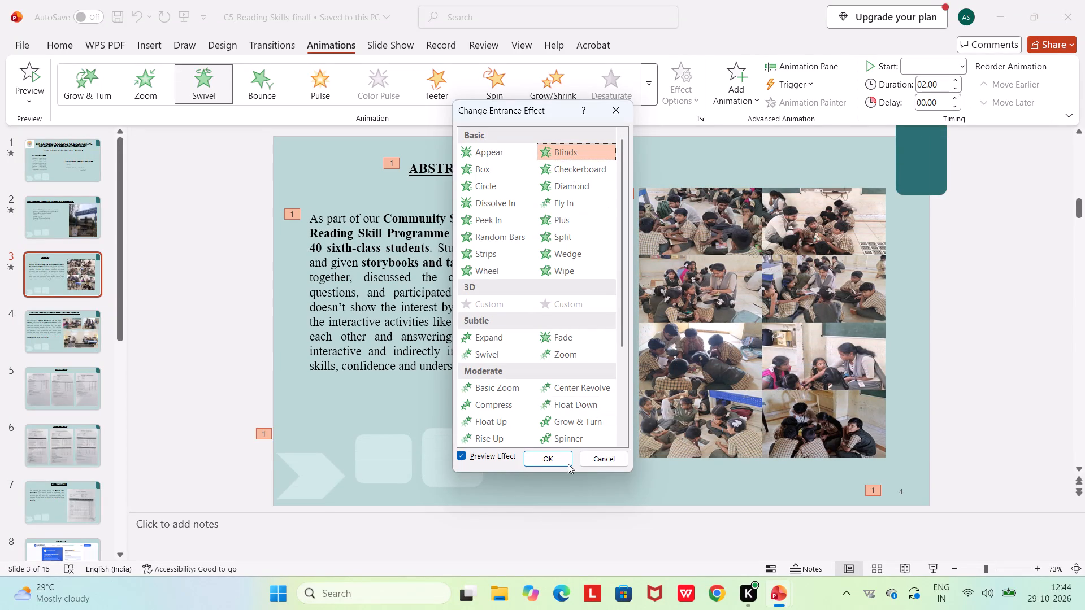
click(544, 457)
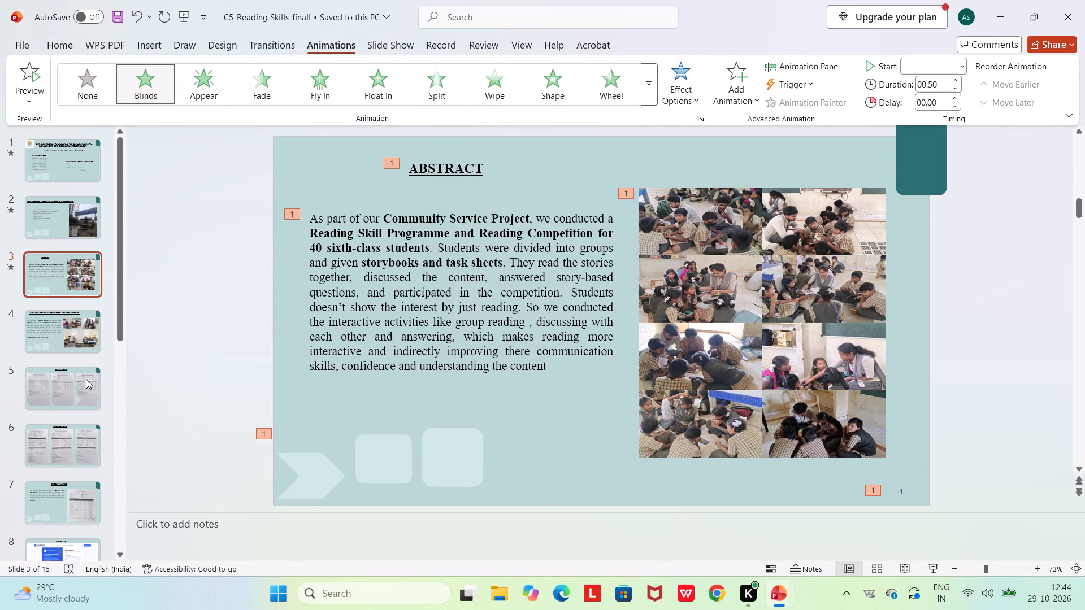
Apply the Fade entrance animation to the activity text, three photos, decorative shapes and slide number on slide 4 together.
click(72, 335)
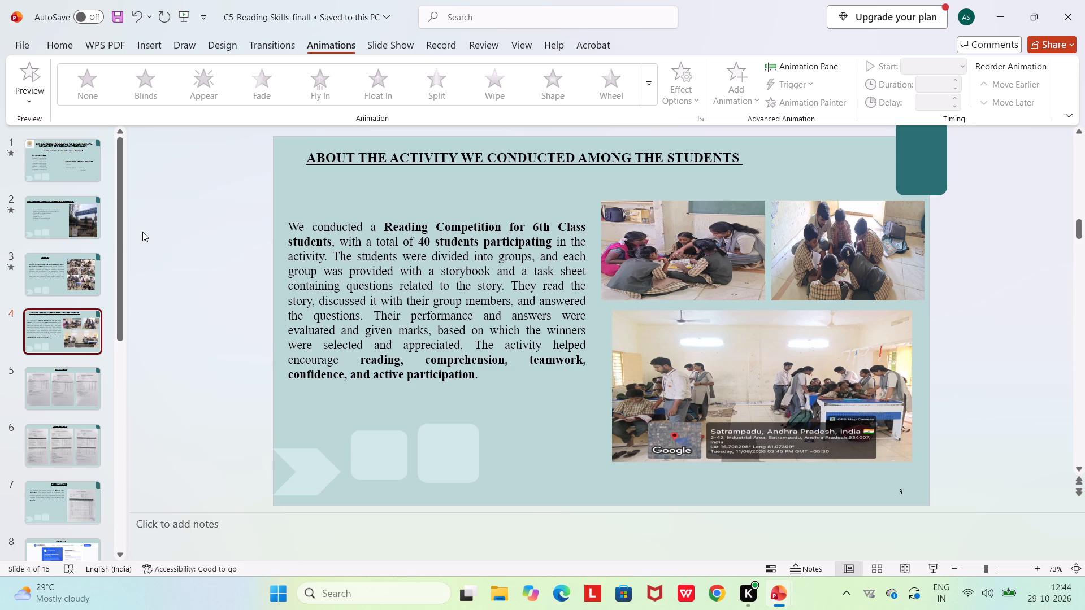
drag(255, 151, 657, 230)
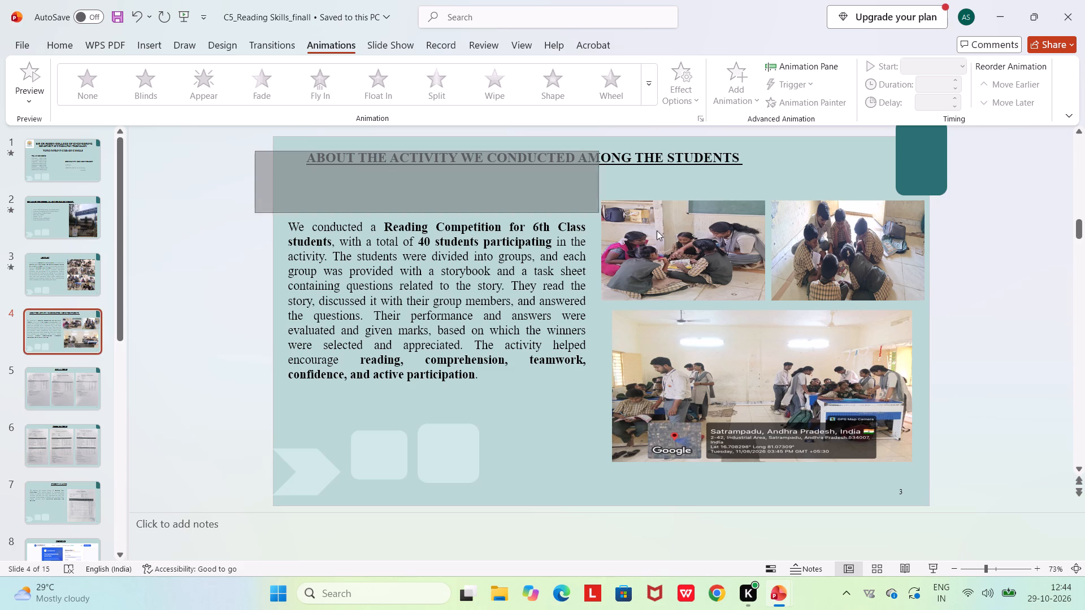
drag(657, 230, 993, 484)
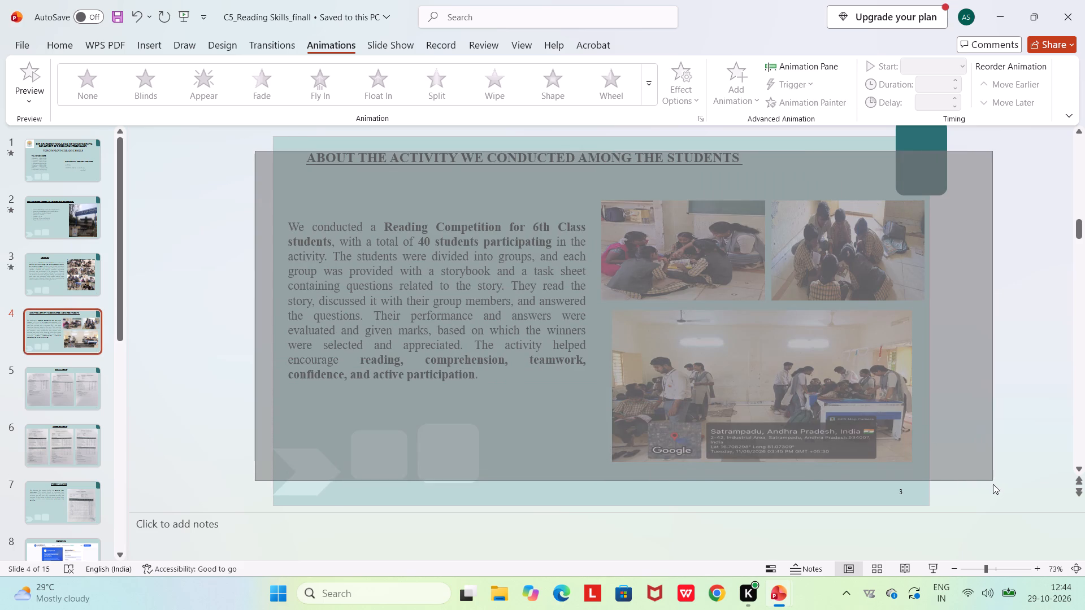
drag(993, 484, 992, 498)
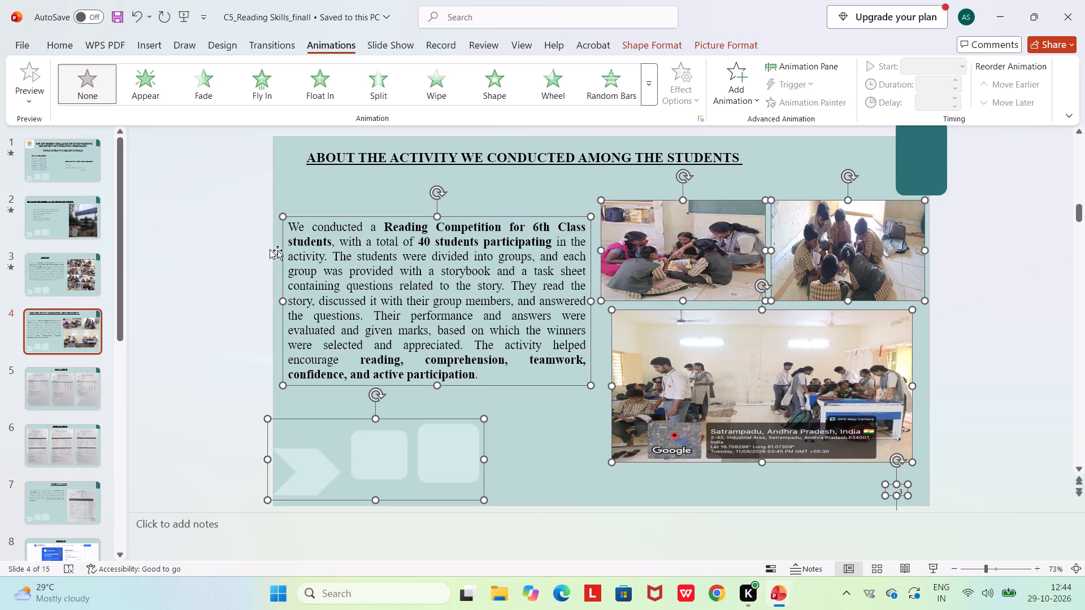
click(640, 99)
click(650, 97)
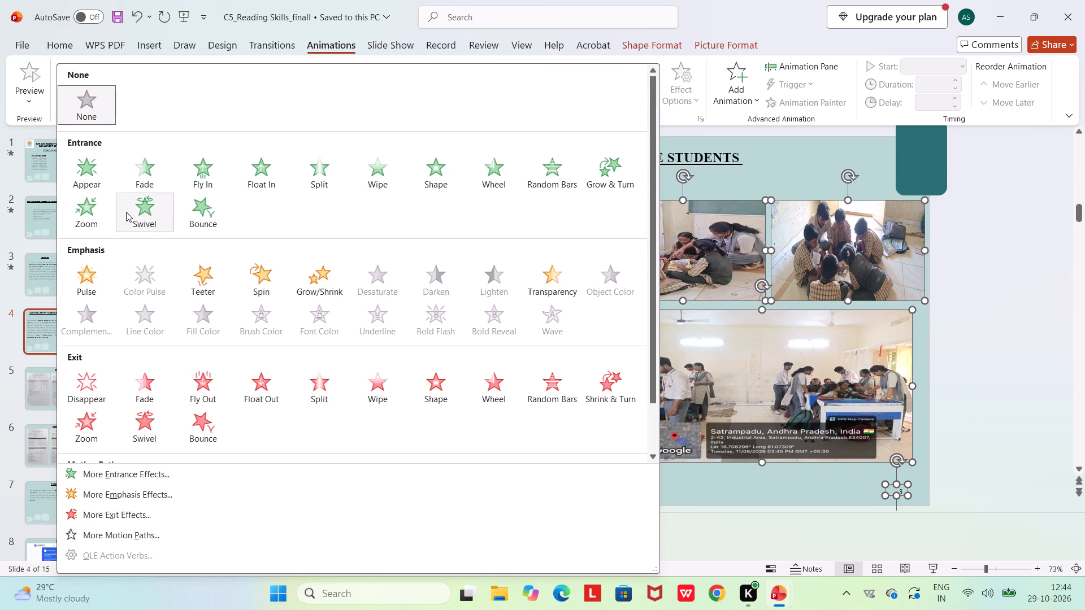
click(155, 170)
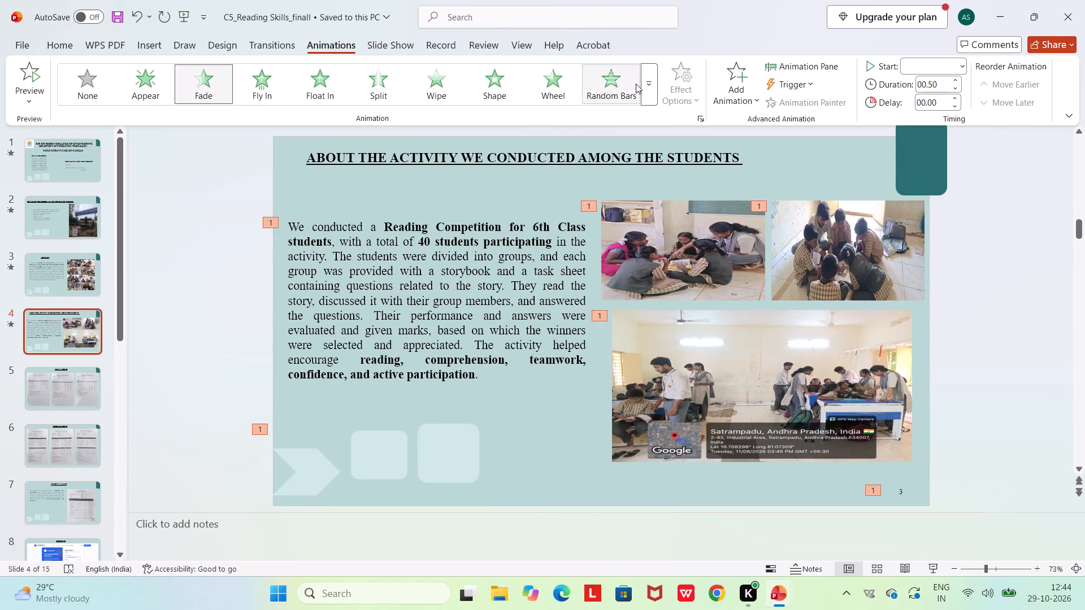
Change the animation of the slide 4 objects to the Random Bars entrance effect.
click(649, 93)
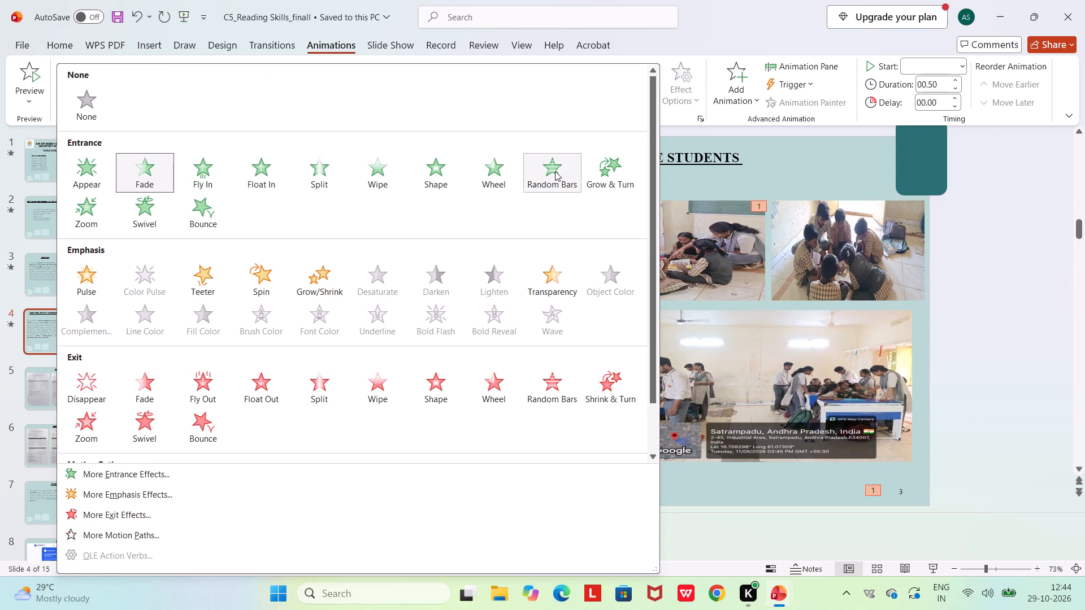
click(555, 171)
Apply the Split entrance animation to the three survey form images and the slide number on slide 5 together.
click(74, 387)
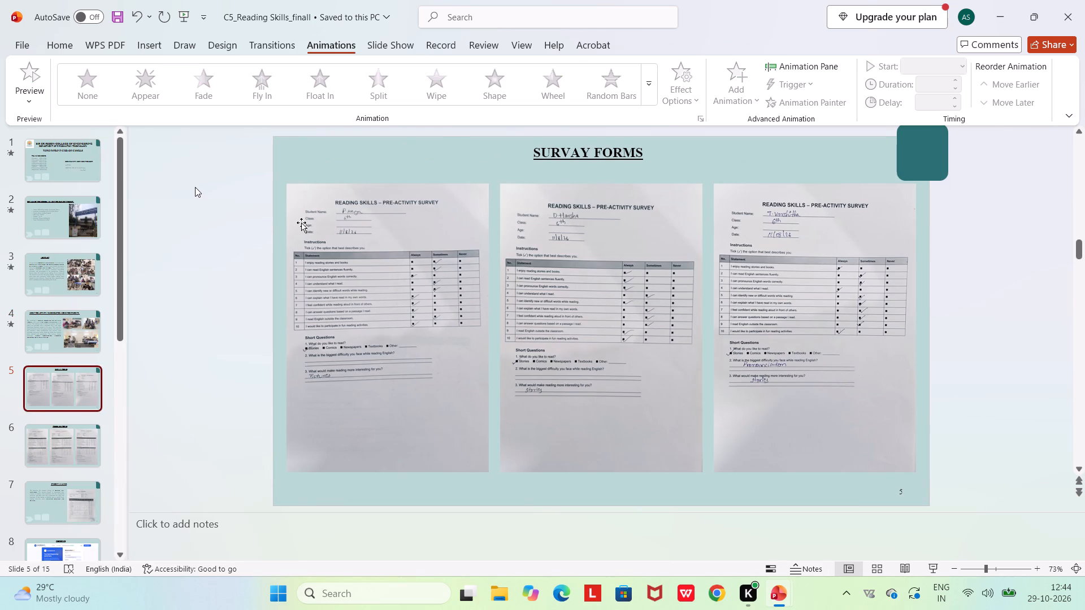
drag(194, 185, 1032, 486)
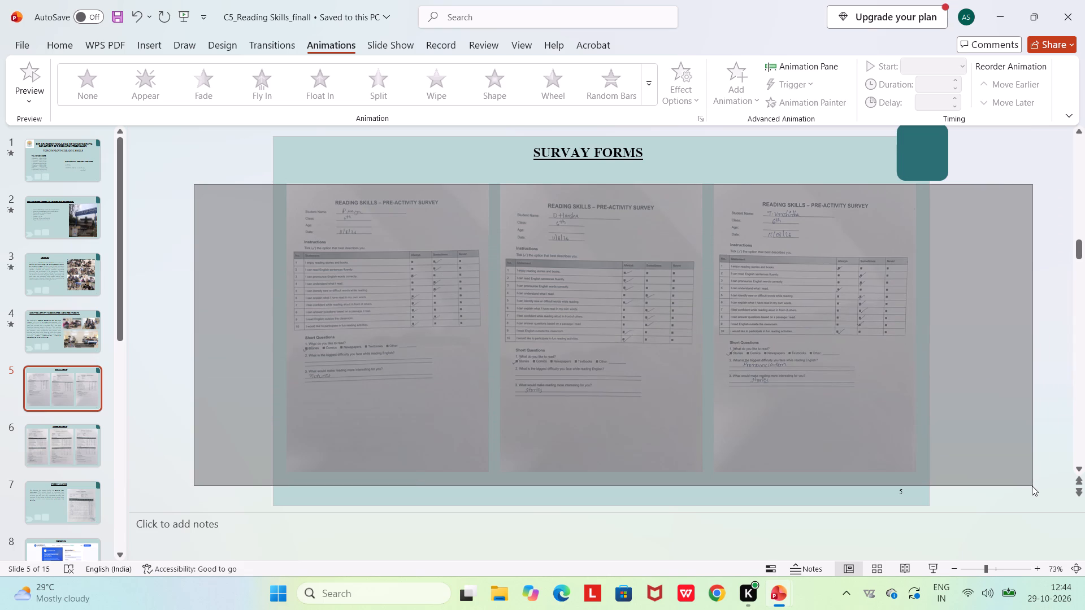
drag(217, 142, 932, 546)
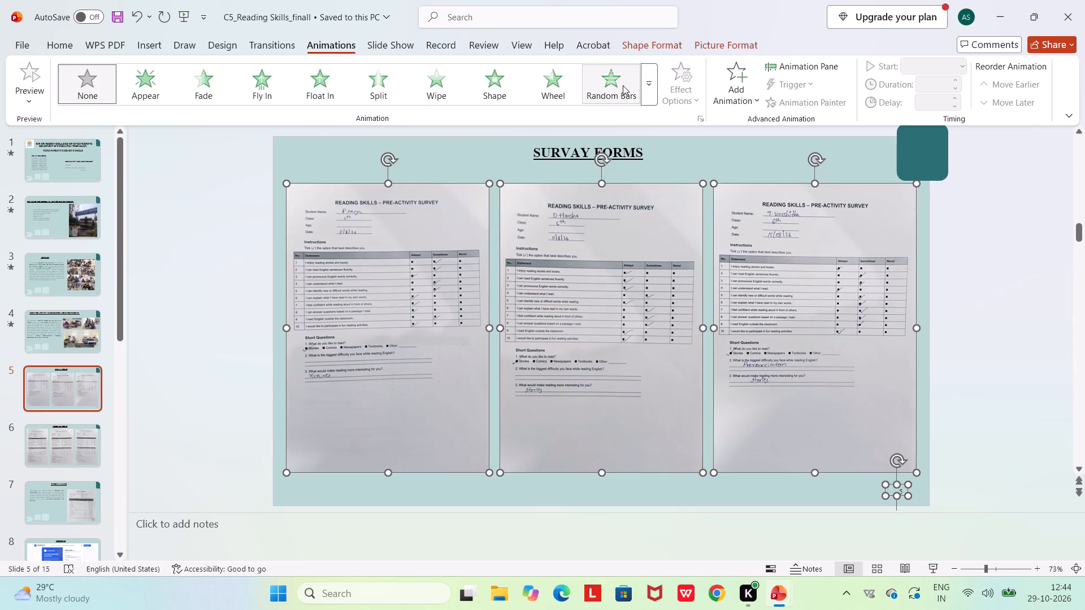
click(652, 88)
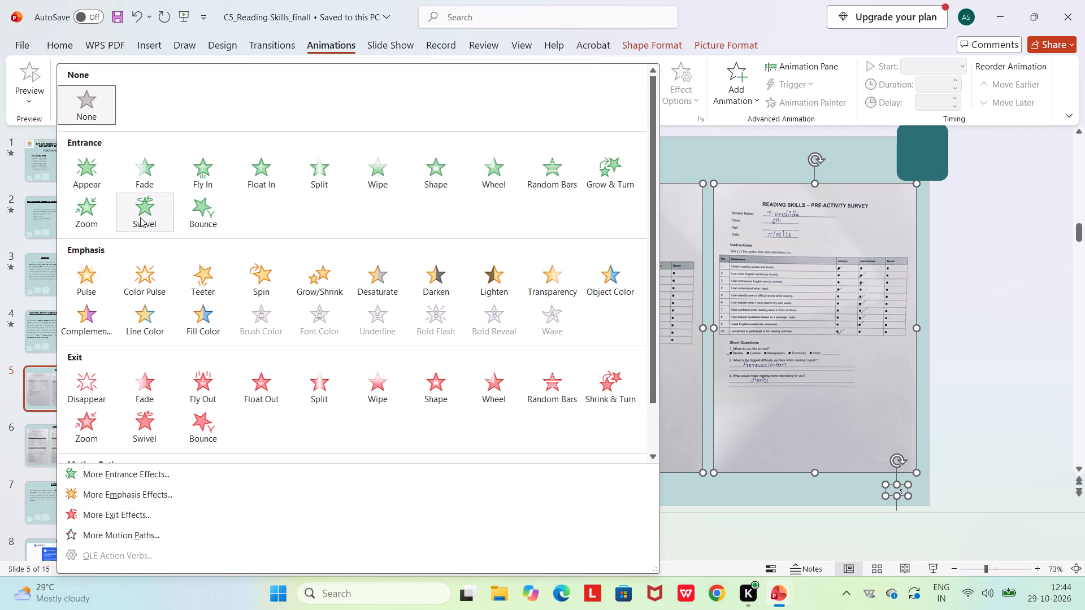
click(333, 188)
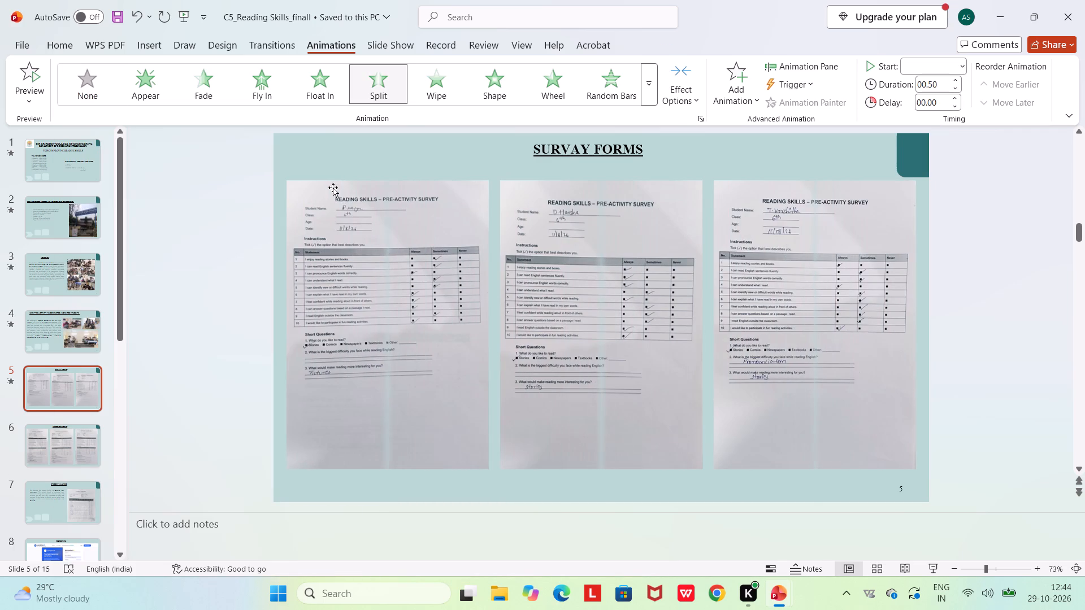
Apply the Random Bars entrance animation to the three feedback form images and the slide number on slide 6 together.
click(71, 432)
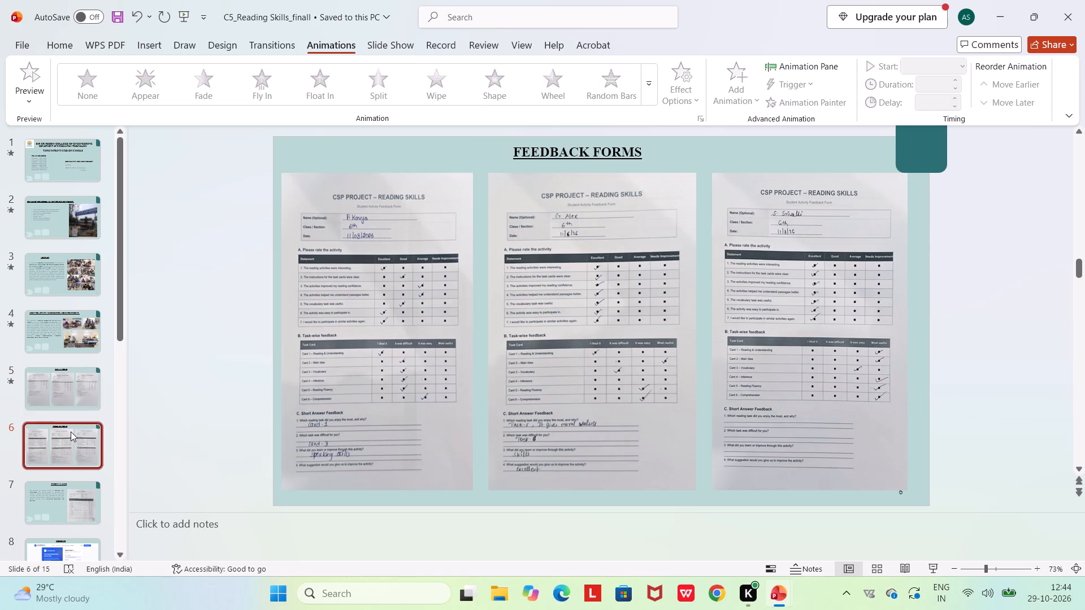
drag(224, 142, 428, 205)
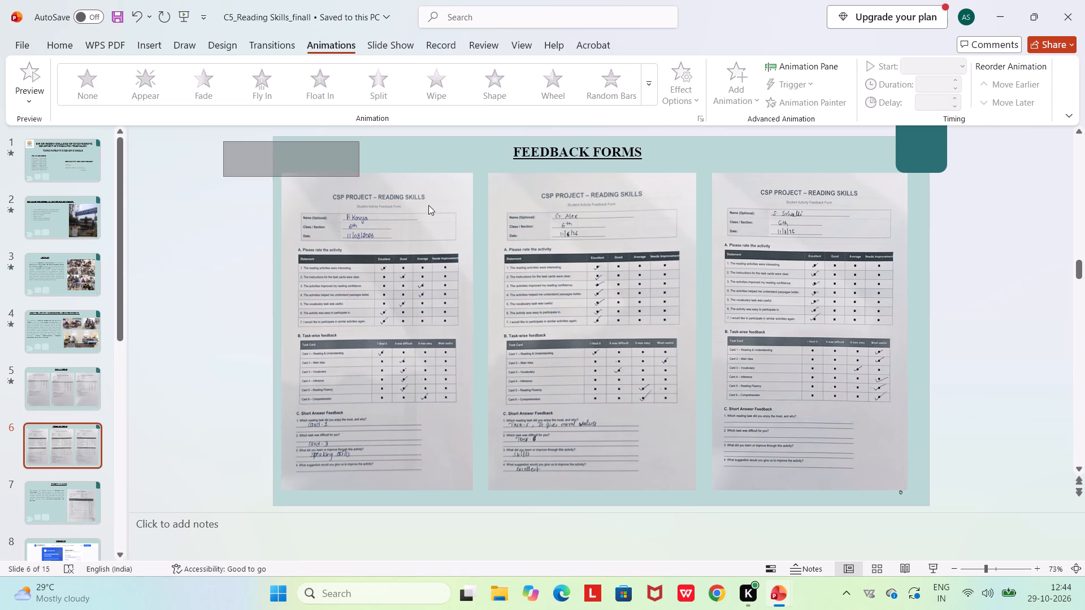
drag(428, 205, 966, 553)
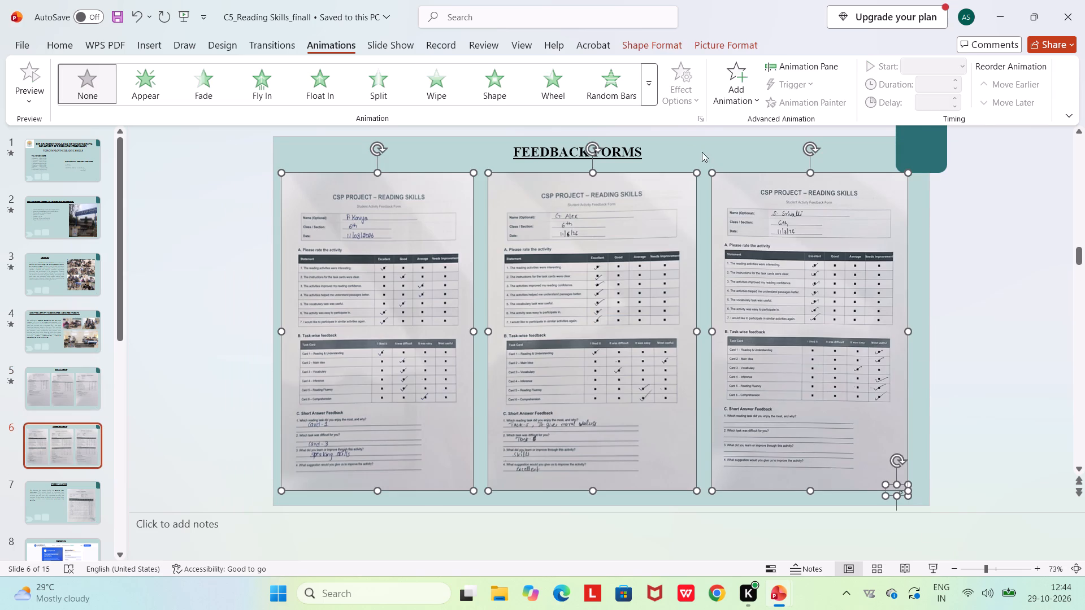
click(658, 90)
click(651, 88)
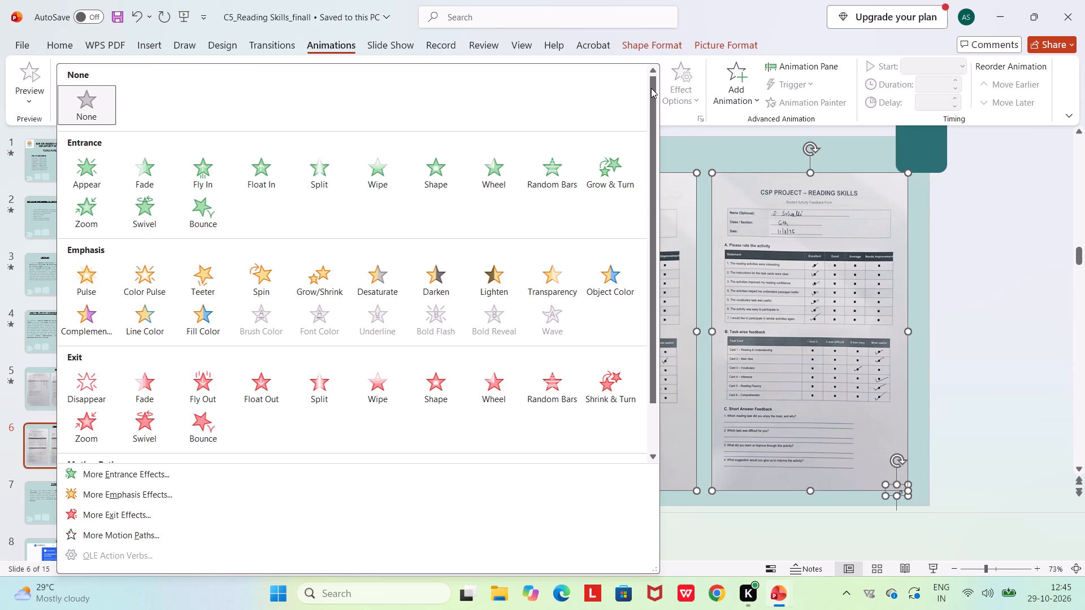
click(556, 169)
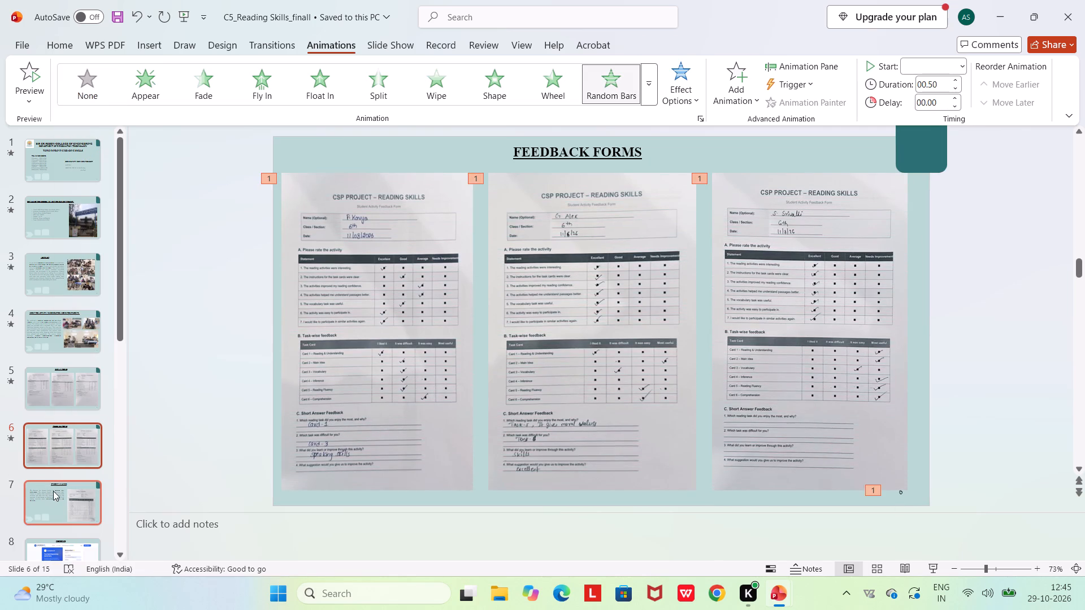
Apply the Bounce entrance animation to the title, paragraph, mark sheet photo, decorative shapes and slide number on slide 7 together.
click(53, 491)
drag(223, 163, 314, 192)
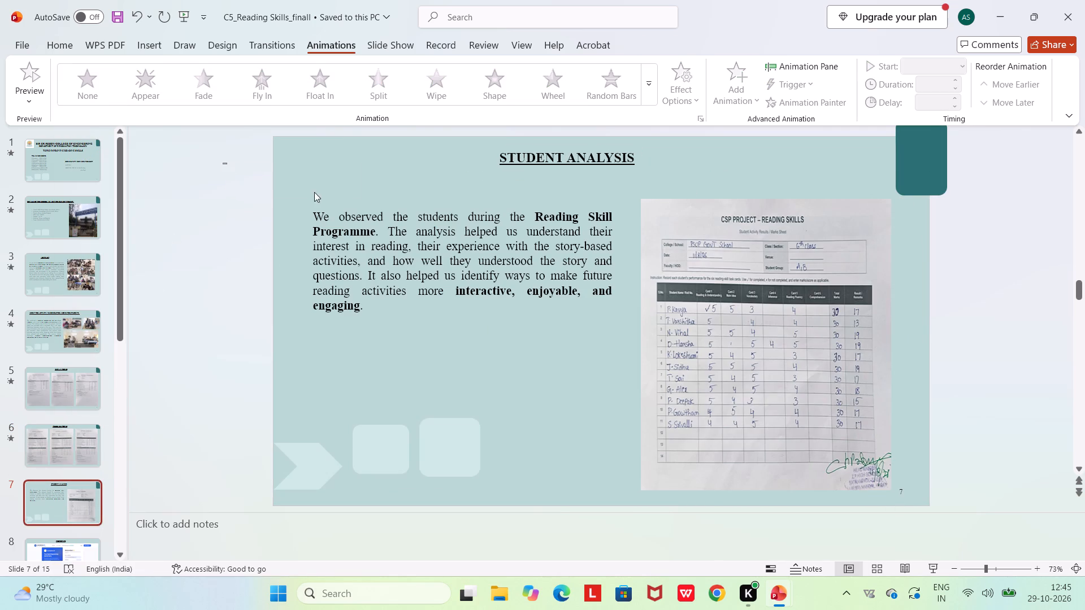
drag(314, 192, 289, 127)
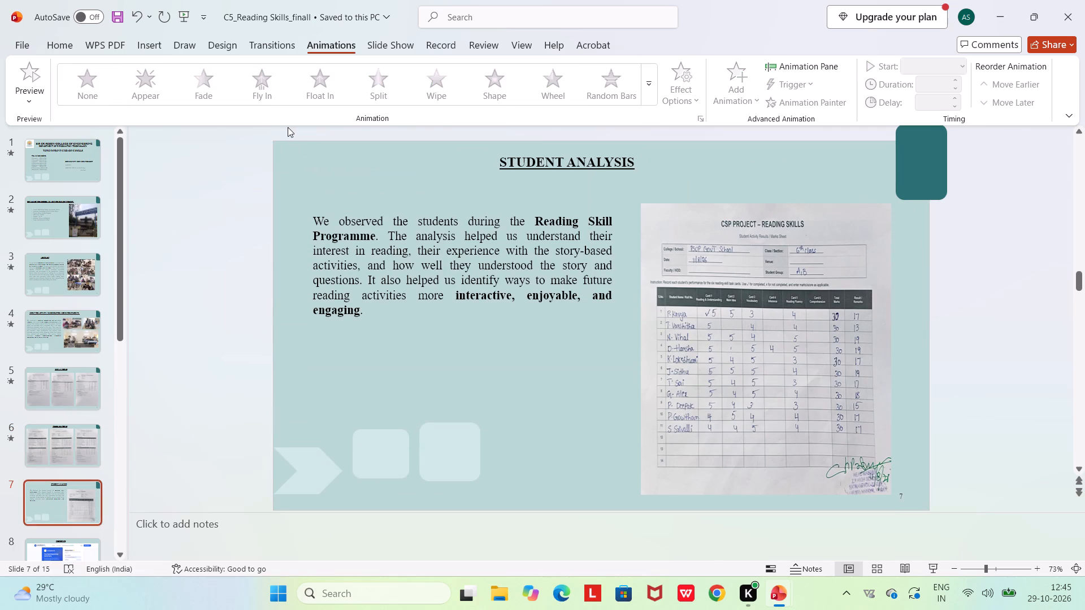
drag(243, 139, 909, 400)
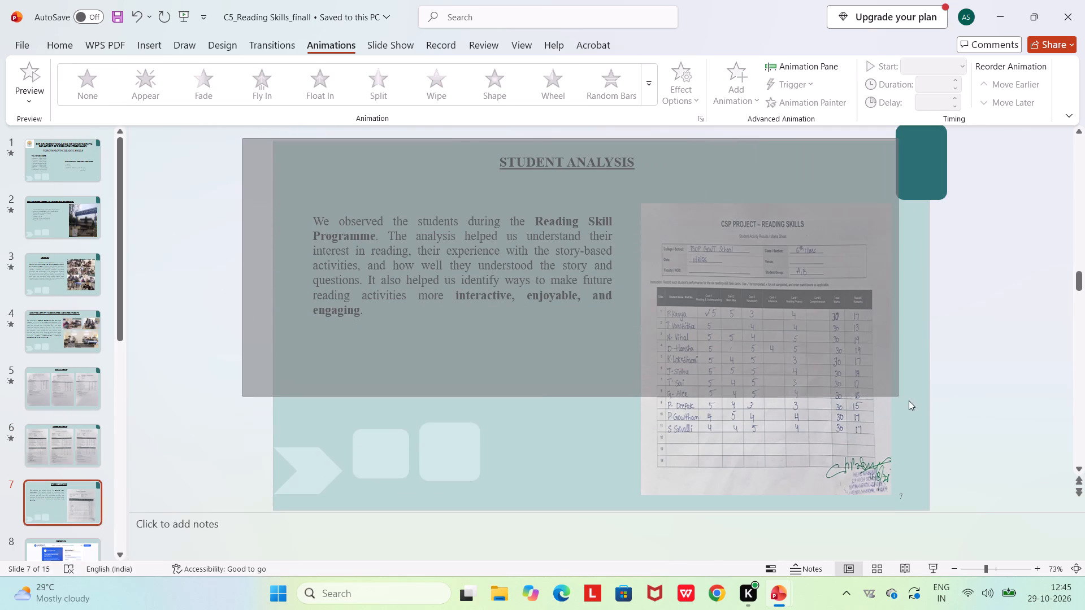
drag(909, 400, 909, 538)
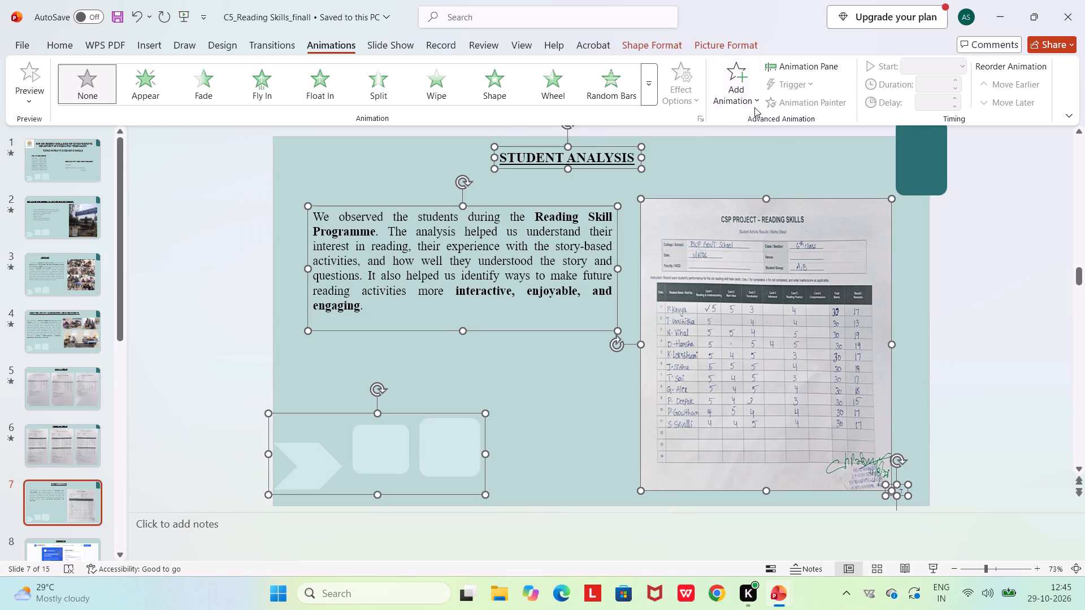
click(654, 72)
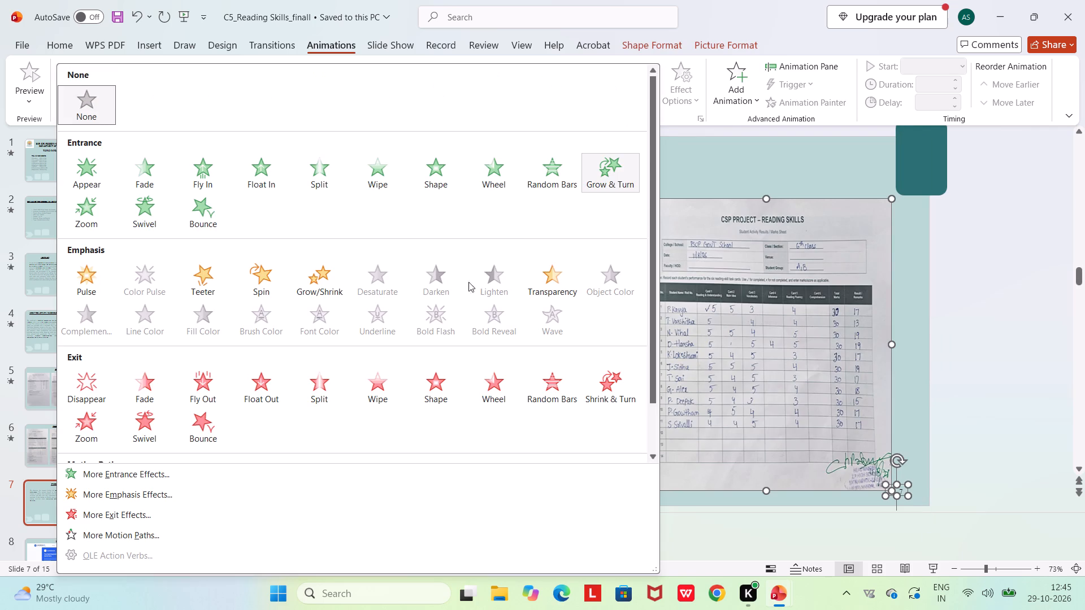
click(208, 207)
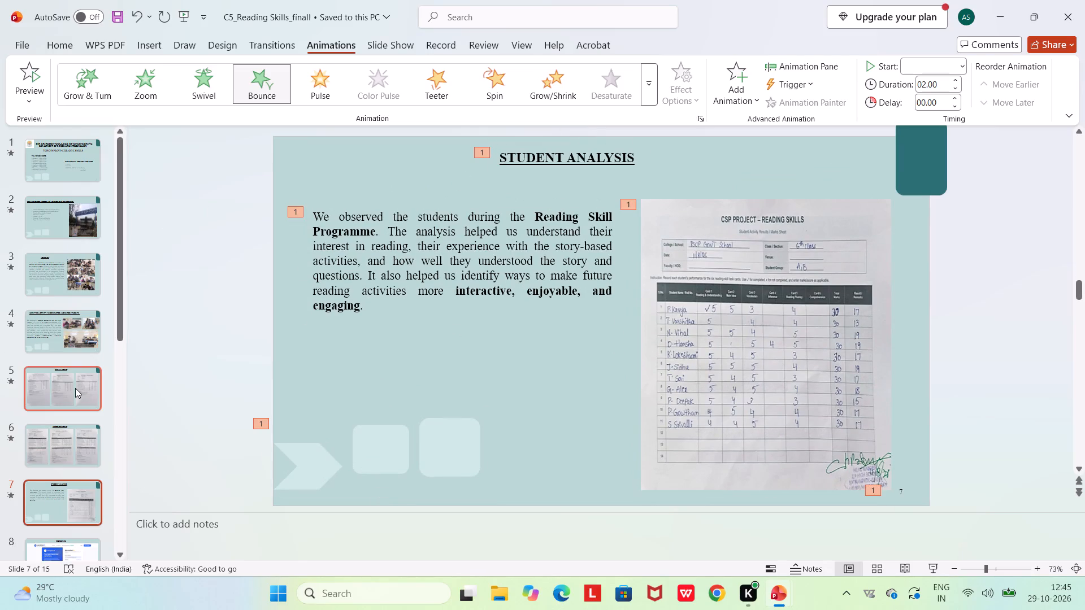
Apply the Complementary Color emphasis animation to the prototype login screenshot and the slide number on slide 8 together.
scroll(90, 328, down, 1)
click(70, 486)
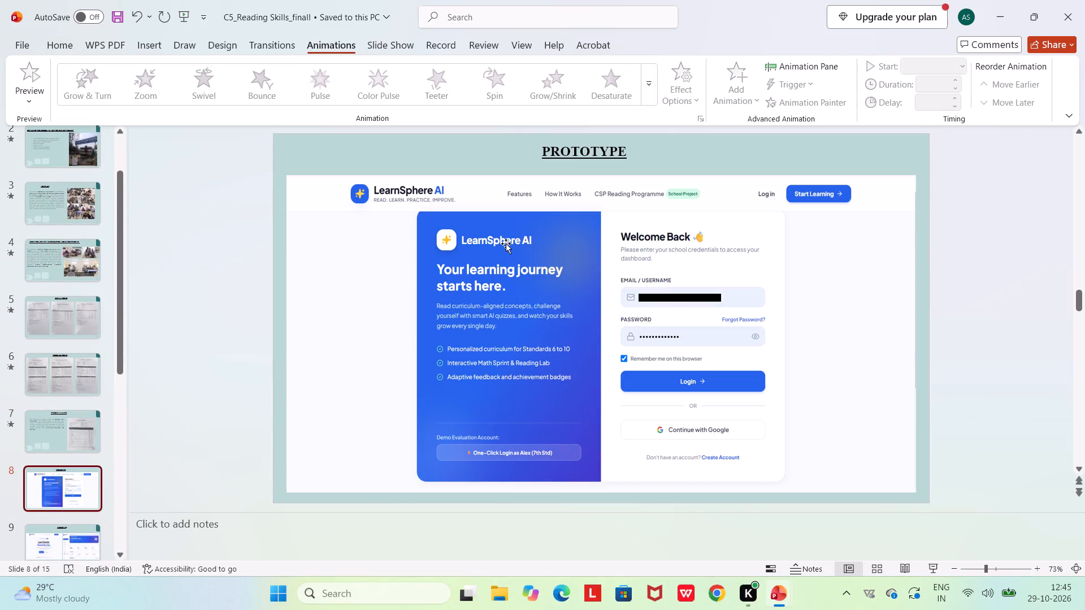
drag(156, 143, 976, 431)
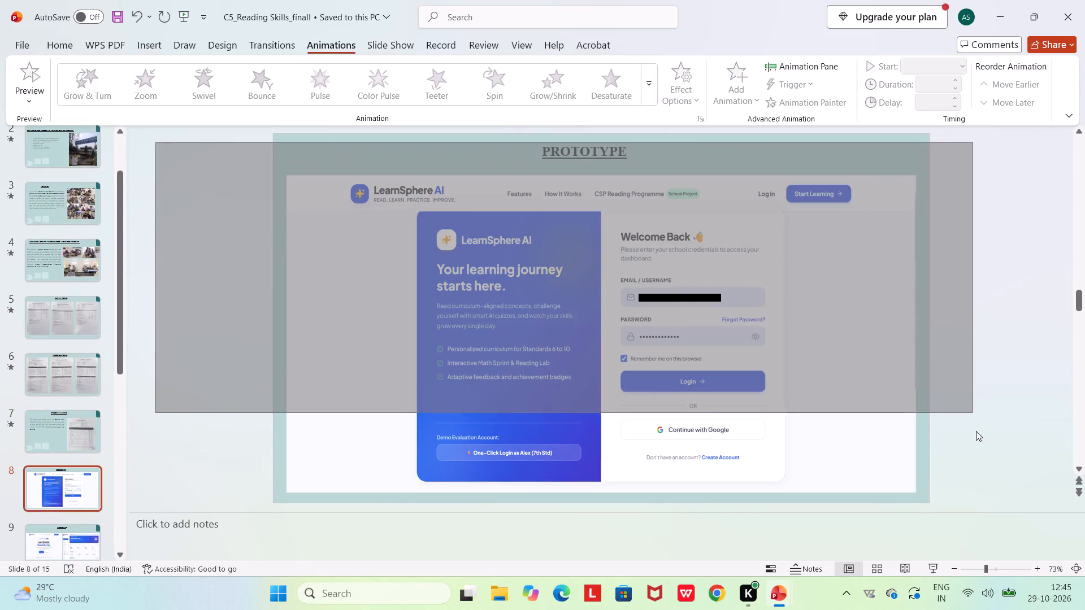
drag(976, 431, 939, 454)
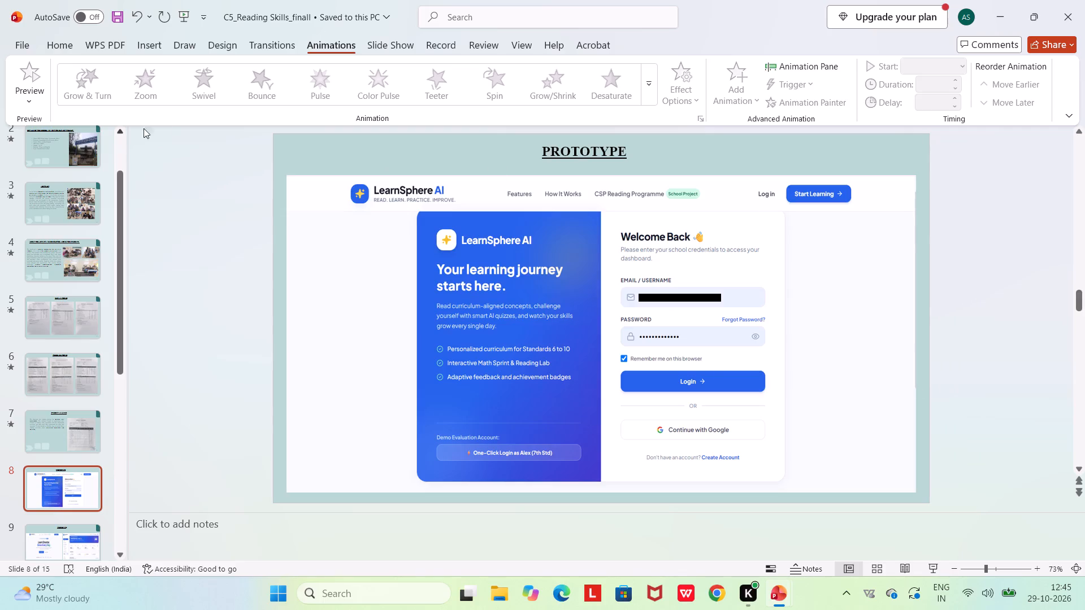
drag(199, 150, 851, 461)
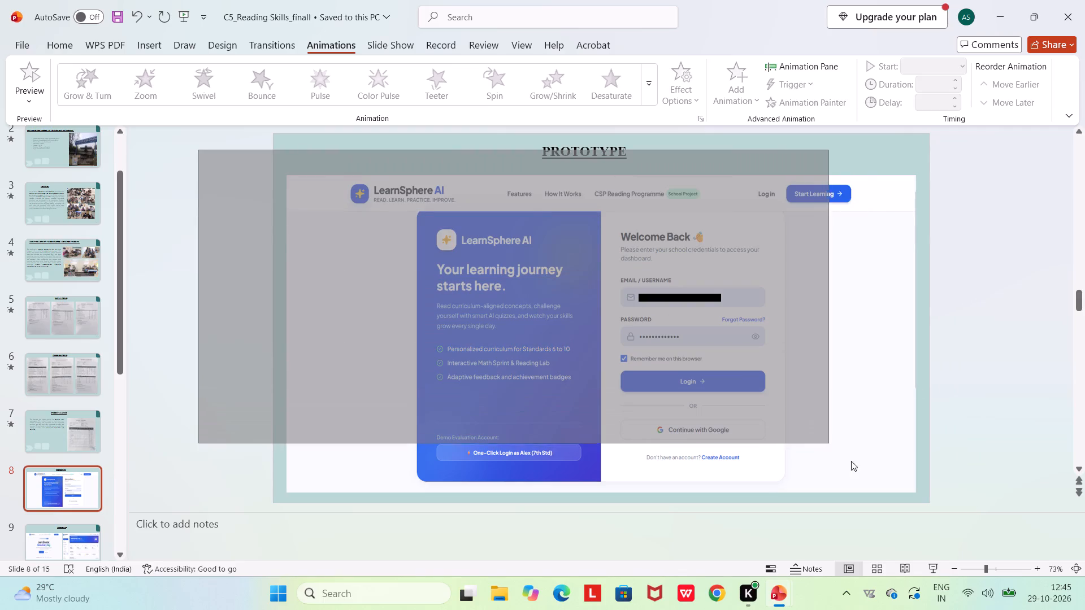
drag(851, 461, 1016, 569)
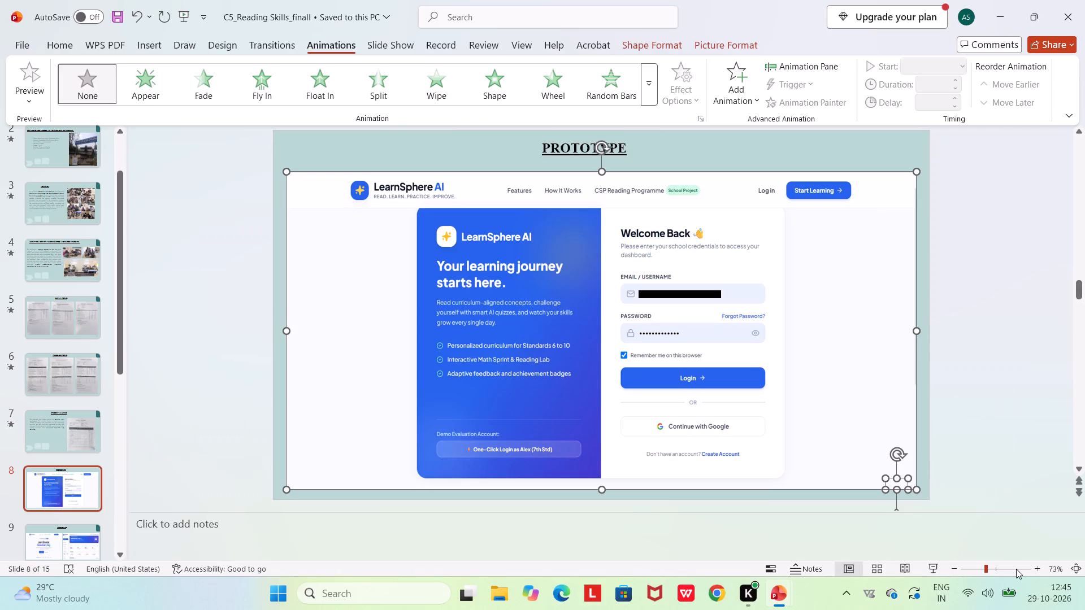
click(660, 101)
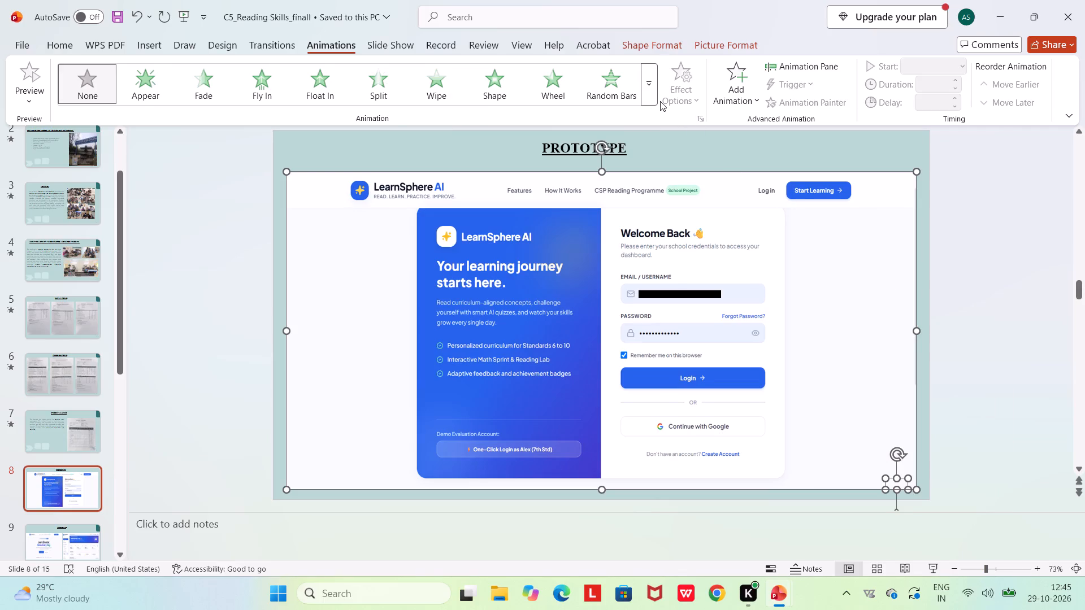
click(654, 90)
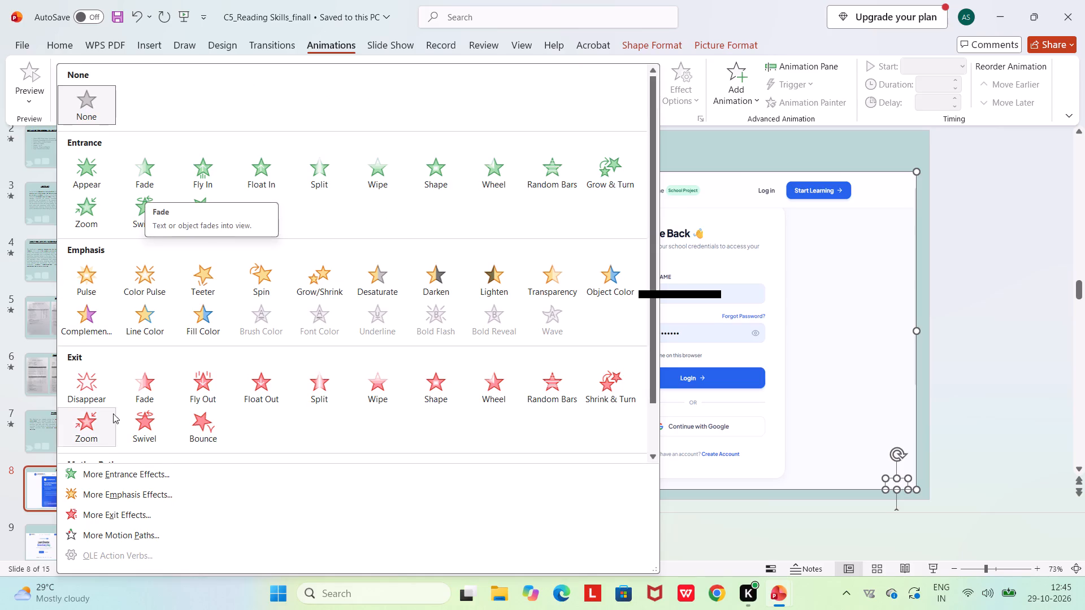
click(68, 313)
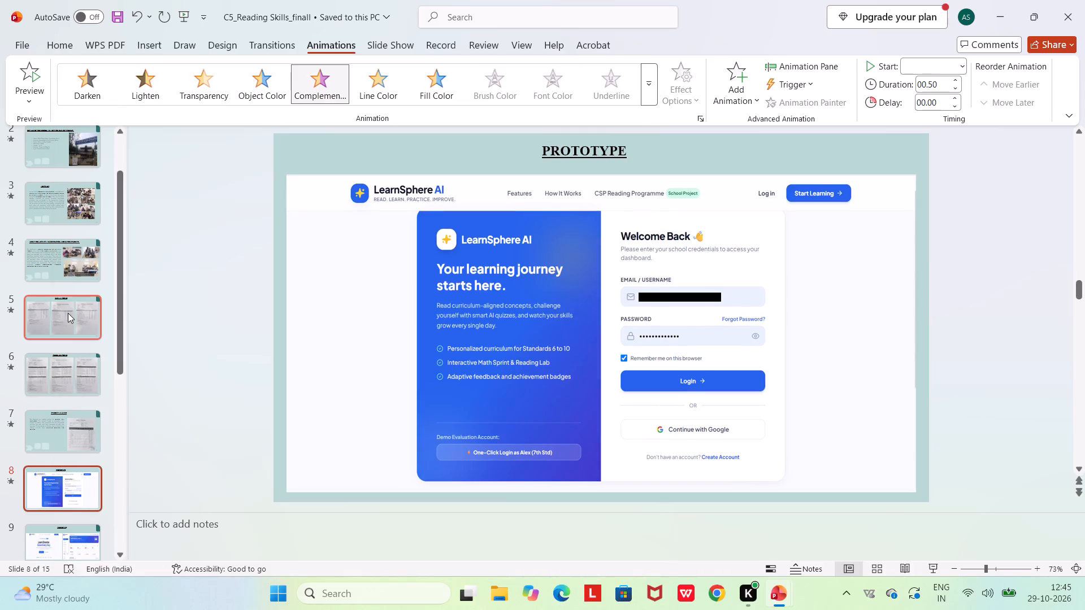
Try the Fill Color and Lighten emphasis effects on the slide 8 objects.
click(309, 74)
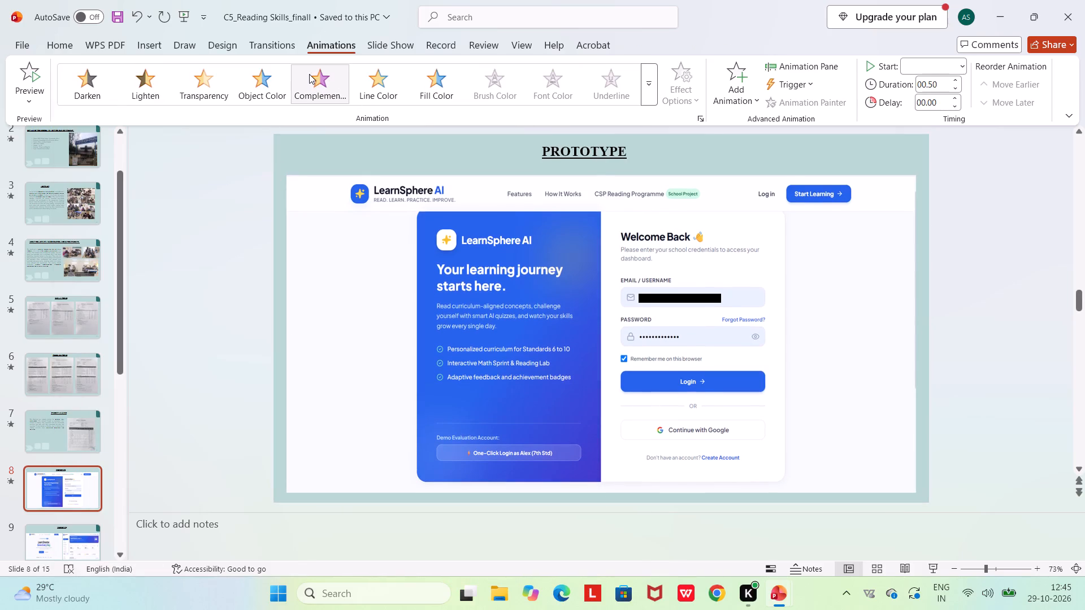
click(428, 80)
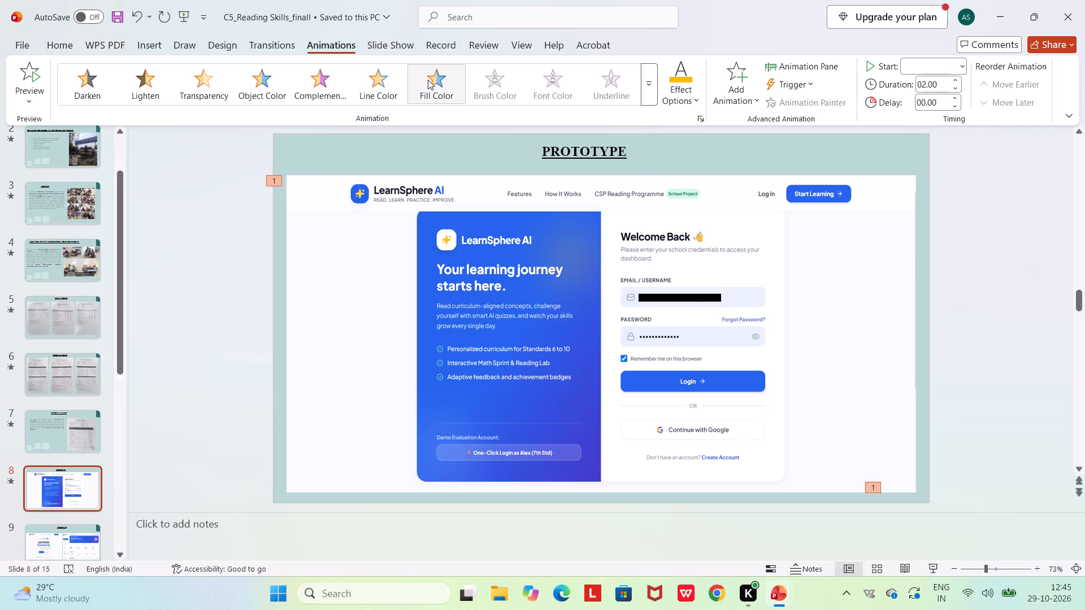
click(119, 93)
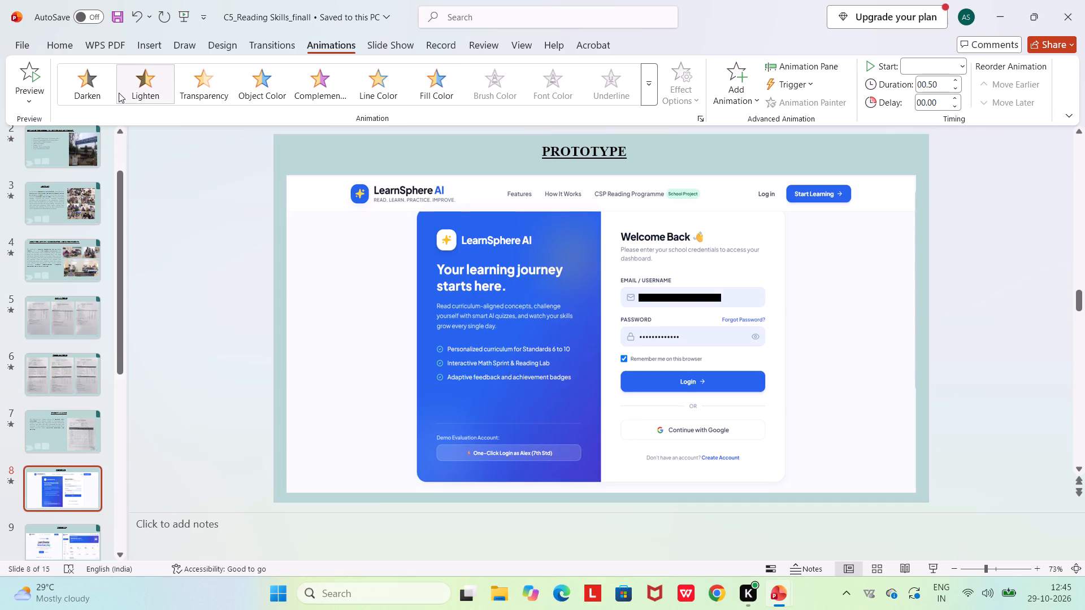
Change the animation of the slide 8 objects to the Wheel entrance effect.
click(642, 104)
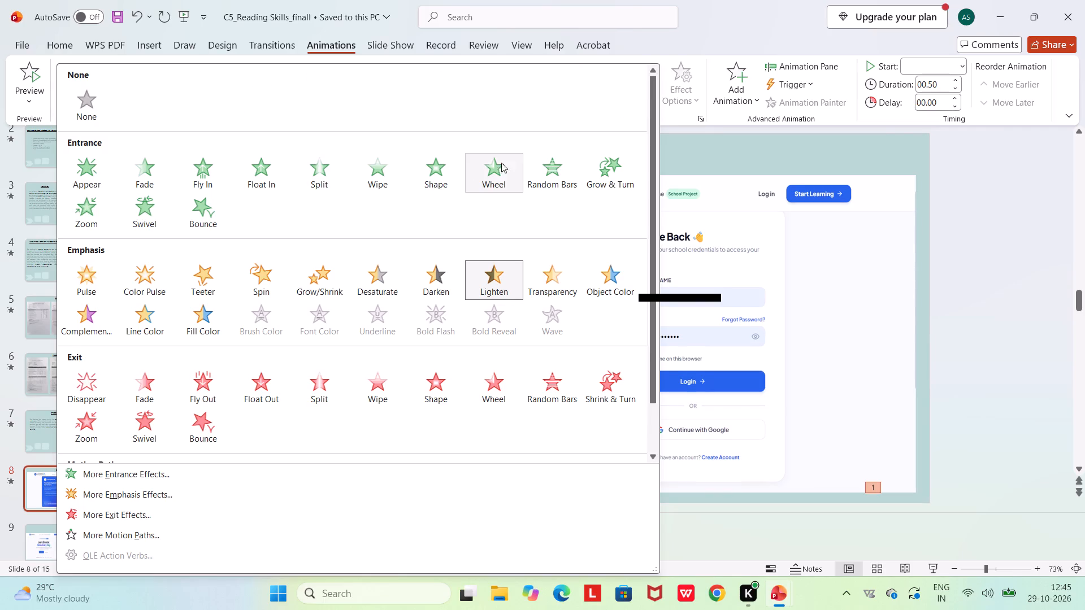
click(491, 163)
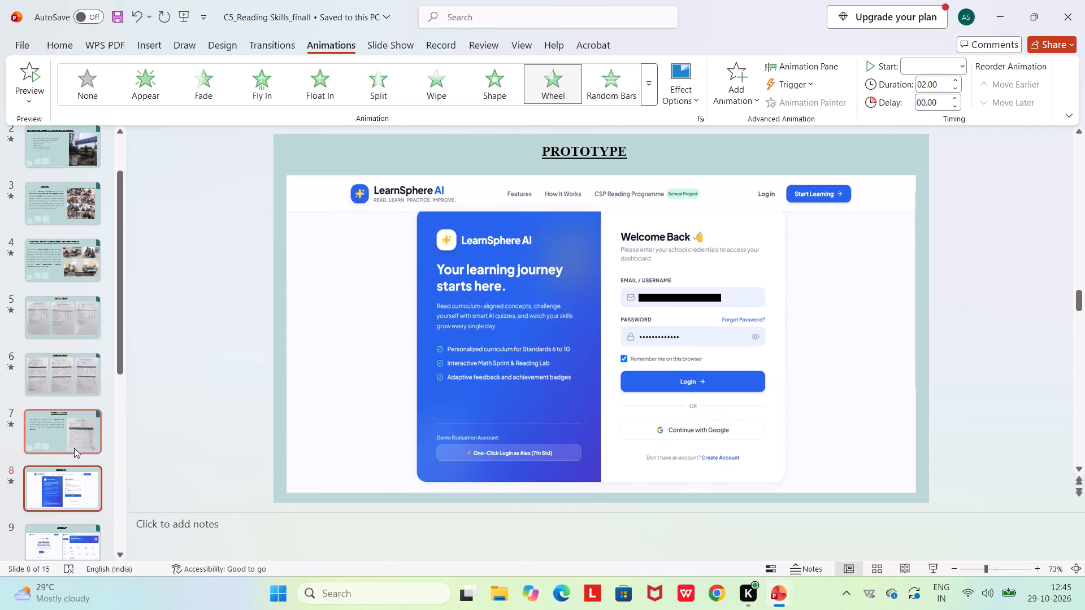
Select the PROTOTYPE title and both prototype screenshots on slide 9 together.
scroll(74, 448, down, 1)
click(74, 448)
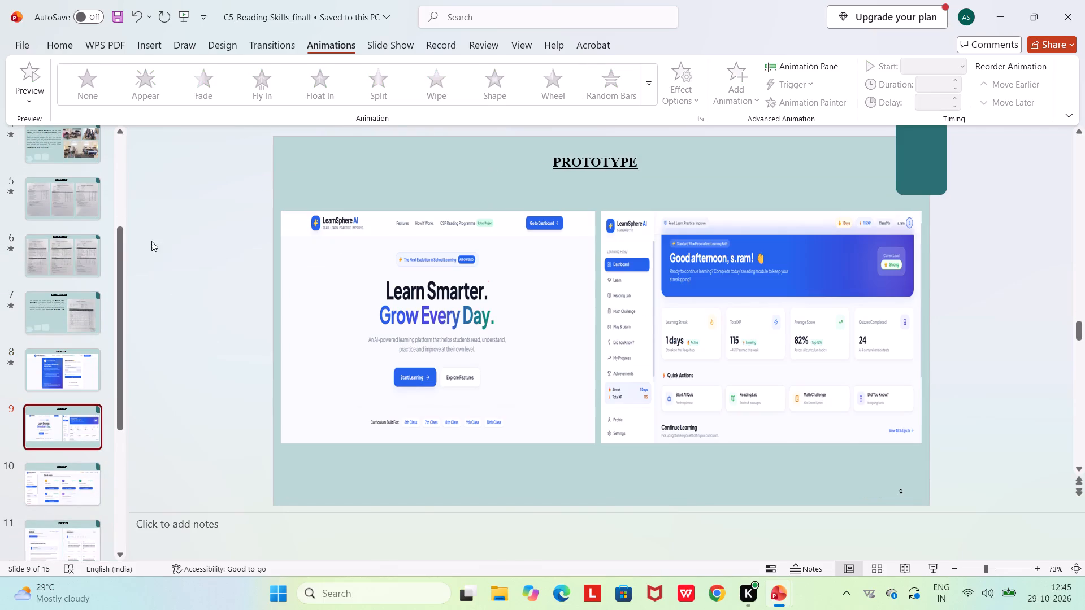
drag(228, 146, 923, 293)
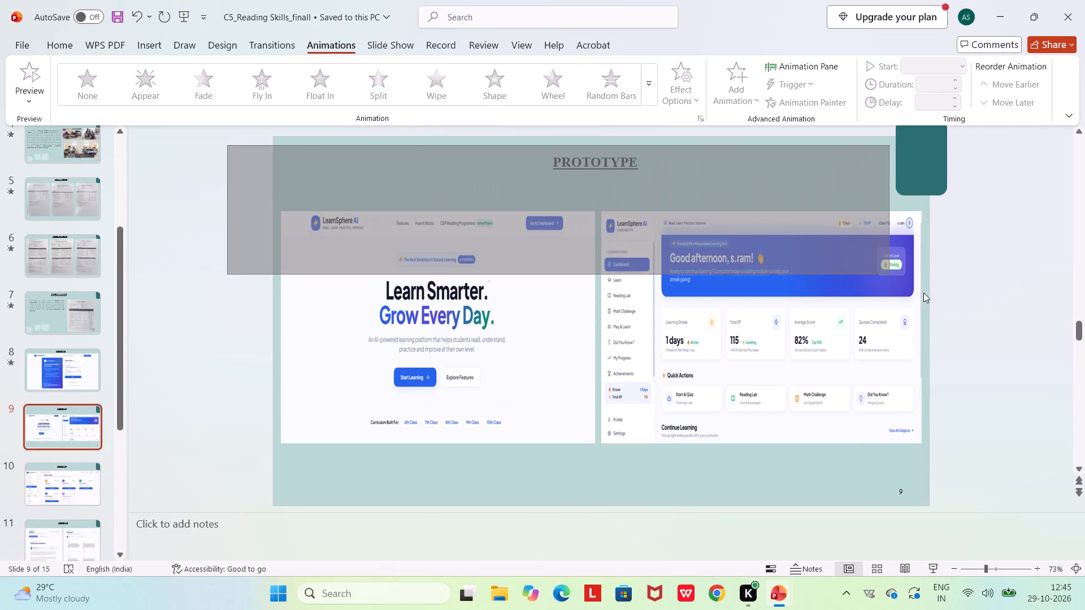
drag(923, 293, 1036, 469)
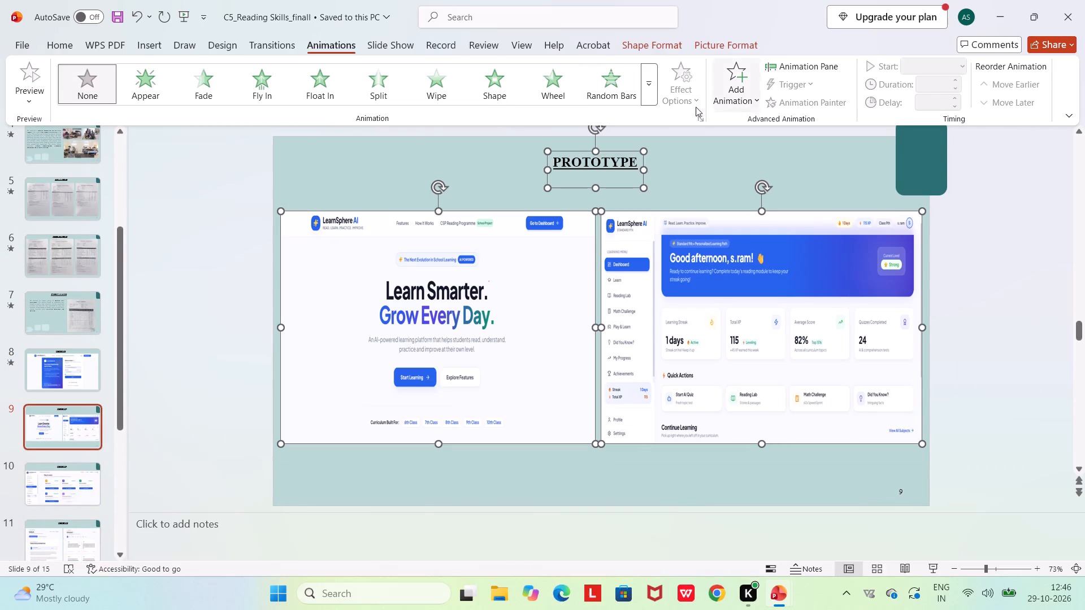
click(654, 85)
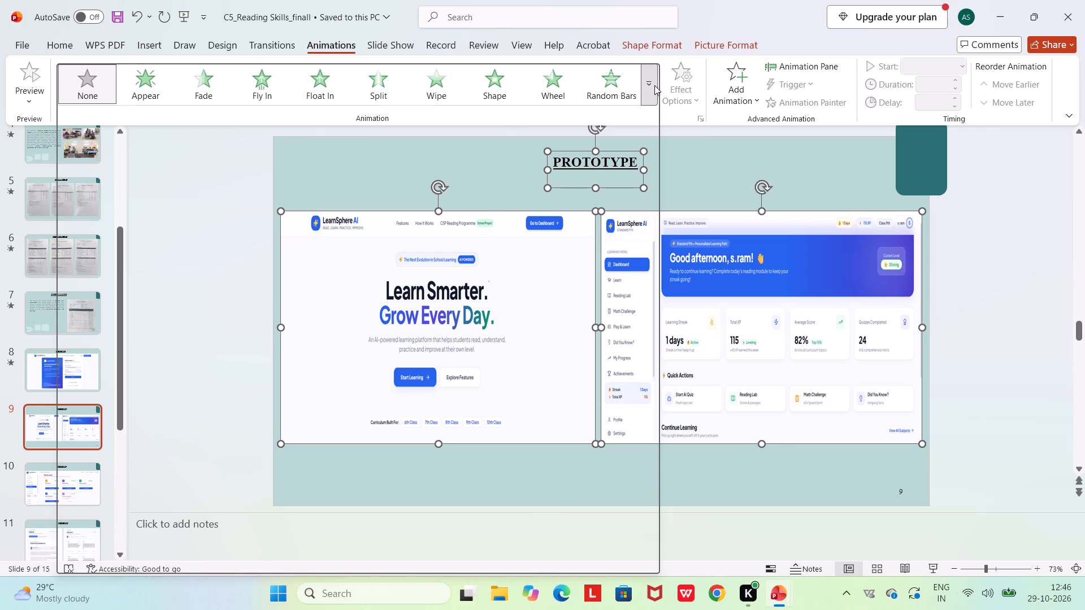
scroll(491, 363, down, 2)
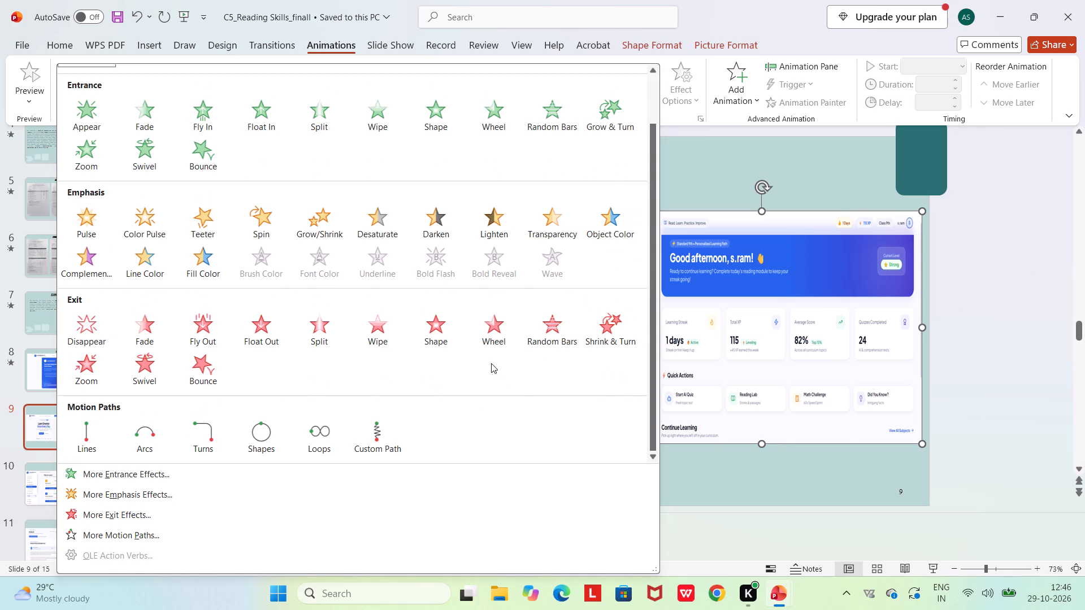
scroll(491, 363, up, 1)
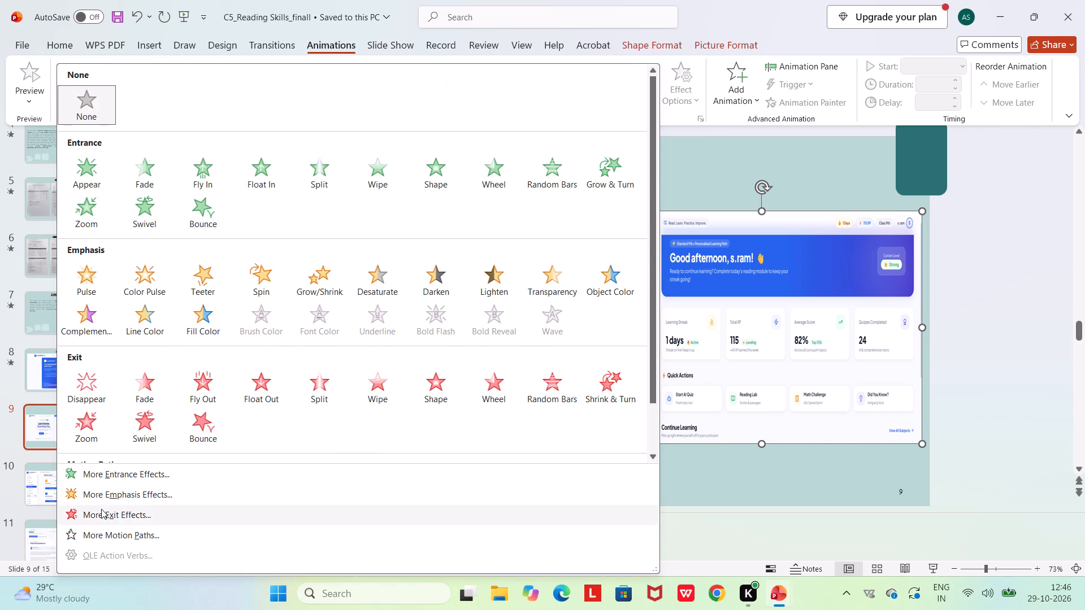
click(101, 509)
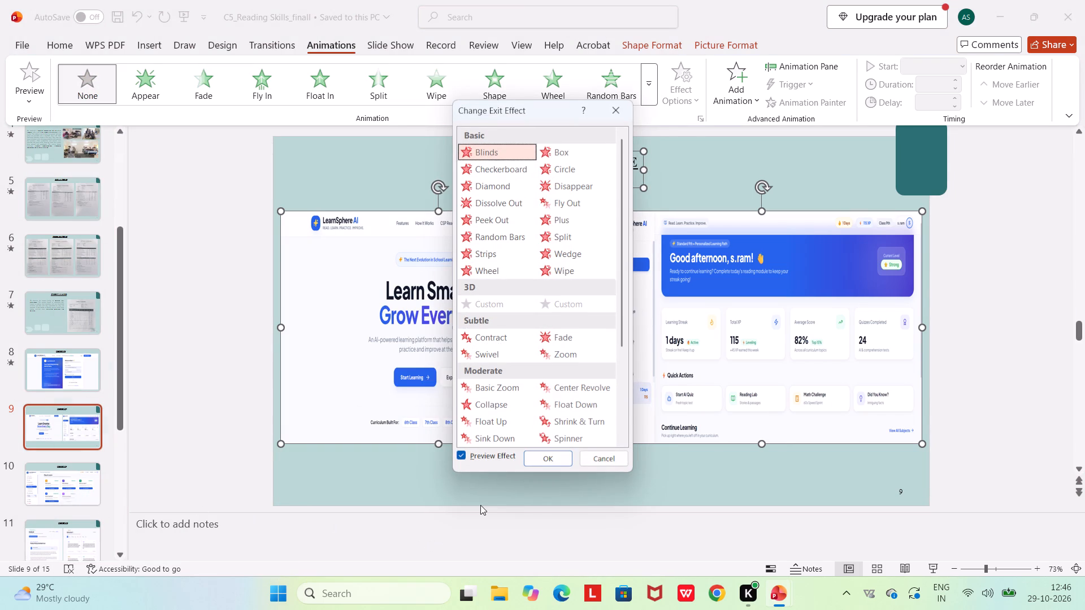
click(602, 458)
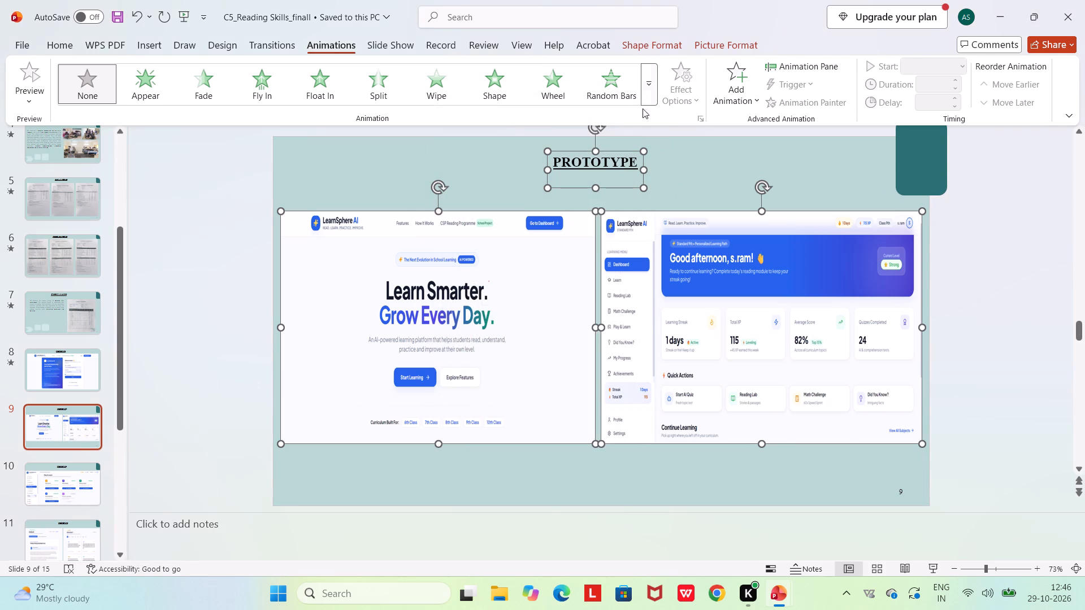
Preview the Strips, Random Bars and Peek In entrance effects on the selected slide 9 objects, and apply Dissolve In.
click(658, 93)
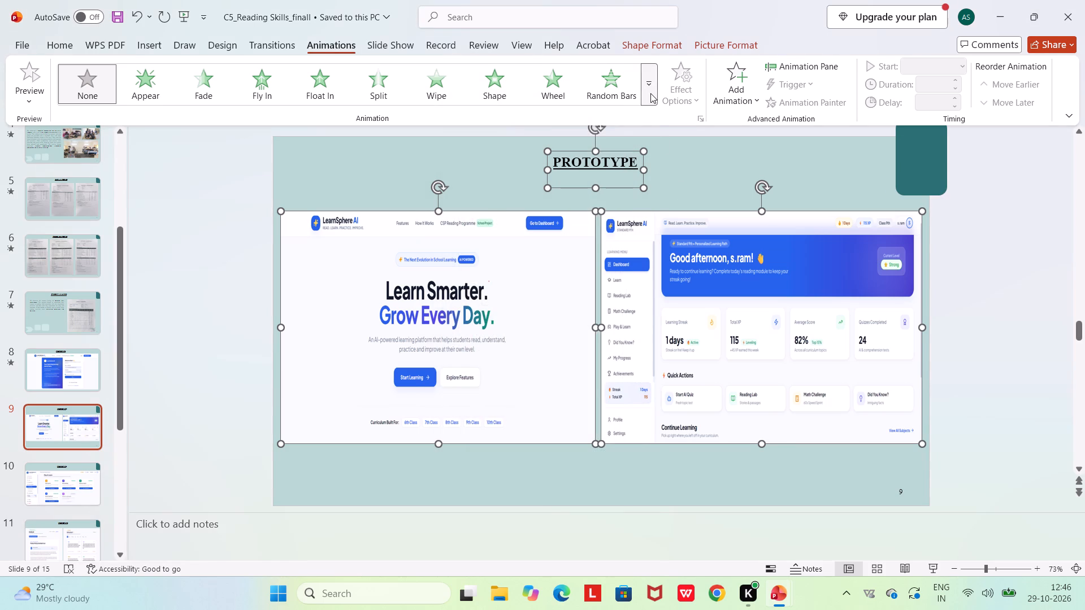
click(650, 93)
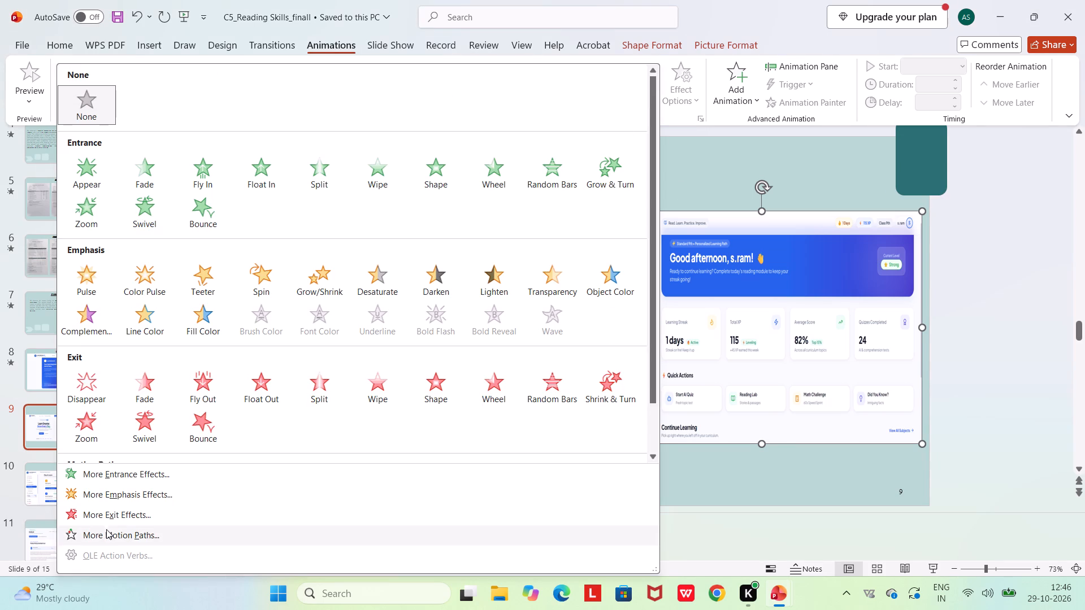
click(107, 470)
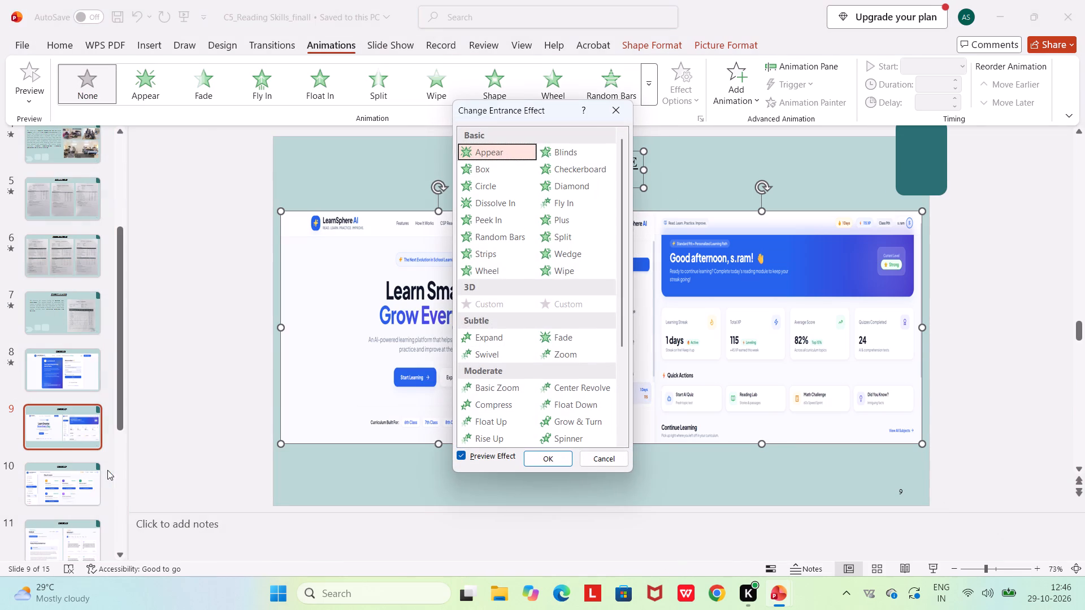
click(478, 258)
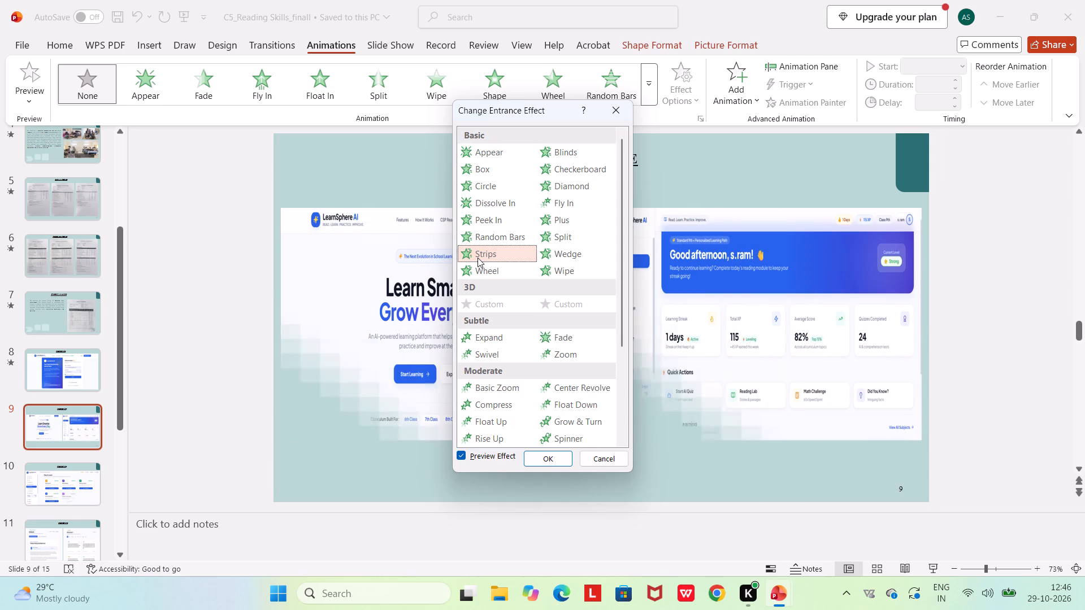
click(478, 258)
click(485, 238)
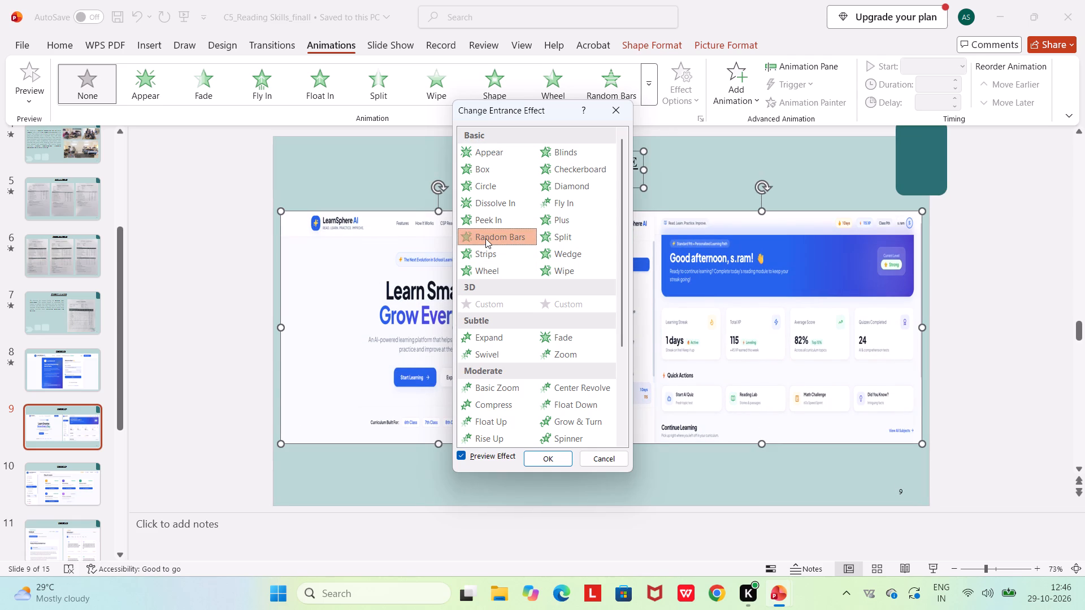
click(485, 219)
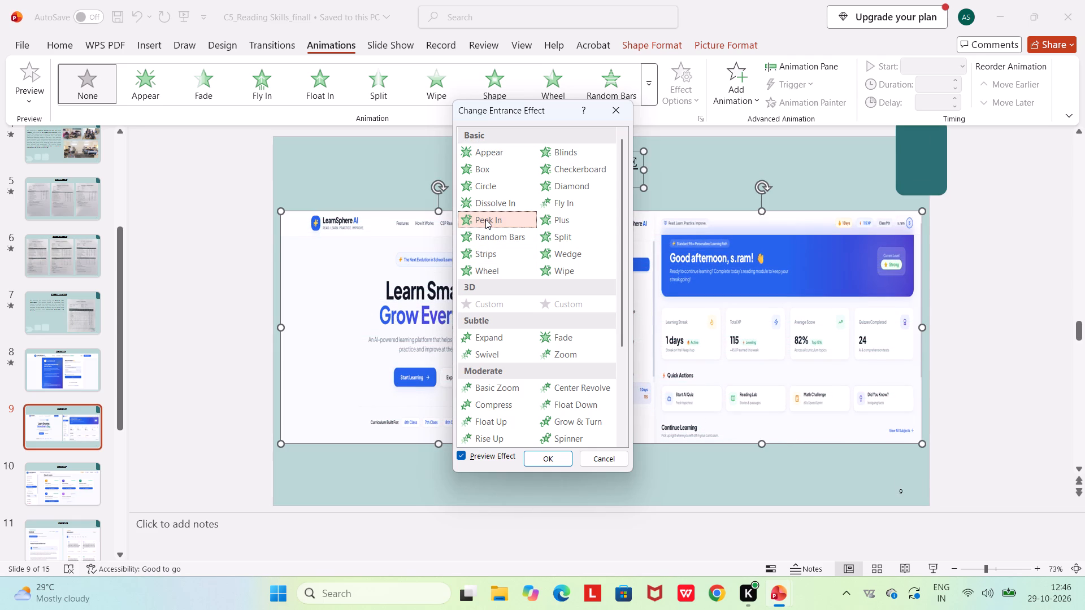
click(488, 196)
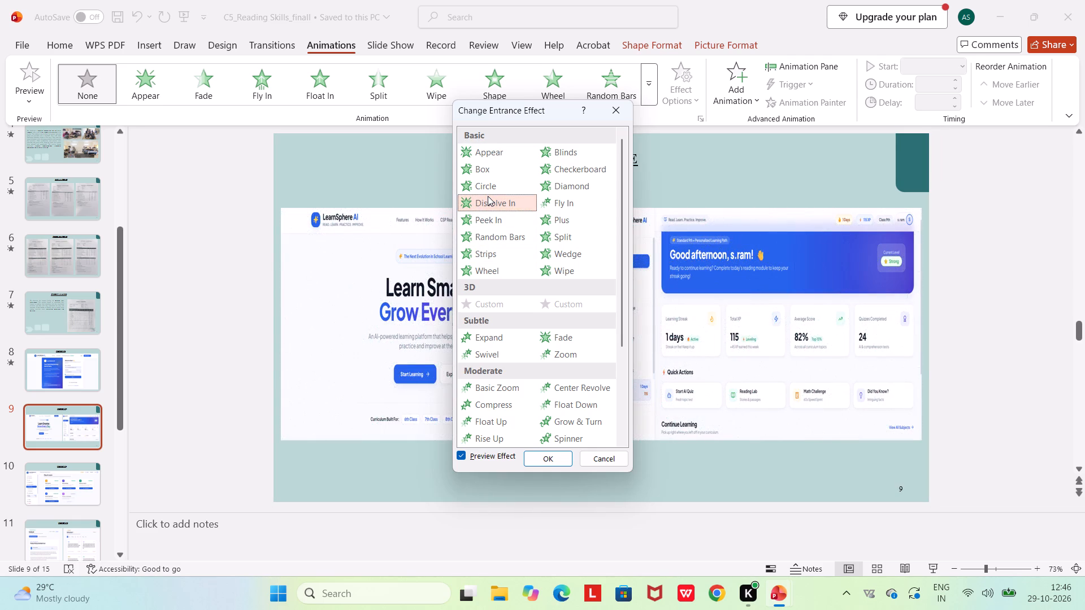
click(537, 459)
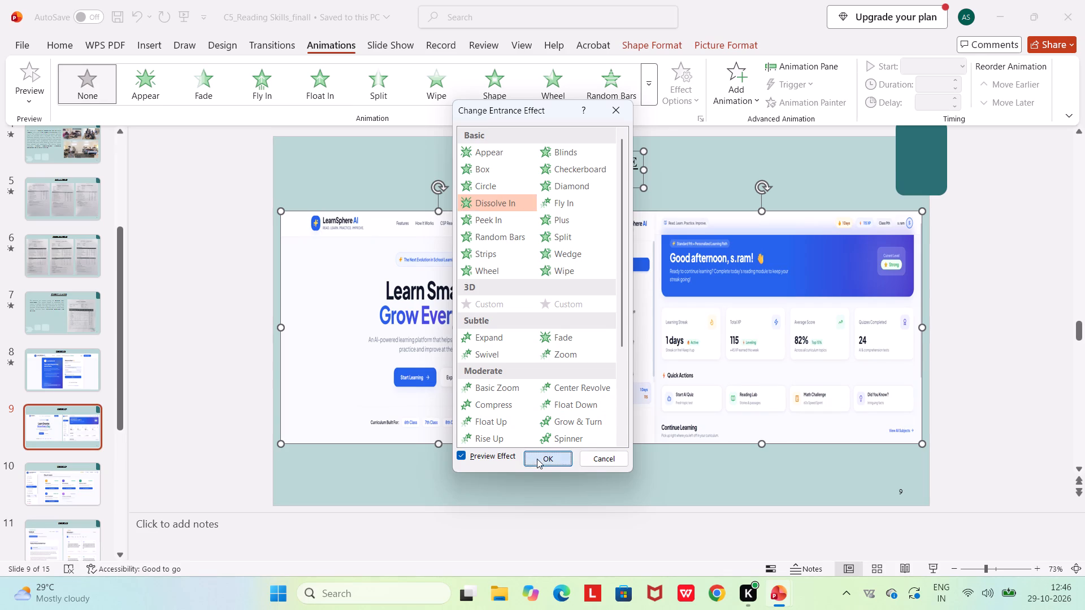
Apply the Dissolve In entrance effect to the Play & Learn screenshot on slide 10.
click(51, 487)
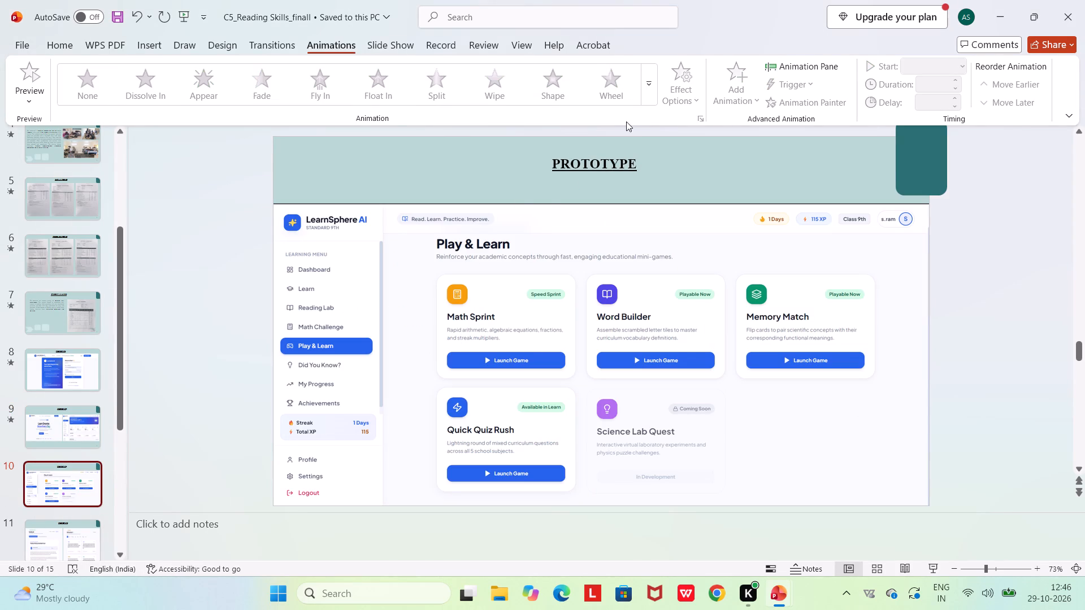
click(648, 100)
click(370, 254)
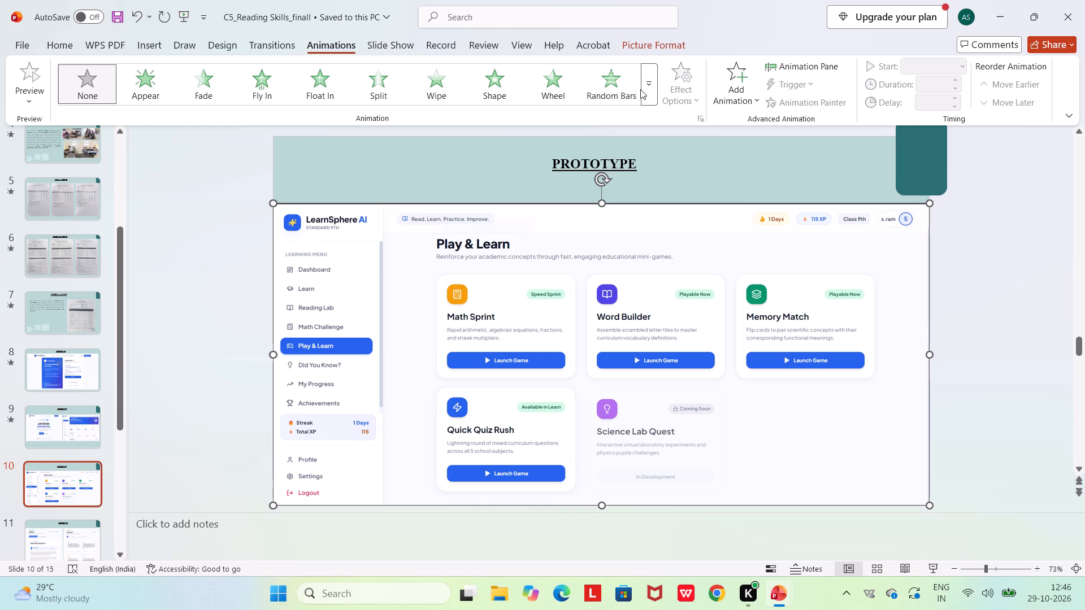
click(640, 89)
click(643, 92)
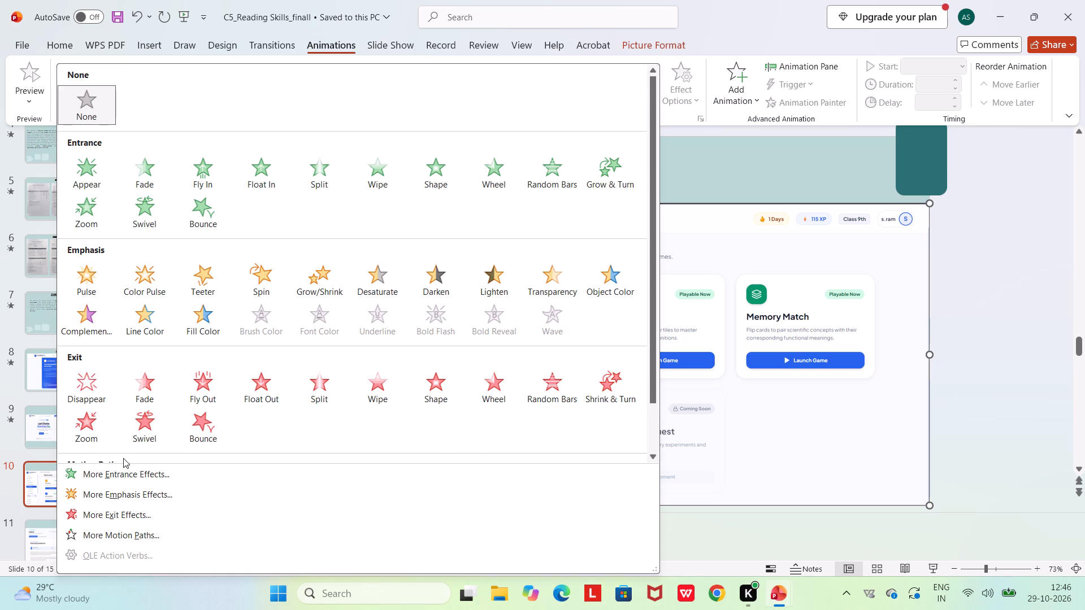
click(124, 473)
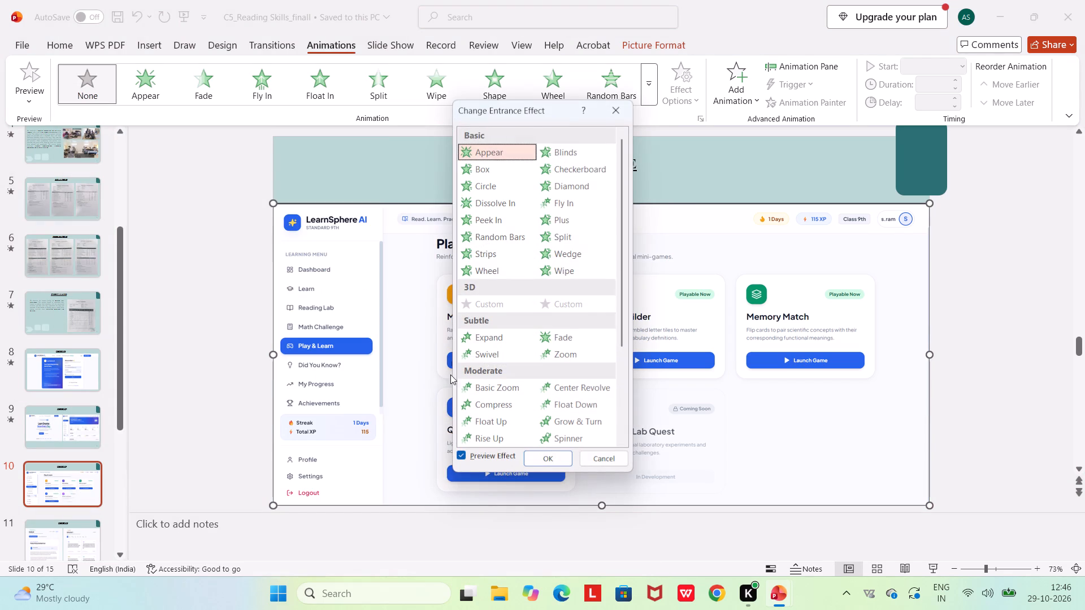
click(503, 204)
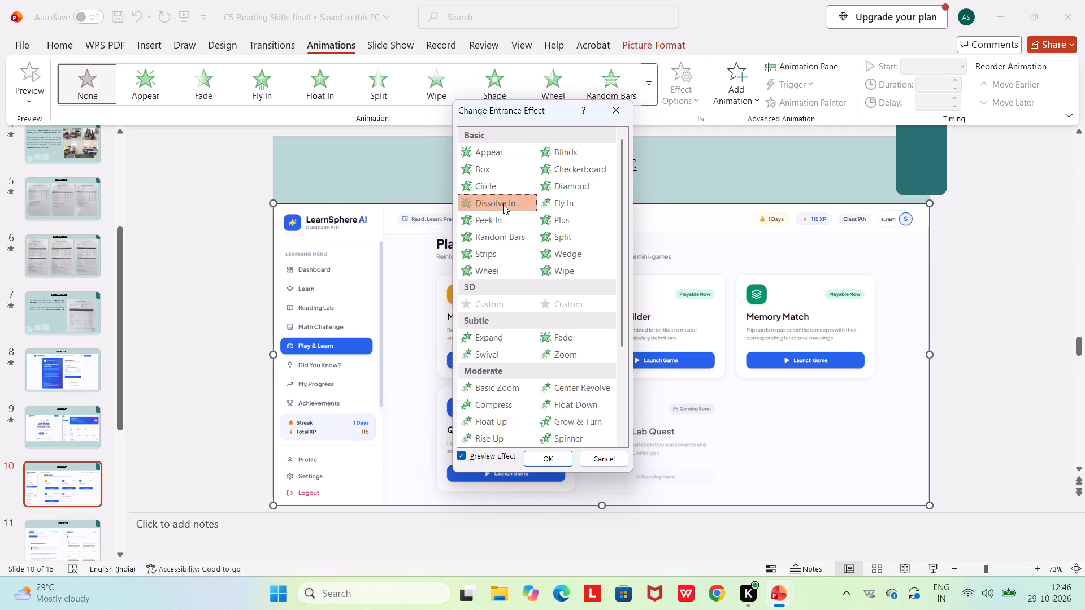
click(548, 454)
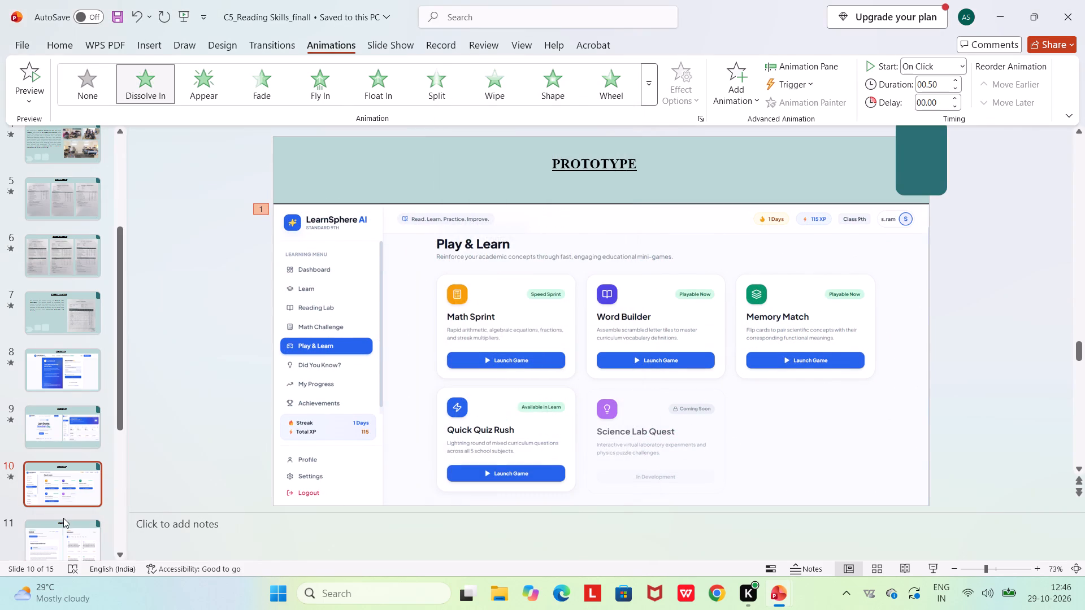
Apply the Fly In entrance animation to the Reading Lab screenshot on slide 11.
click(67, 528)
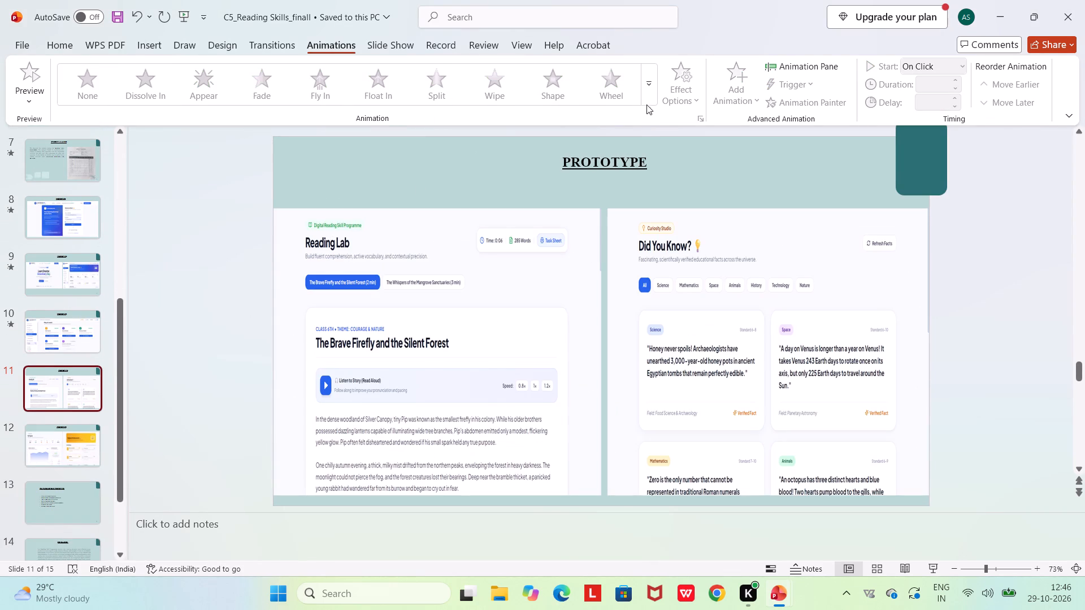
click(647, 101)
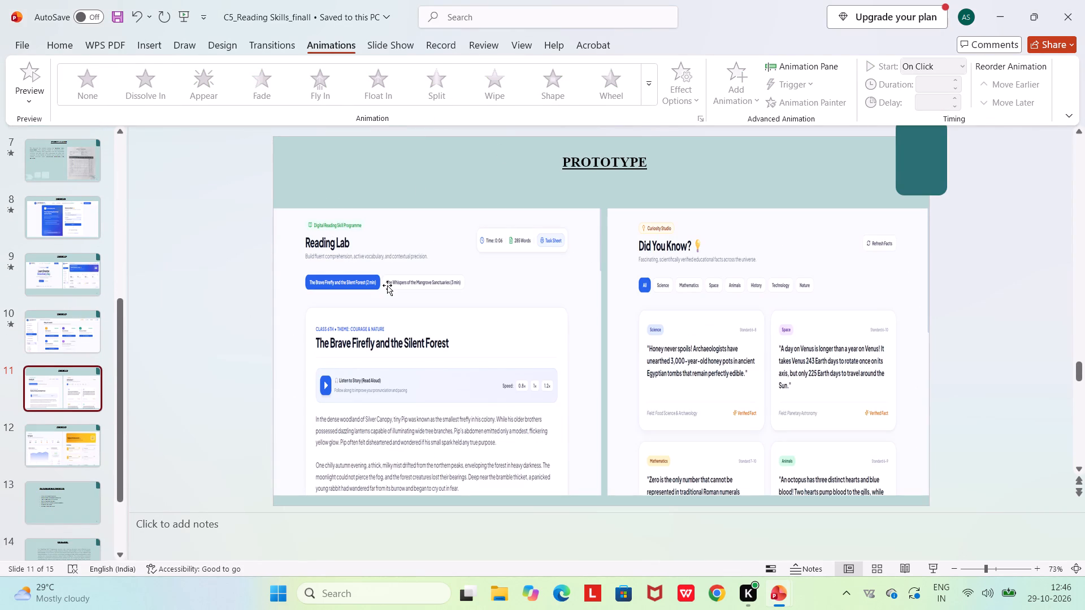
click(387, 285)
click(652, 87)
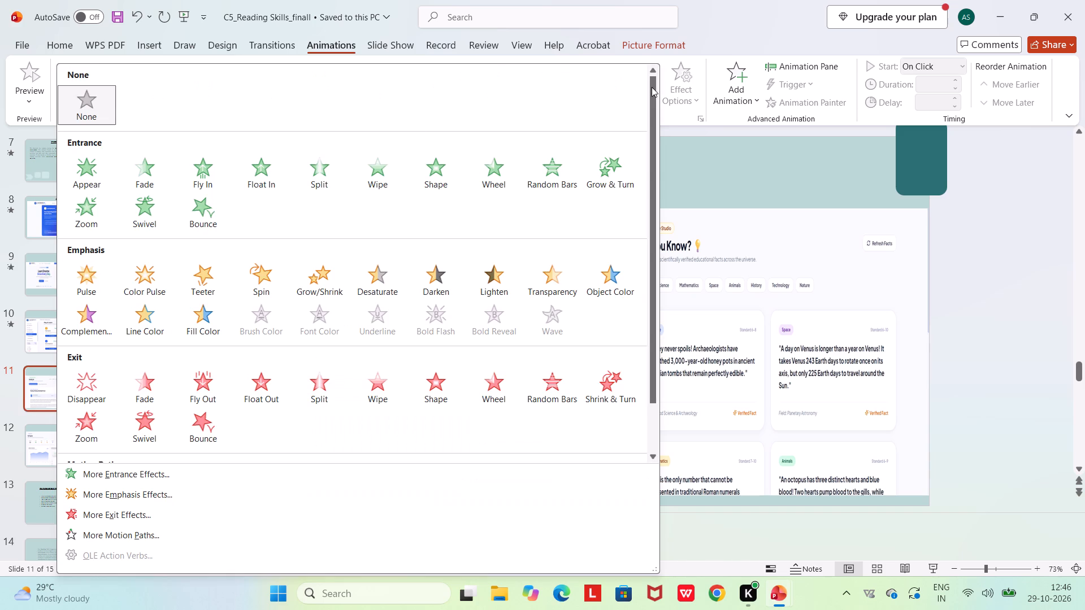
scroll(227, 90, down, 1)
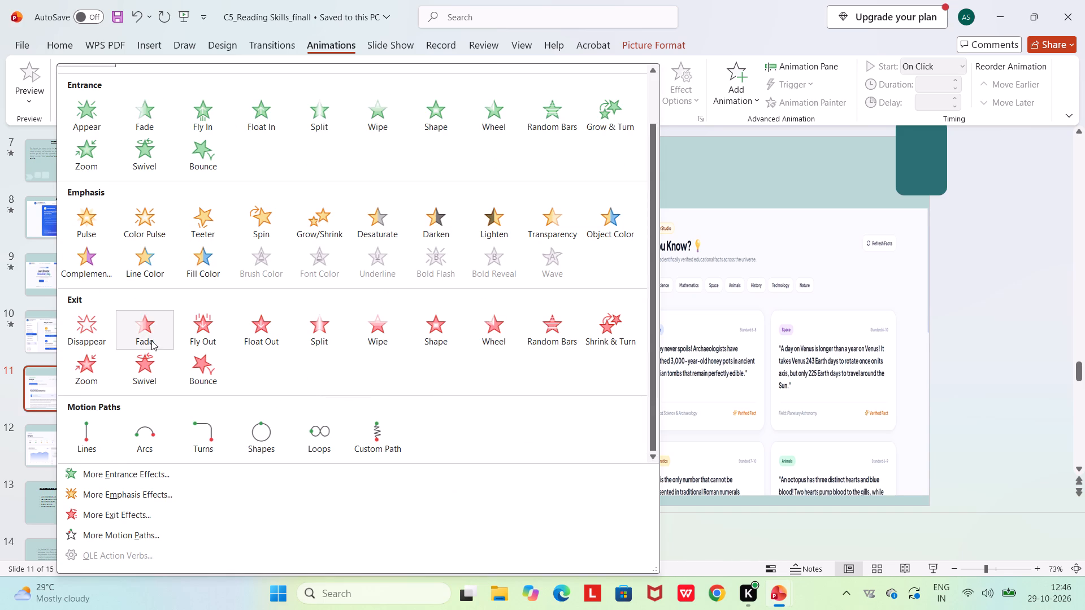
click(192, 127)
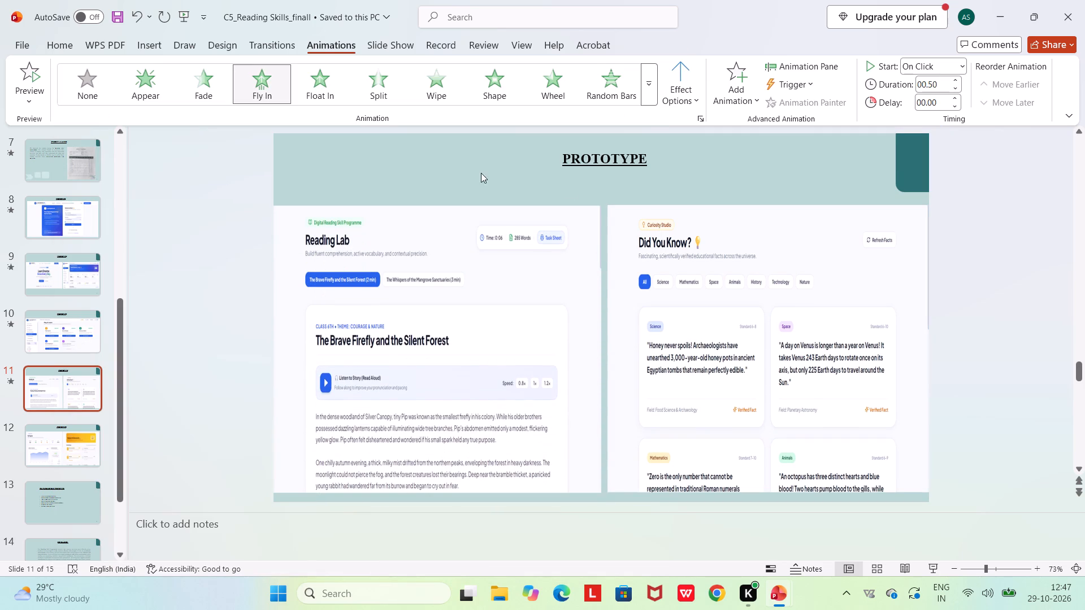
Apply the Float In entrance animation to the Did You Know? screenshot on slide 11.
click(664, 259)
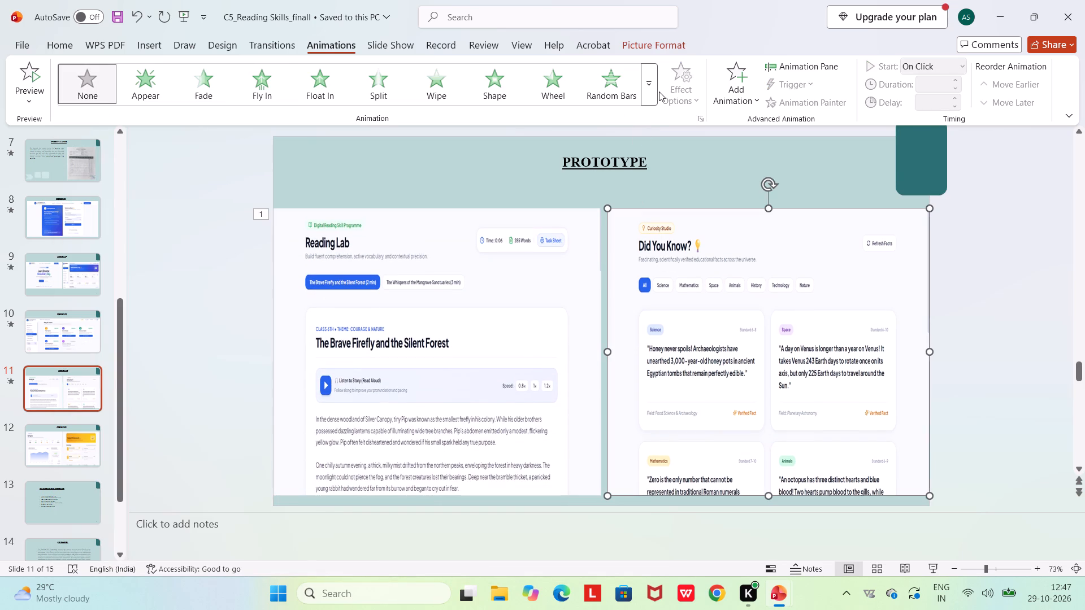
click(659, 91)
click(647, 89)
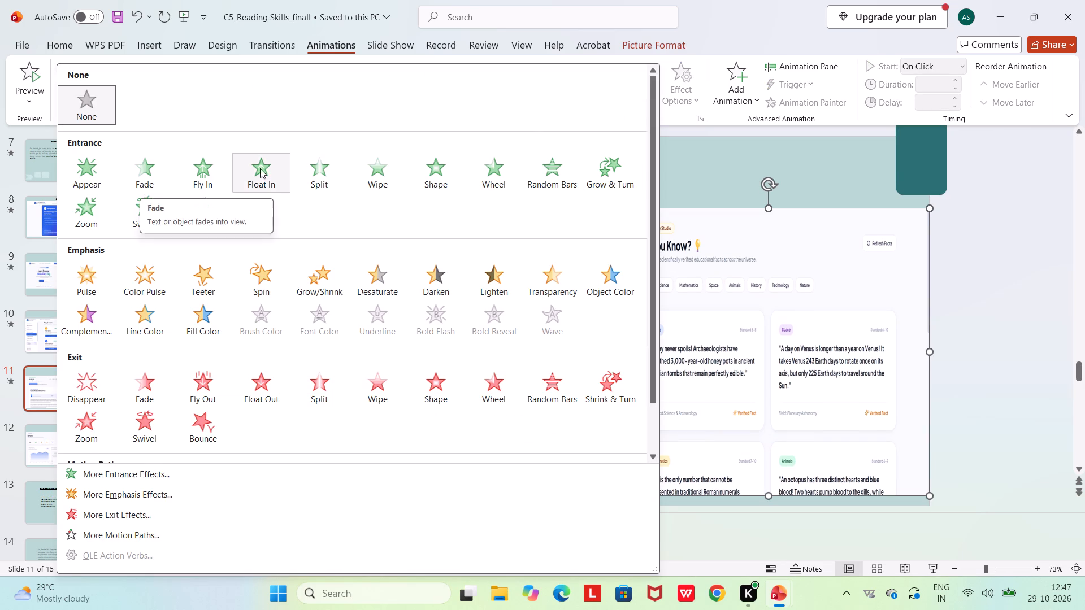
click(275, 168)
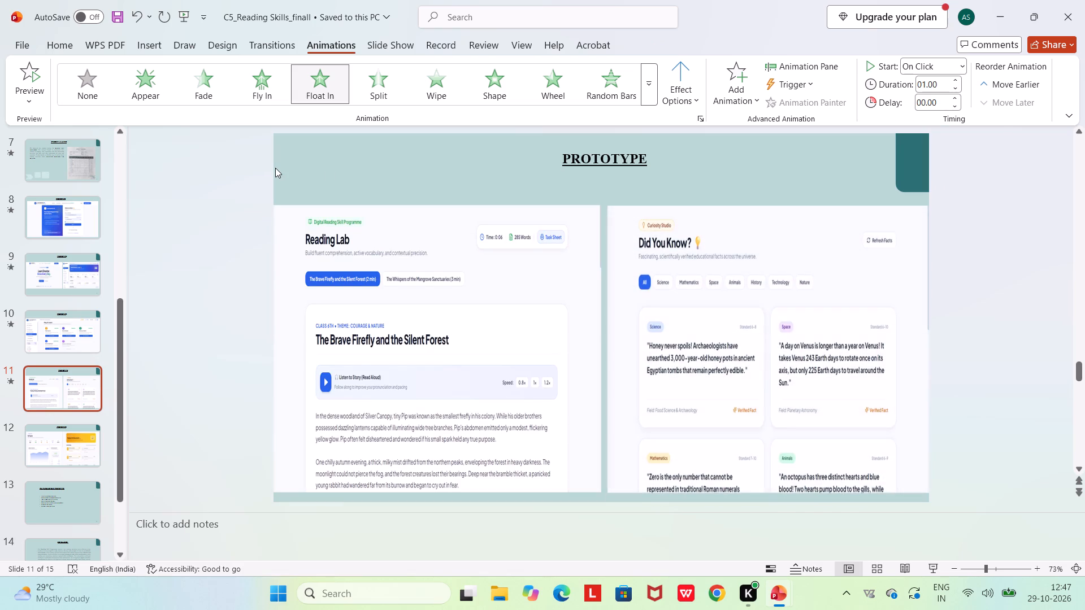
click(376, 246)
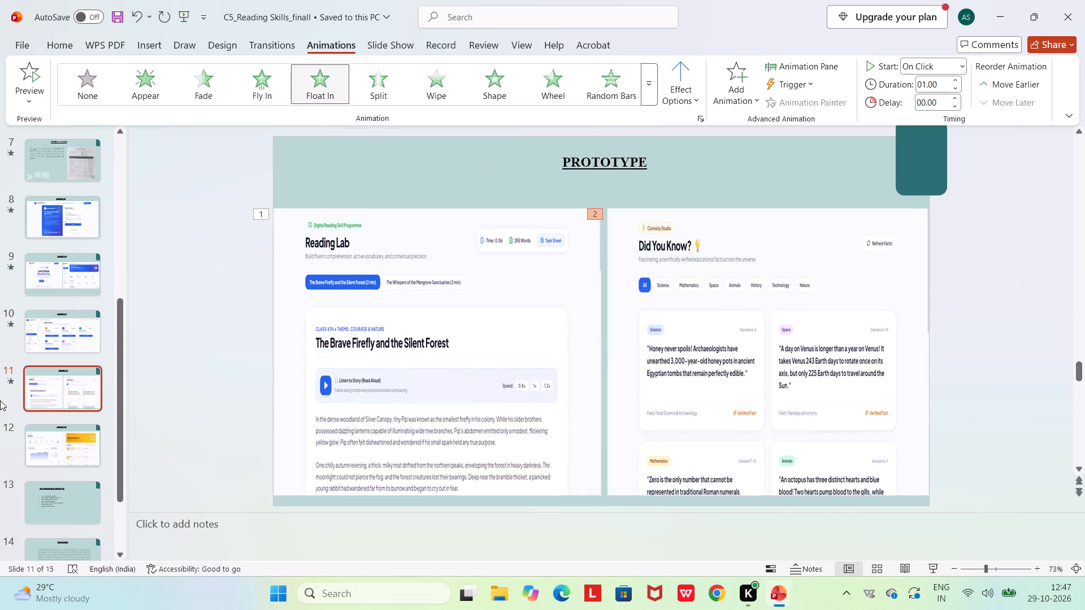
Apply the Wheel entrance animation to the My Progress screenshot on slide 12.
click(47, 454)
click(353, 359)
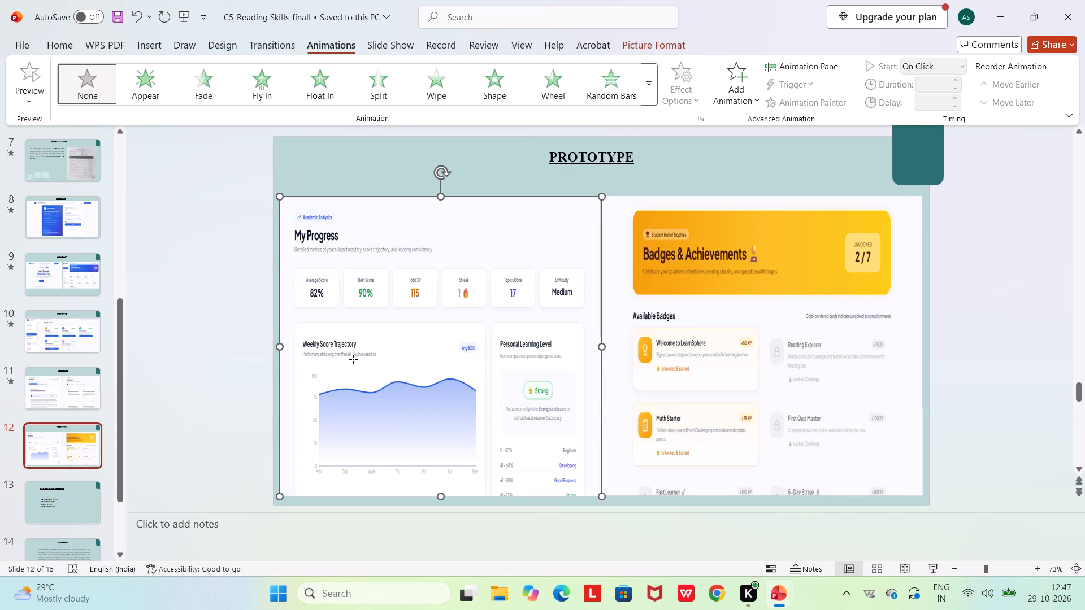
click(542, 102)
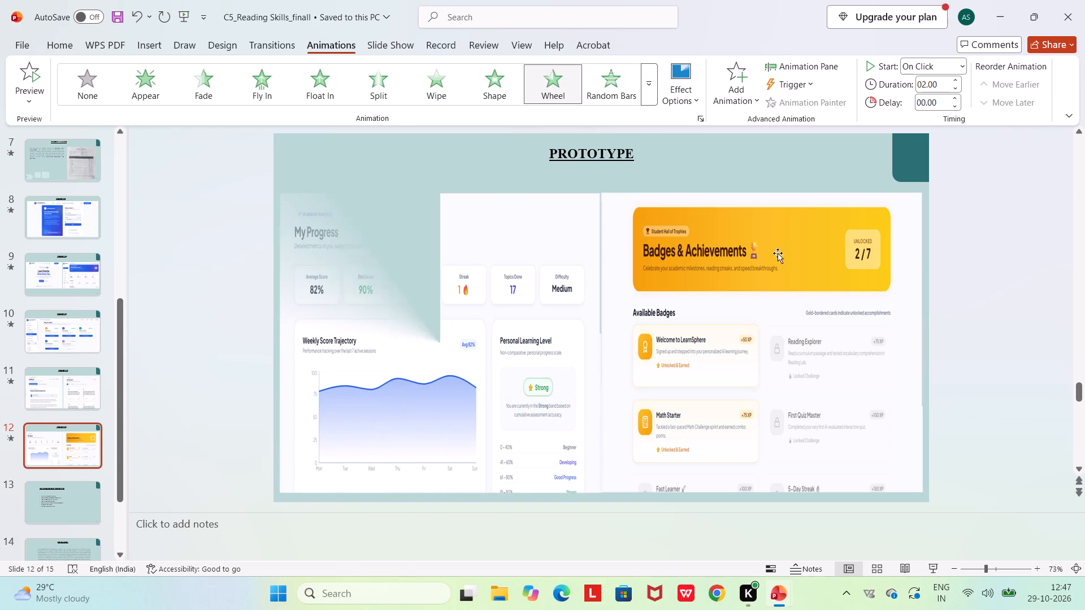
click(782, 268)
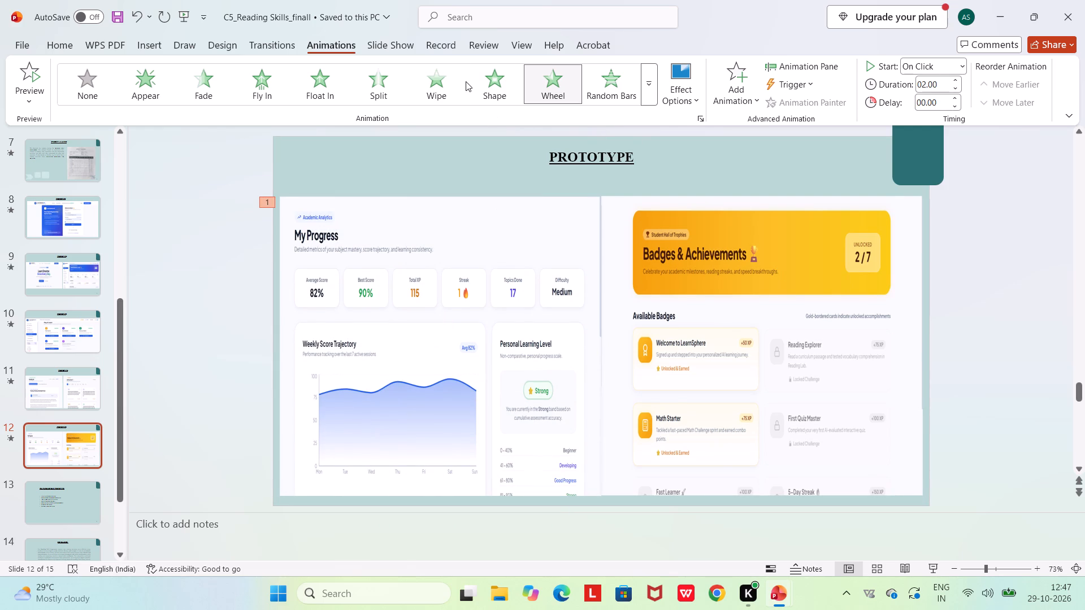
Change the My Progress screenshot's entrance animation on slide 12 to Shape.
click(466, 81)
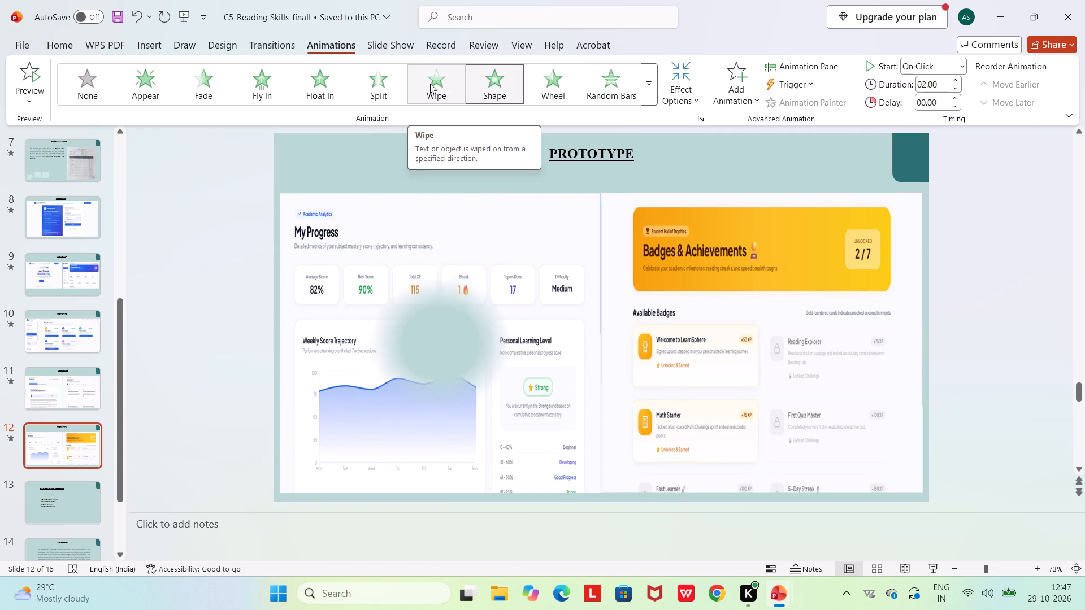
Apply the Wheel entrance animation to both screenshots and the slide-number box on slide 12 together, after trying Random Bars.
click(382, 266)
drag(173, 179, 839, 361)
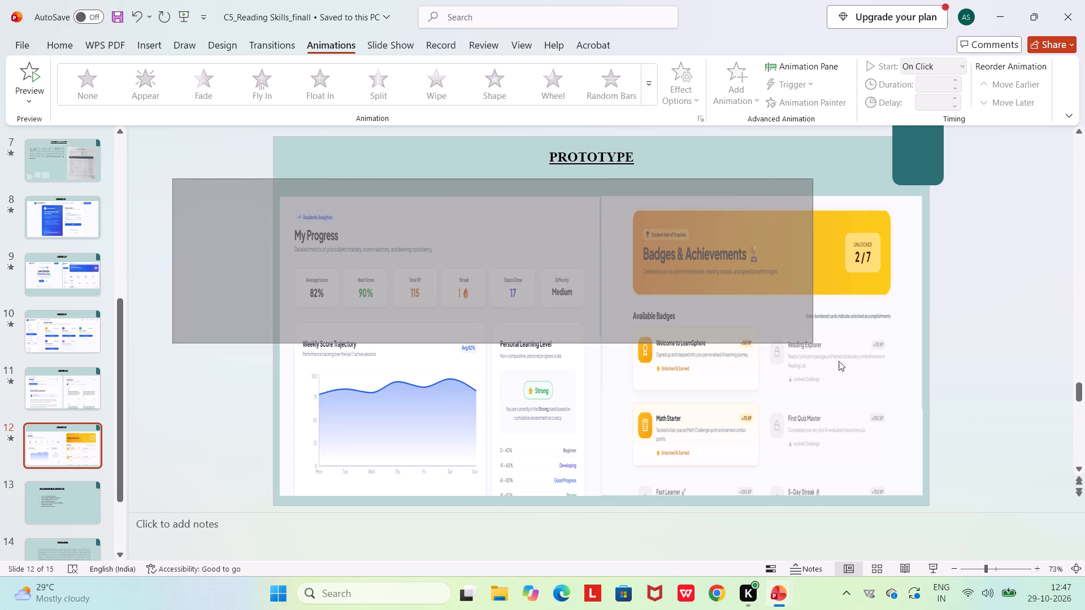
drag(839, 361, 984, 508)
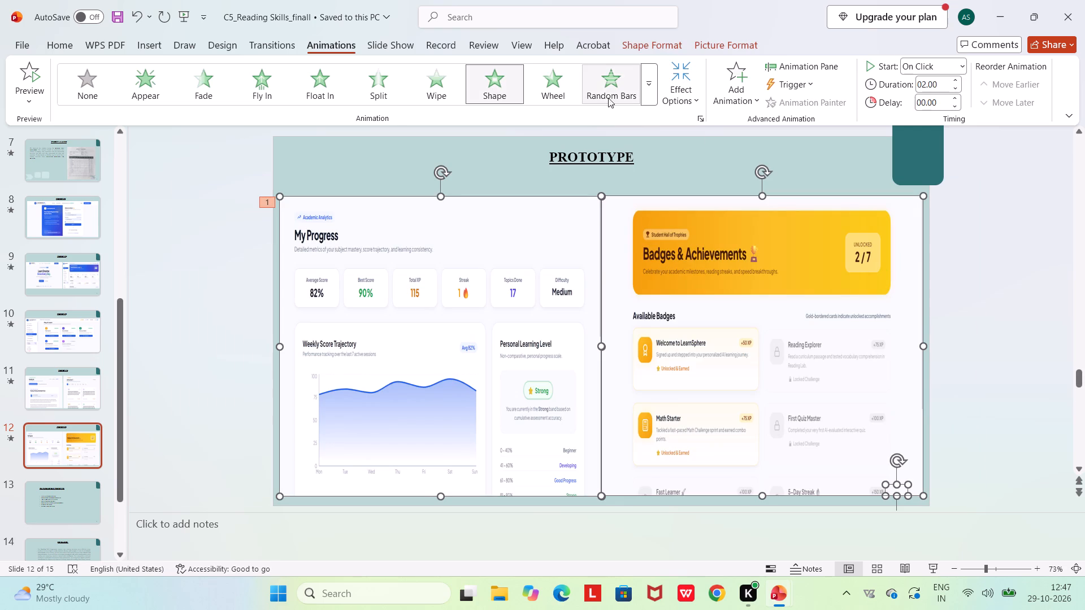
click(595, 85)
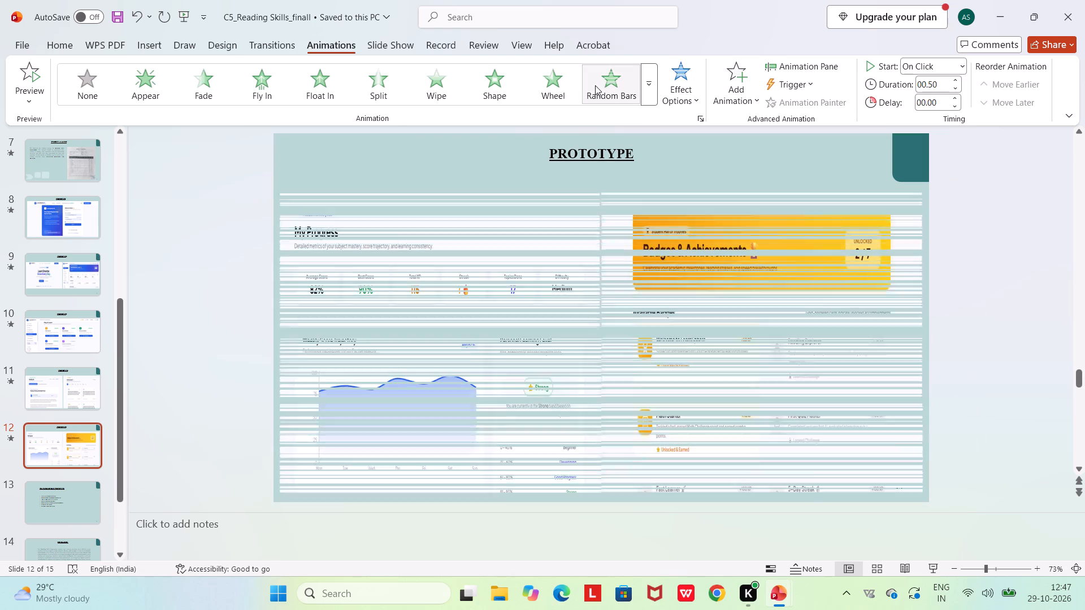
click(549, 85)
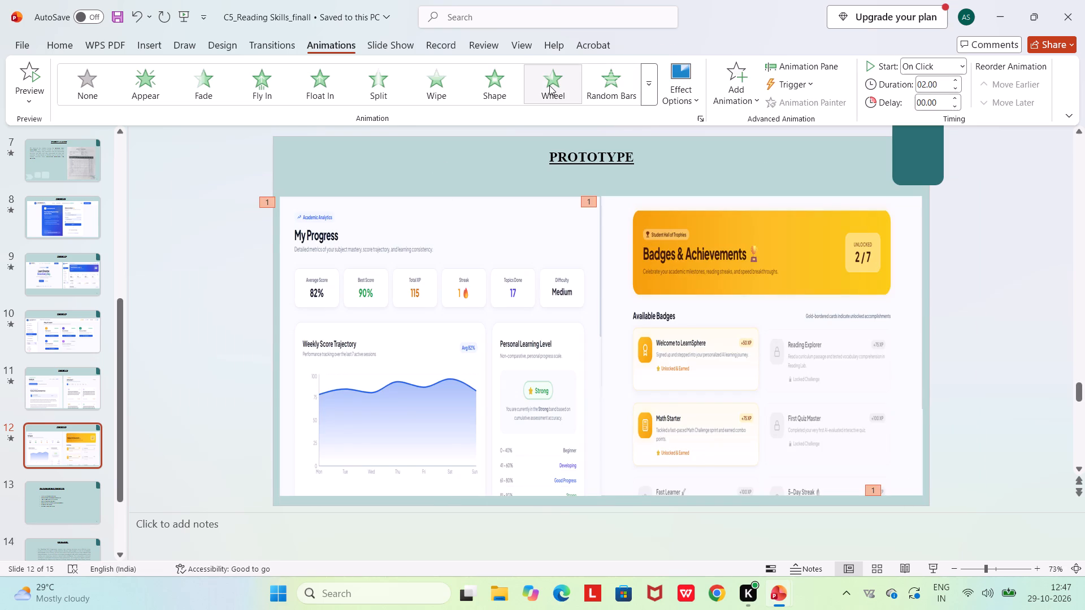
click(549, 85)
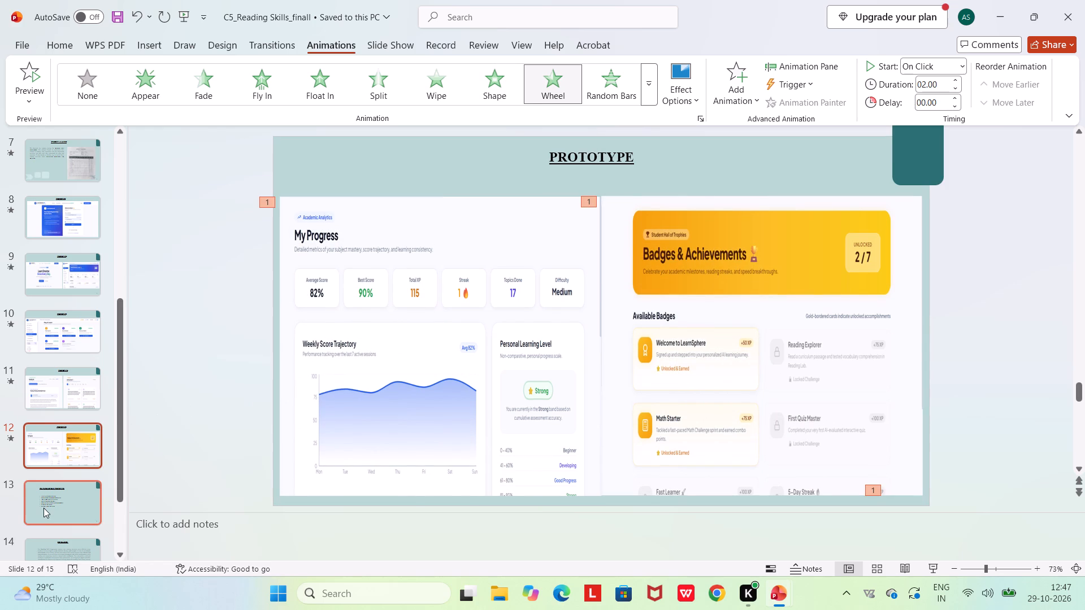
Apply the Float In entrance animation to the Features of Our Prototype heading and bullet list on slide 13.
click(44, 508)
drag(367, 149, 769, 452)
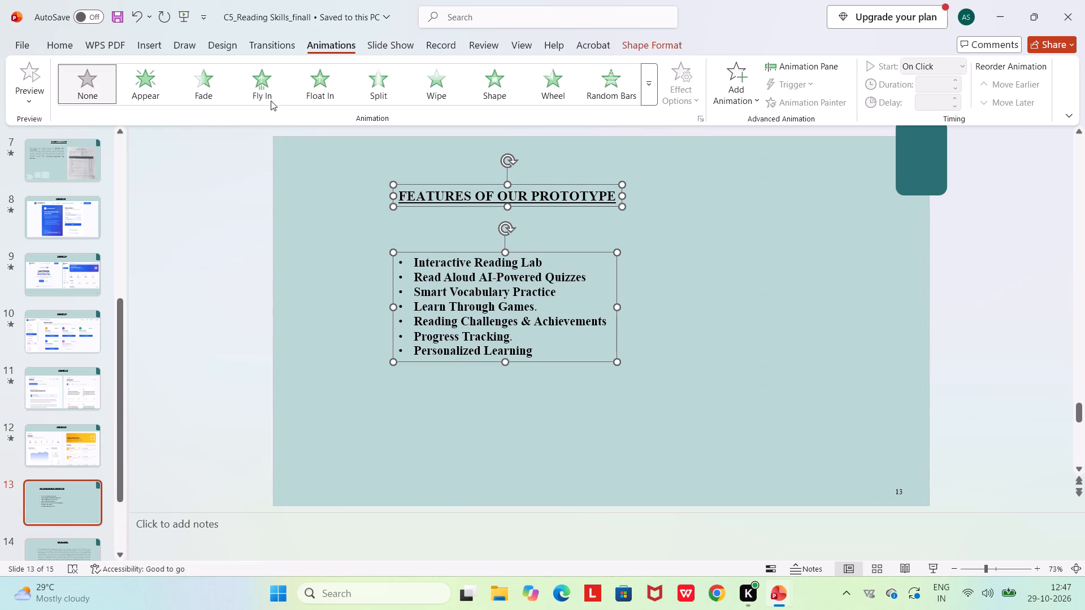
click(307, 90)
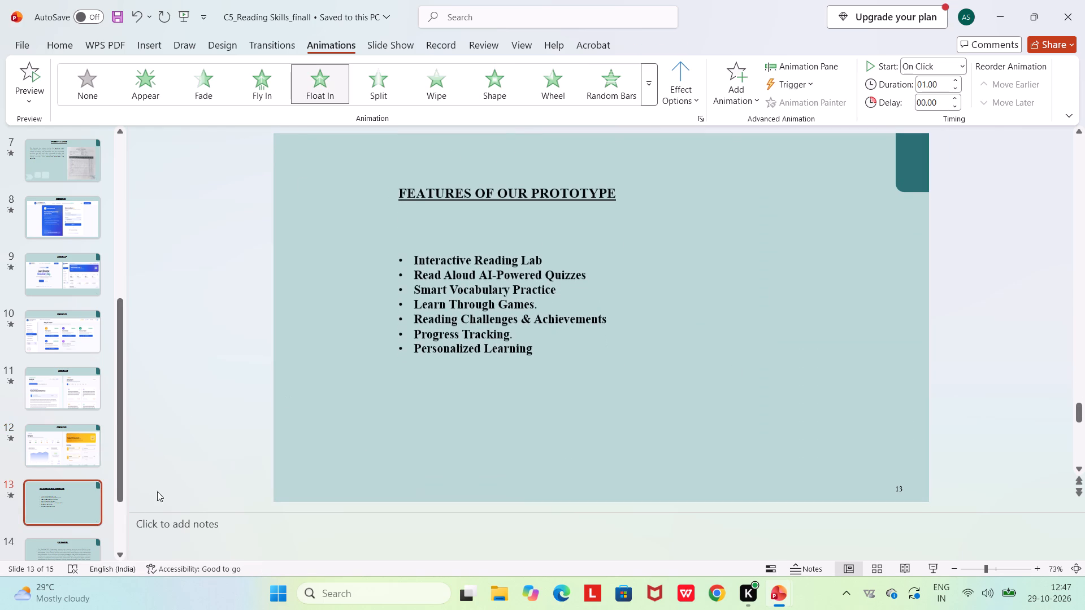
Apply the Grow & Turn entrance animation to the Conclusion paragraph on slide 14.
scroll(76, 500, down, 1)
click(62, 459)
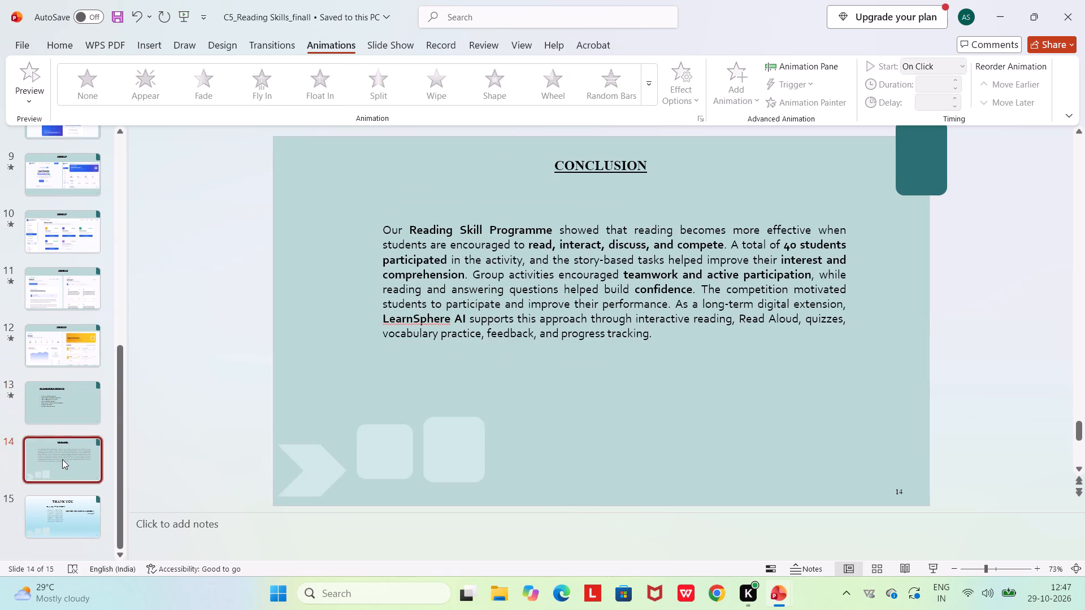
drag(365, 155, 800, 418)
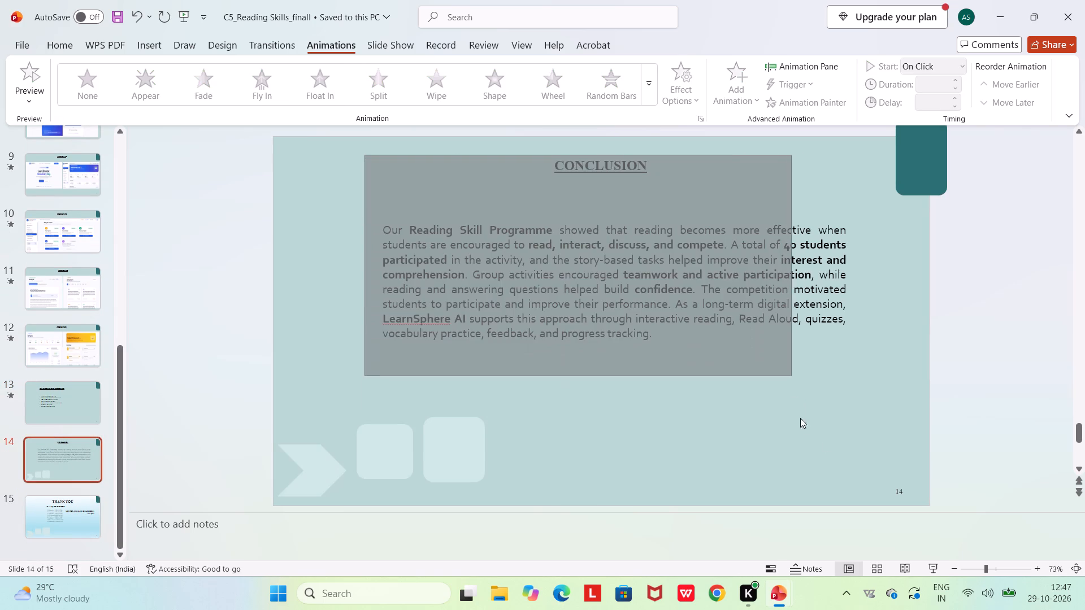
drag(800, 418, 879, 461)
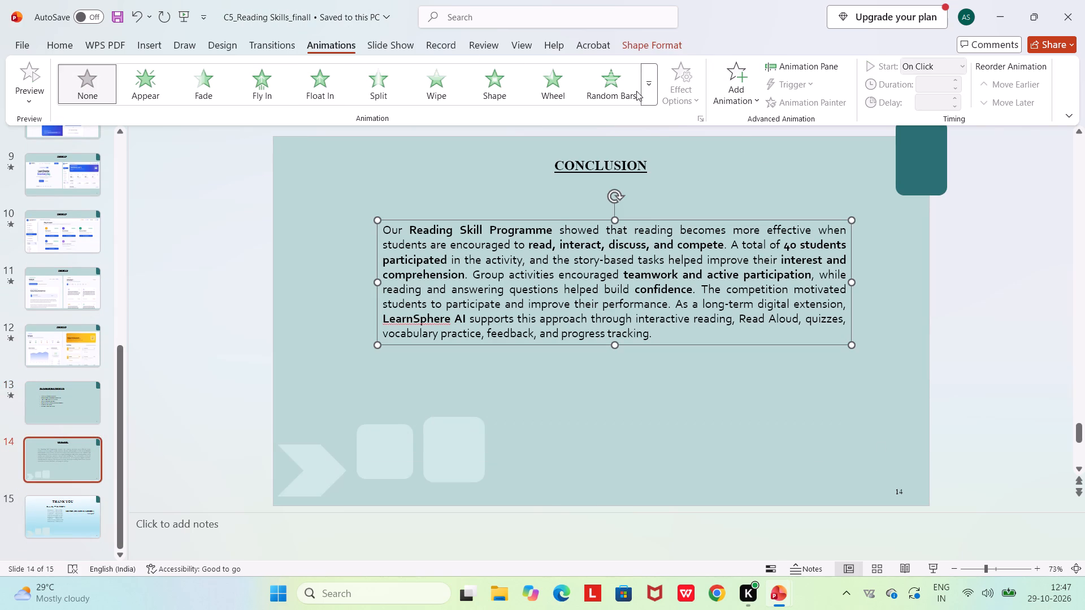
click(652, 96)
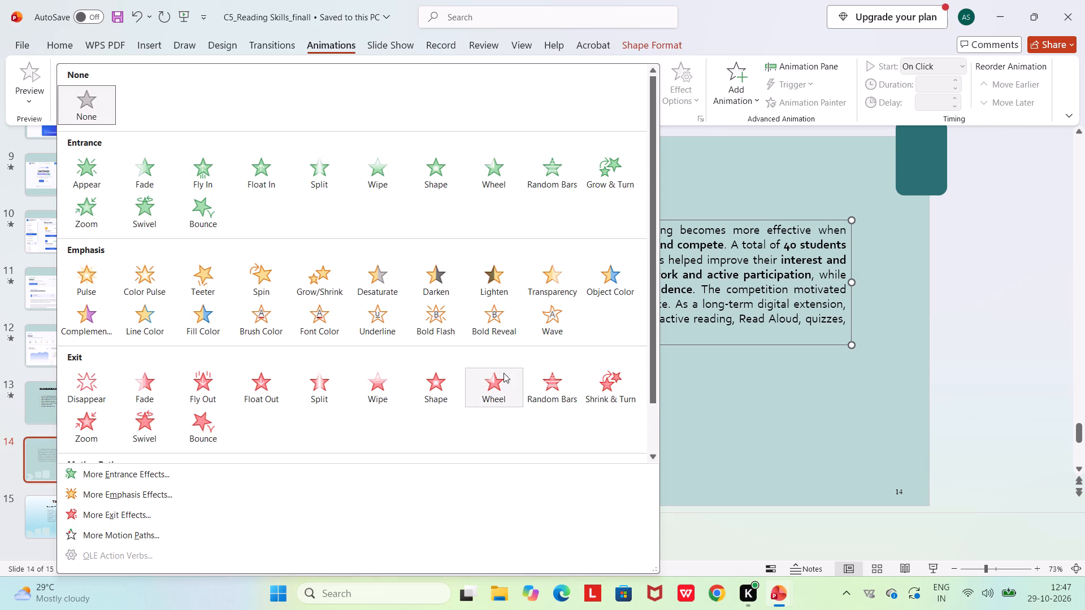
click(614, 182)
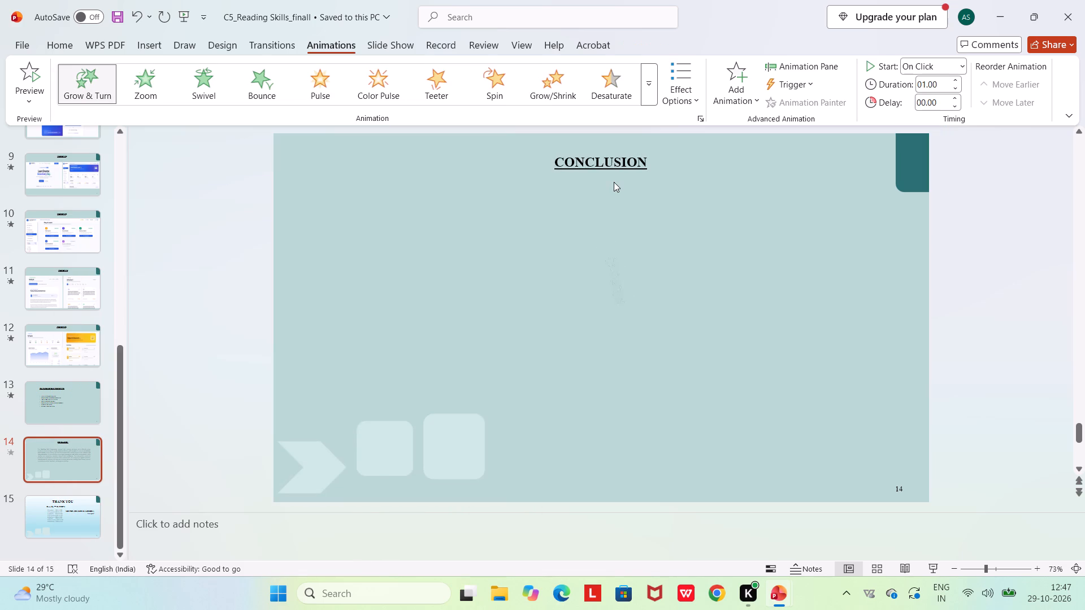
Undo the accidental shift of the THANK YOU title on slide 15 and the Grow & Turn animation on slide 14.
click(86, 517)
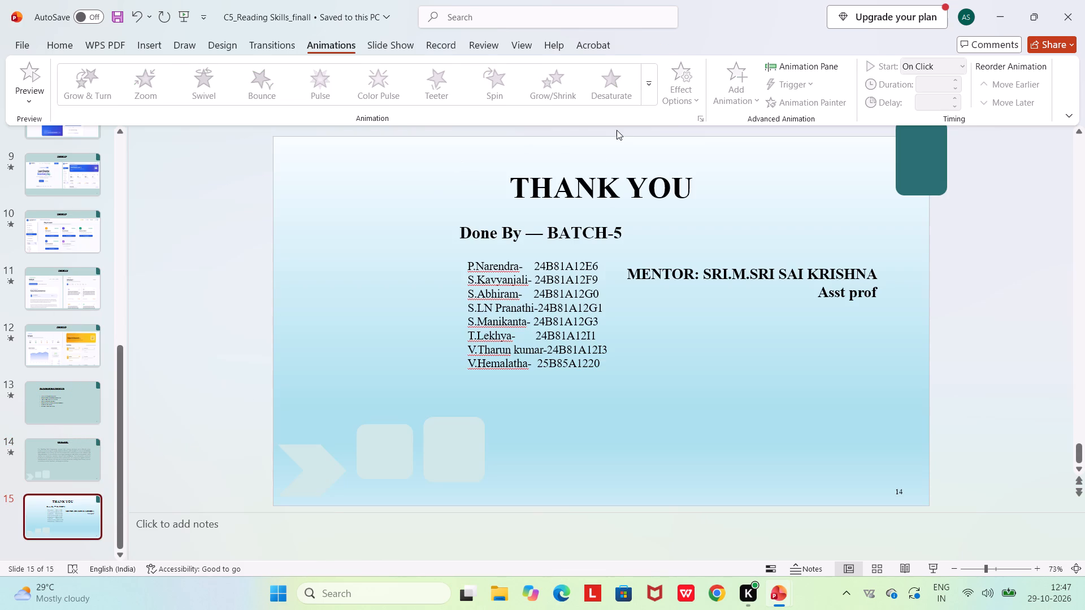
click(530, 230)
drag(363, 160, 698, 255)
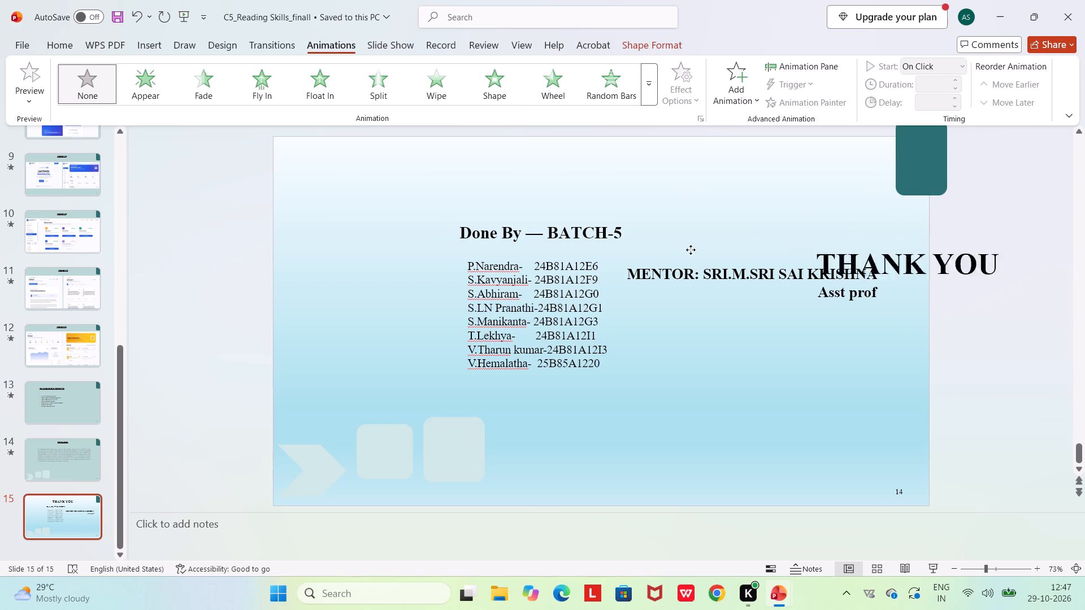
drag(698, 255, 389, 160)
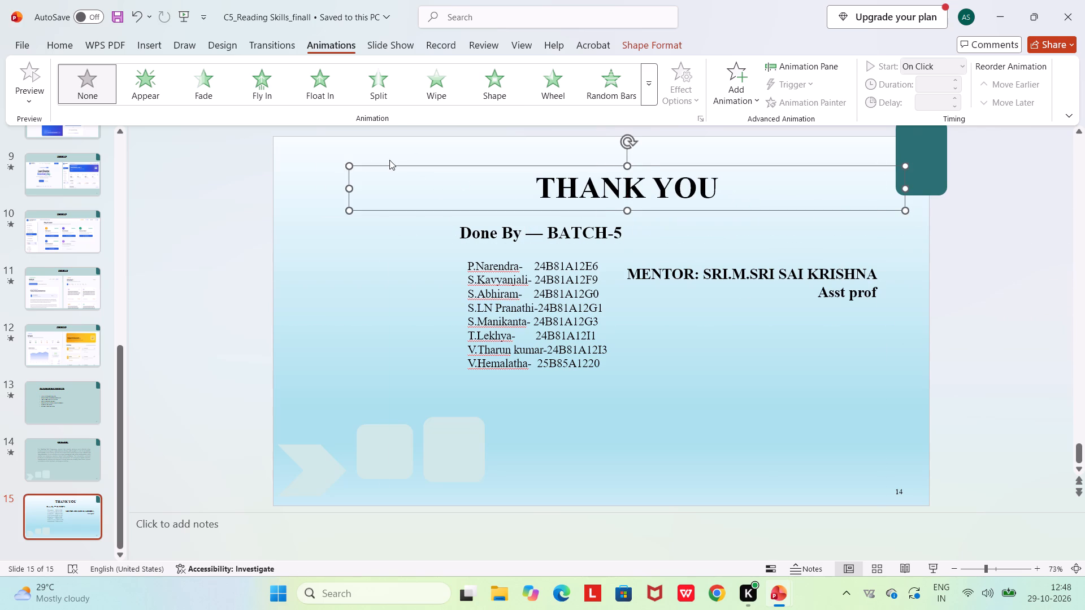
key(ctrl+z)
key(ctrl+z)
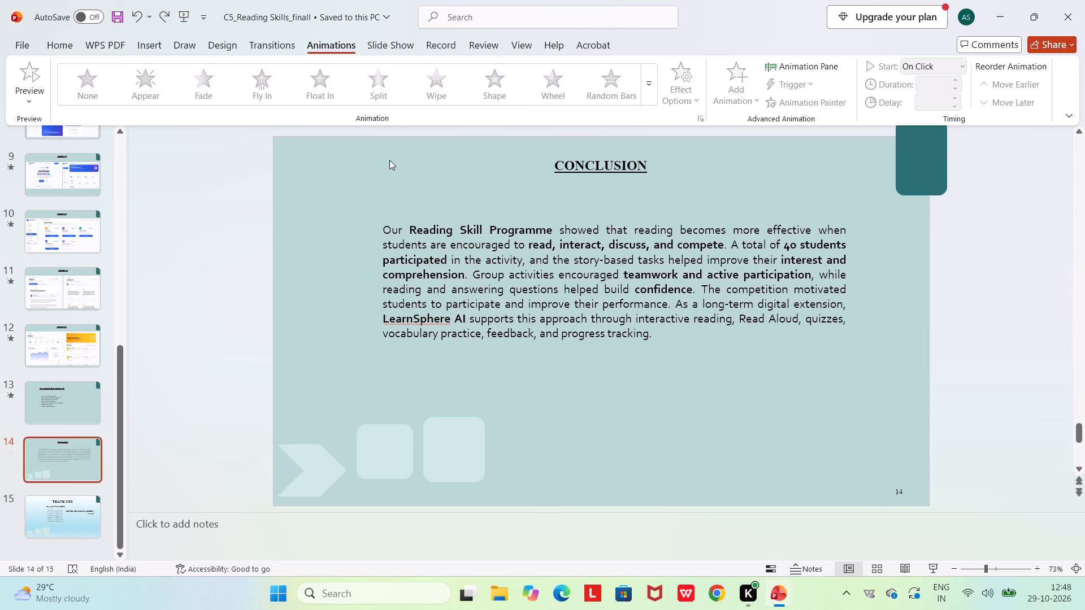
Apply the Fly In entrance animation to the Conclusion paragraph on slide 14.
click(431, 225)
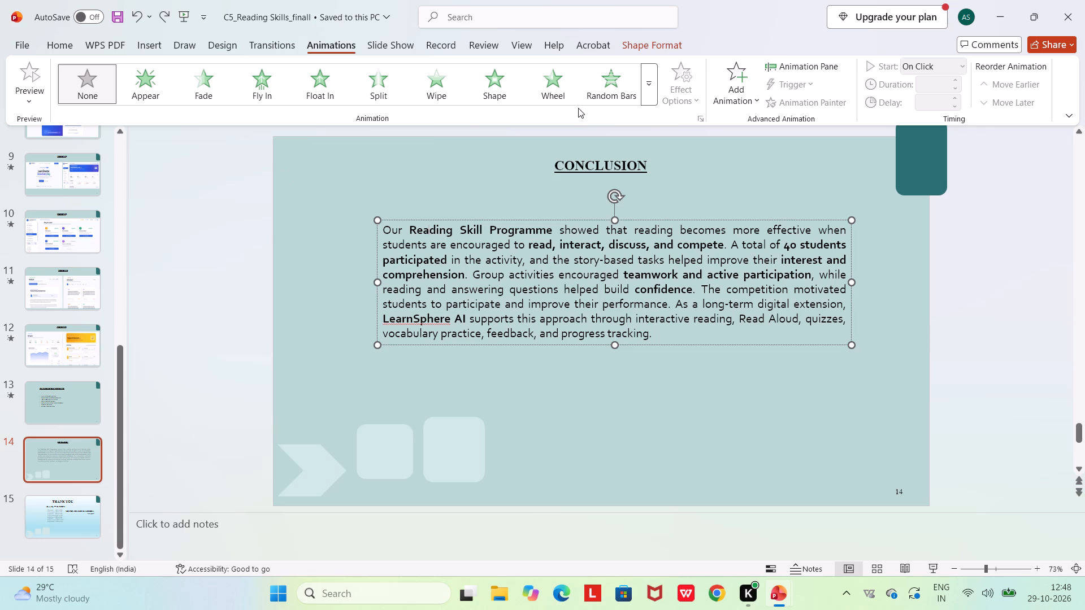
click(653, 90)
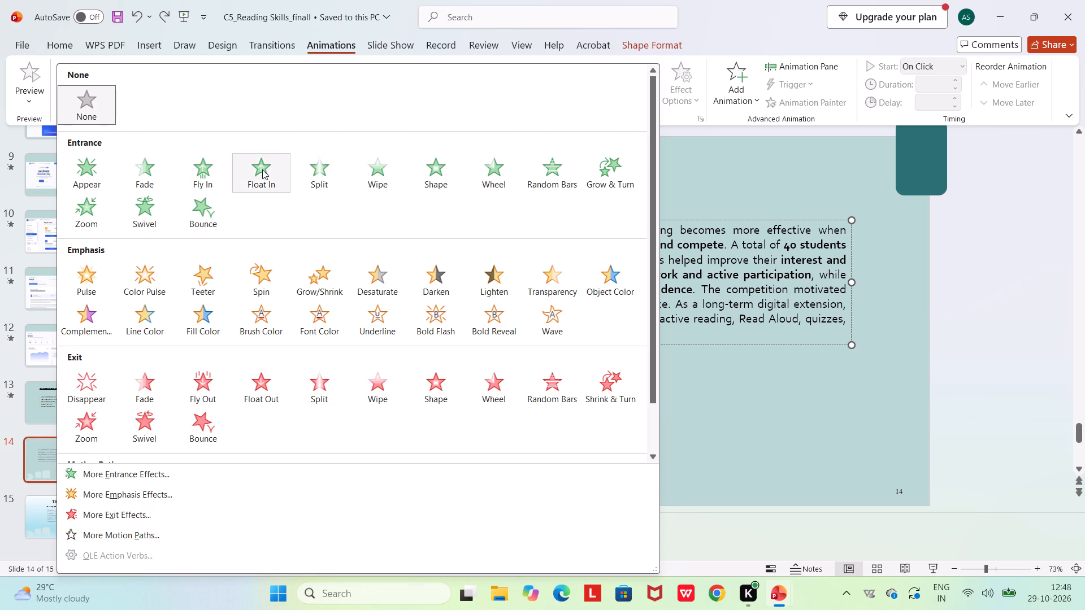
click(197, 169)
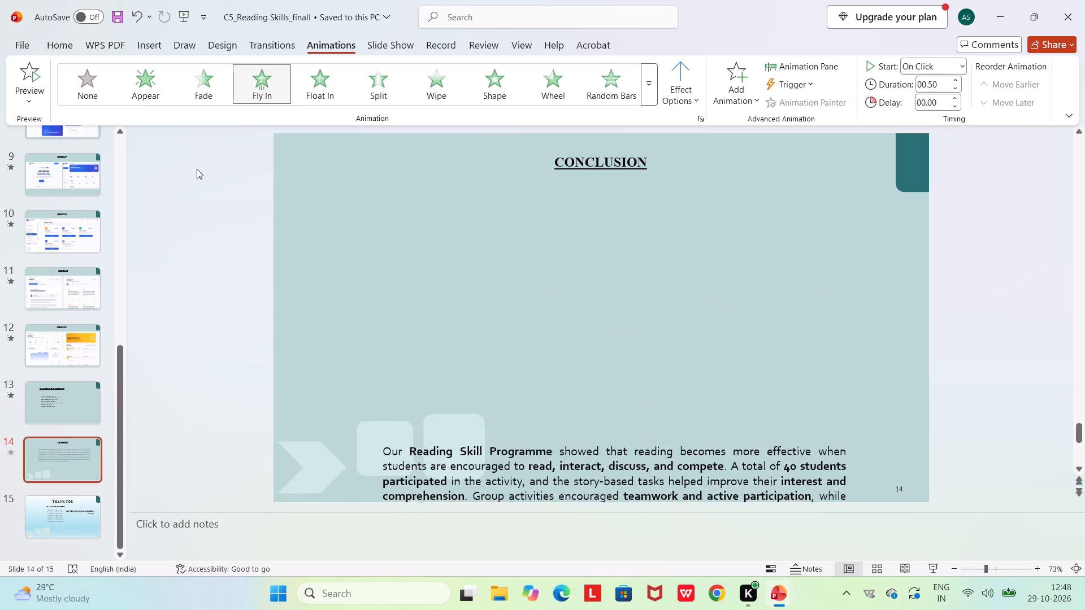
Apply the Wave emphasis animation to the title, batch heading, member list and mentor text on slide 15, after trying Teeter.
click(51, 498)
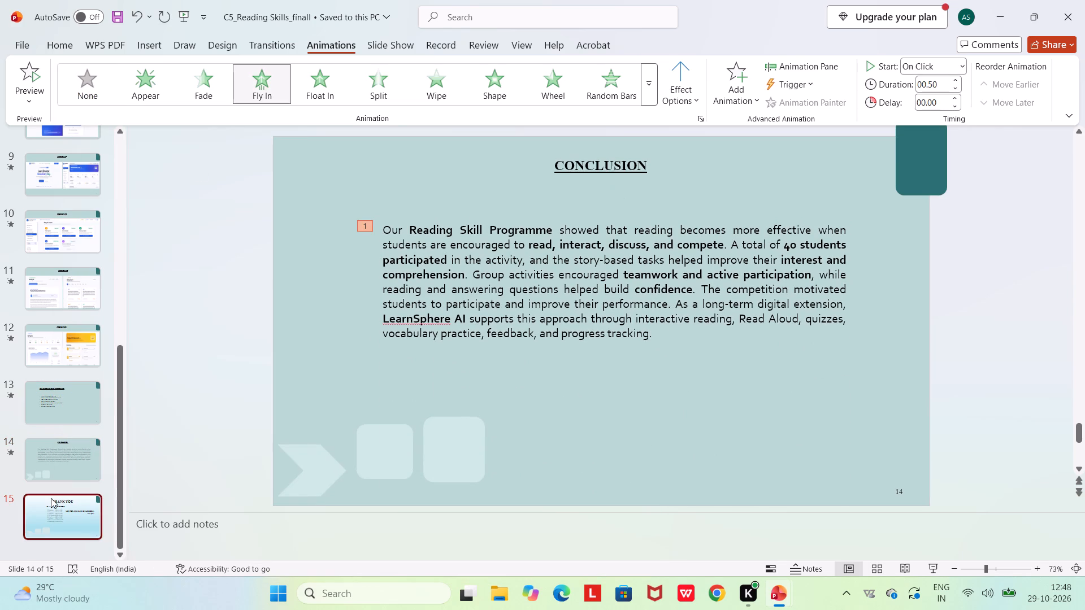
drag(375, 189, 674, 308)
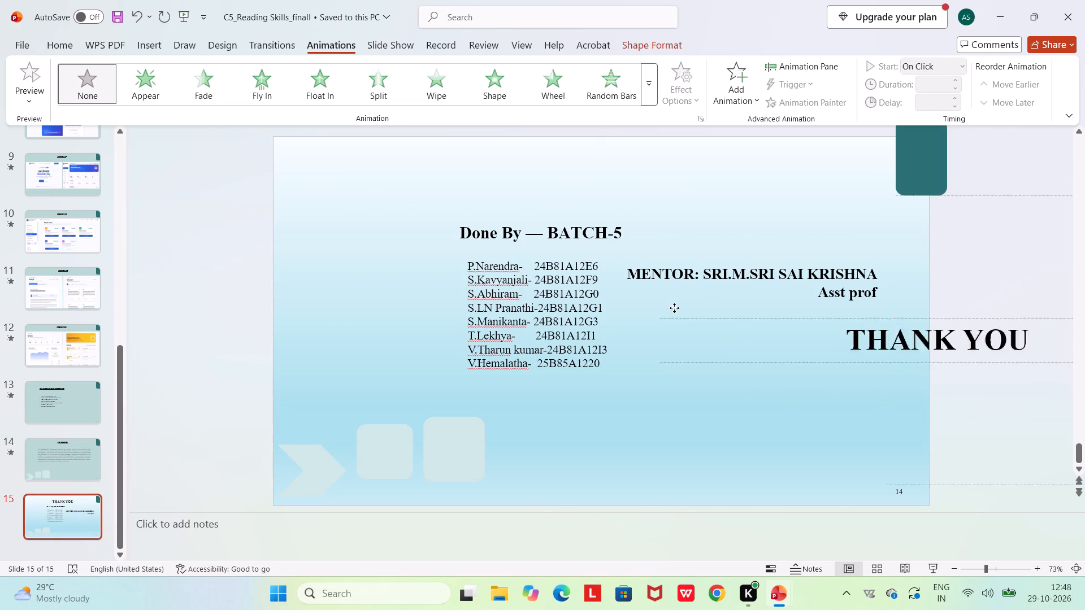
drag(674, 308, 382, 189)
key(ctrl+z)
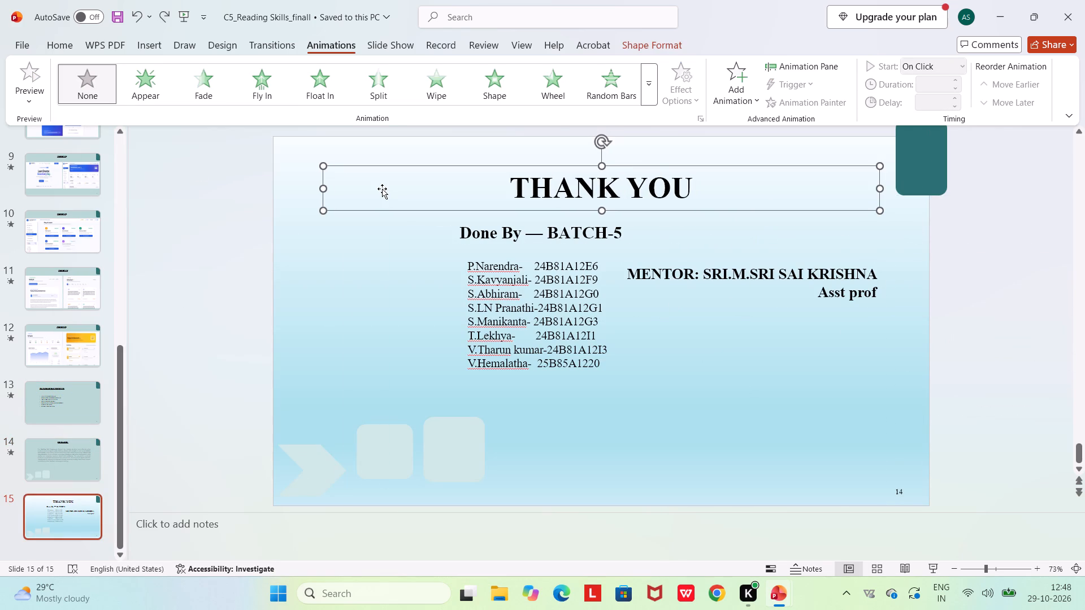
drag(300, 180, 292, 163)
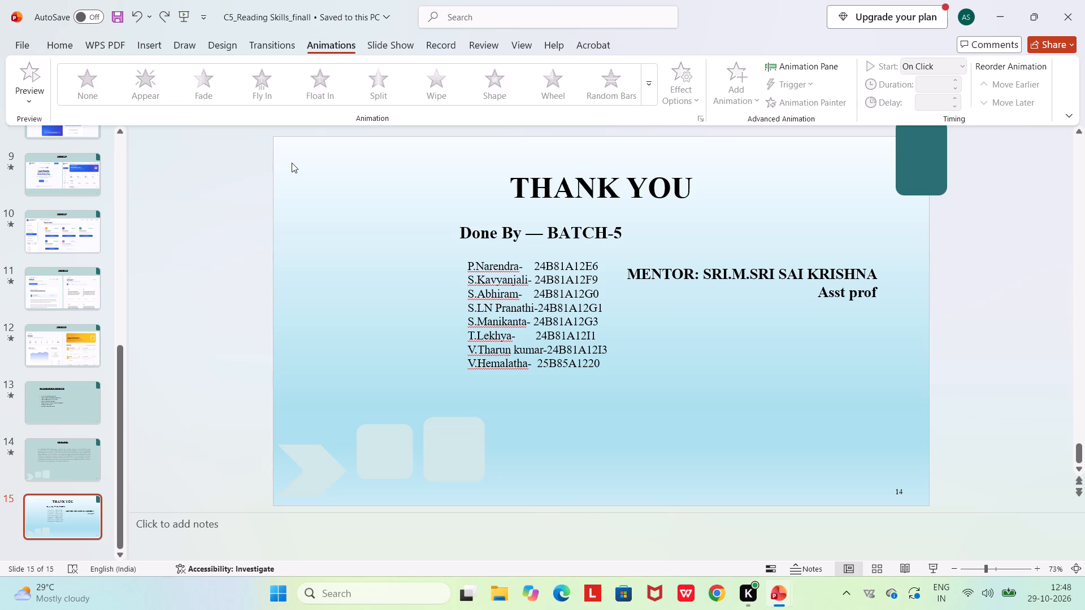
drag(292, 163, 934, 426)
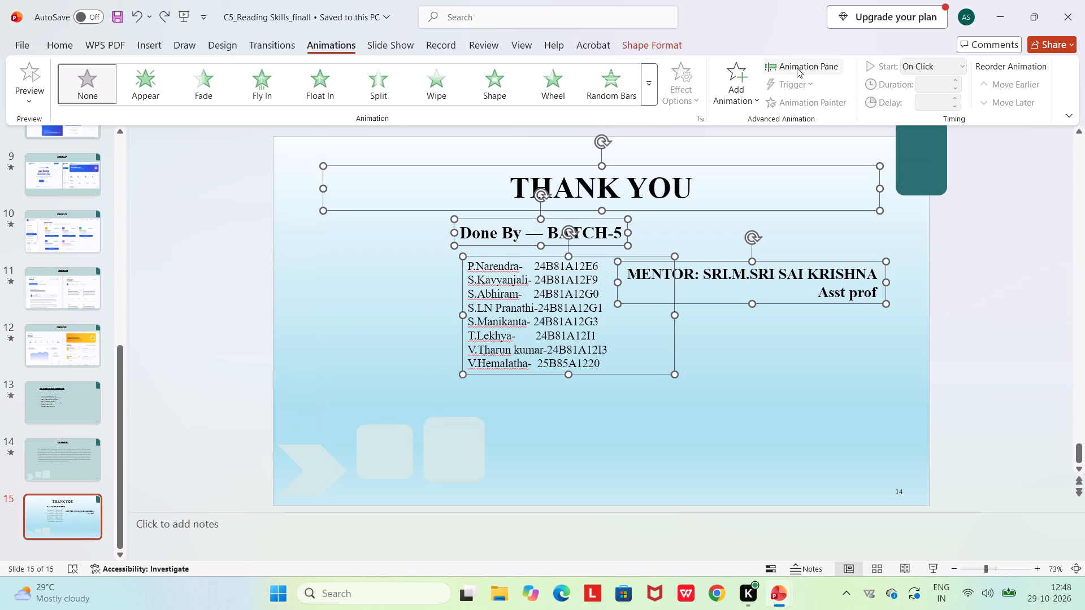
click(652, 94)
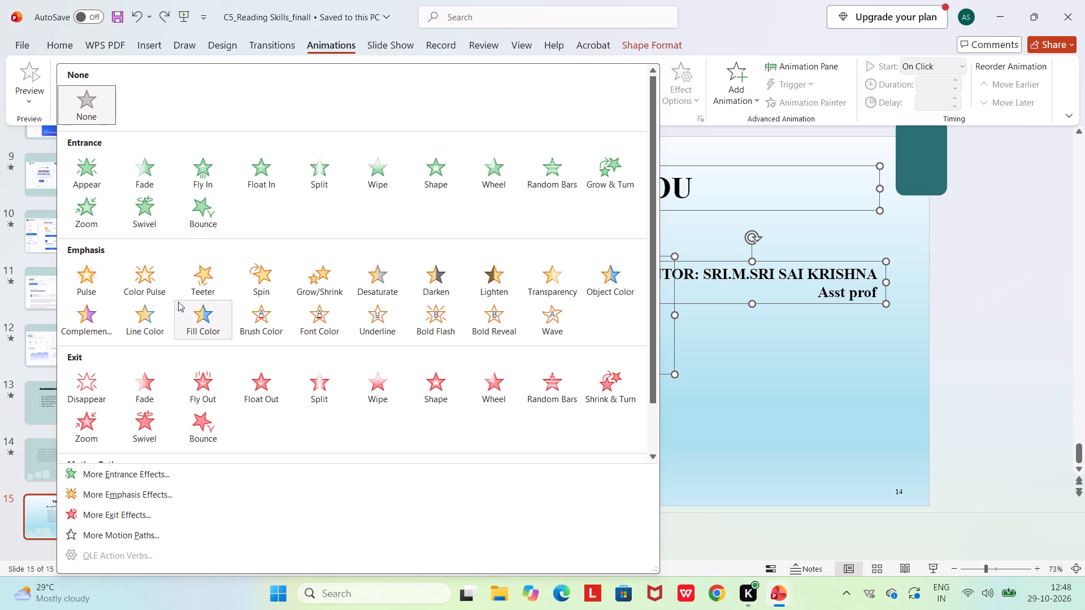
click(203, 289)
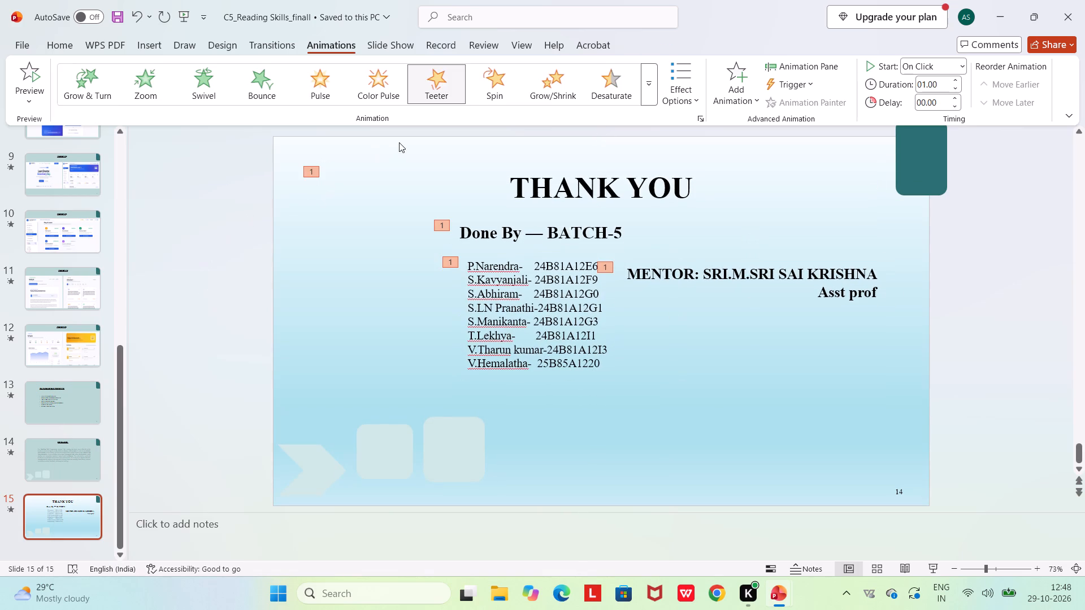
click(648, 95)
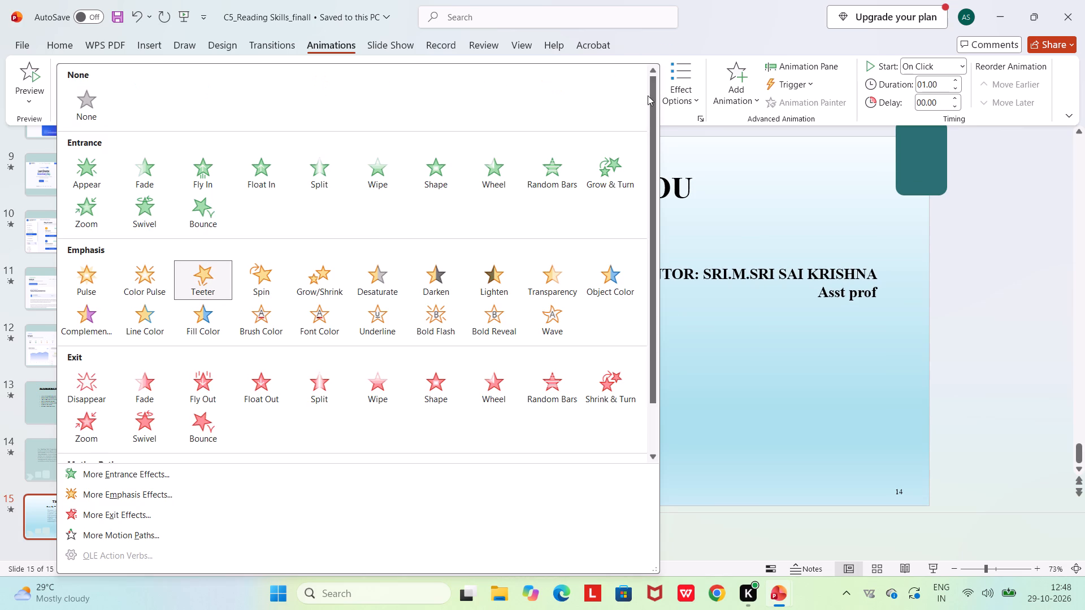
click(558, 325)
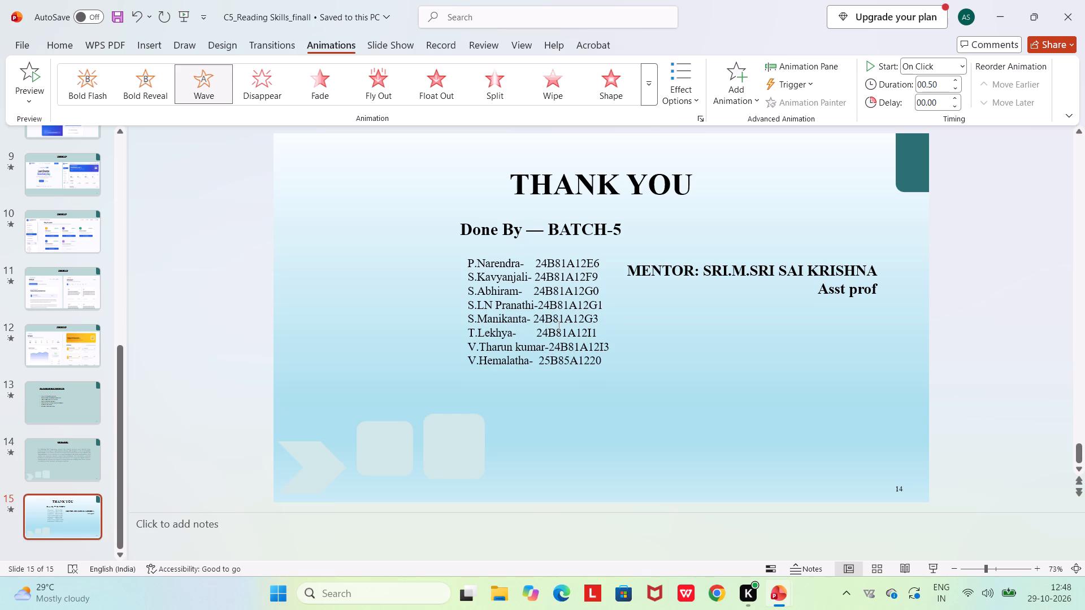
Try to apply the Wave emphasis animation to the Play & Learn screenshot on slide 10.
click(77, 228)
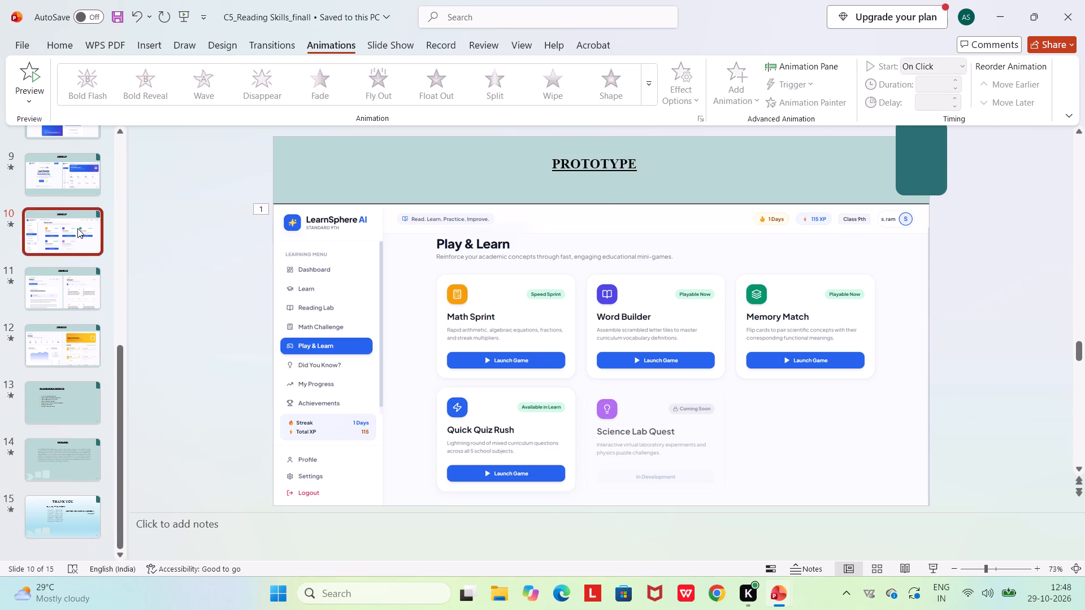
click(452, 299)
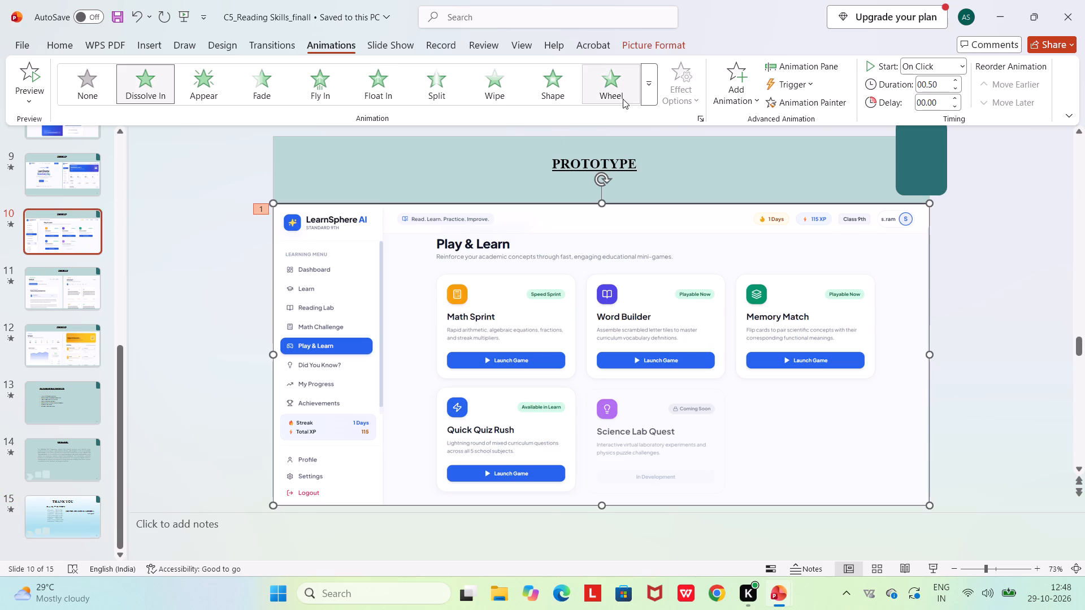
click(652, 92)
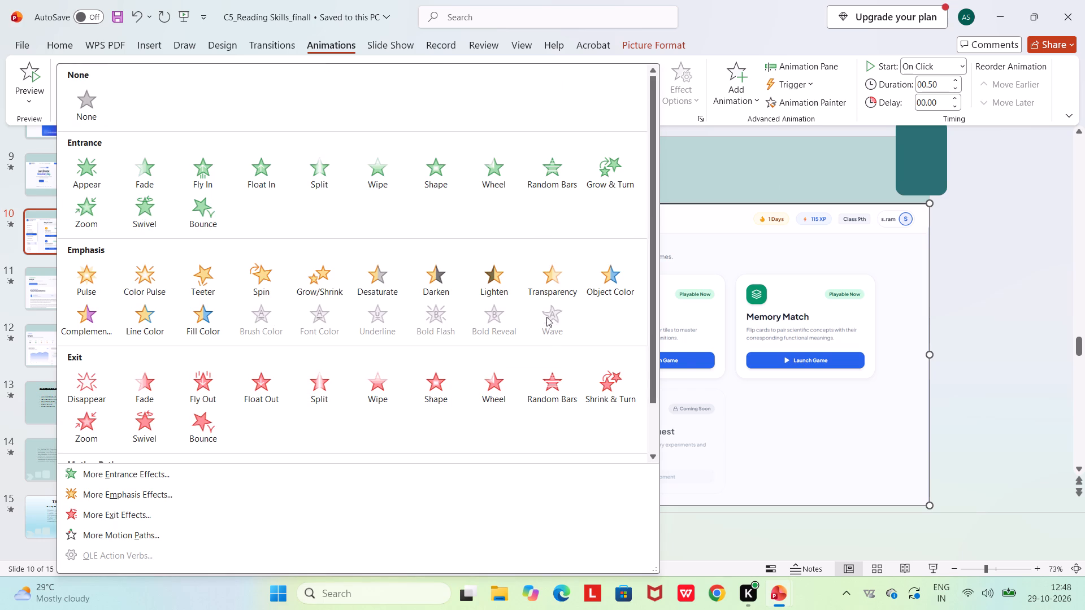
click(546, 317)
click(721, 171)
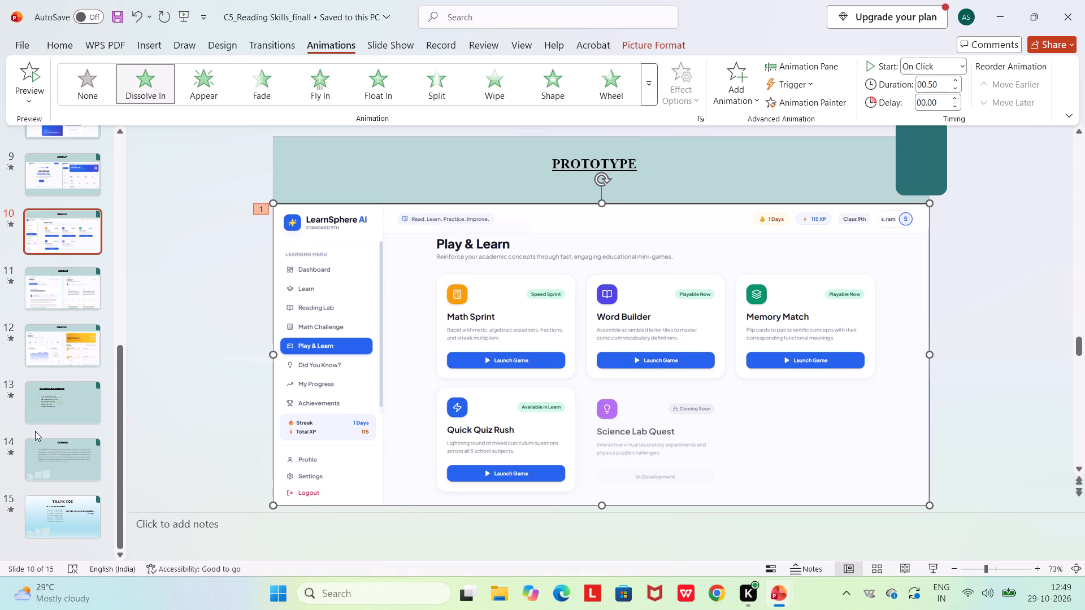
Apply the Wave emphasis animation to the FEATURES OF OUR PROTOTYPE heading and the bulleted feature list on slide 13.
click(55, 406)
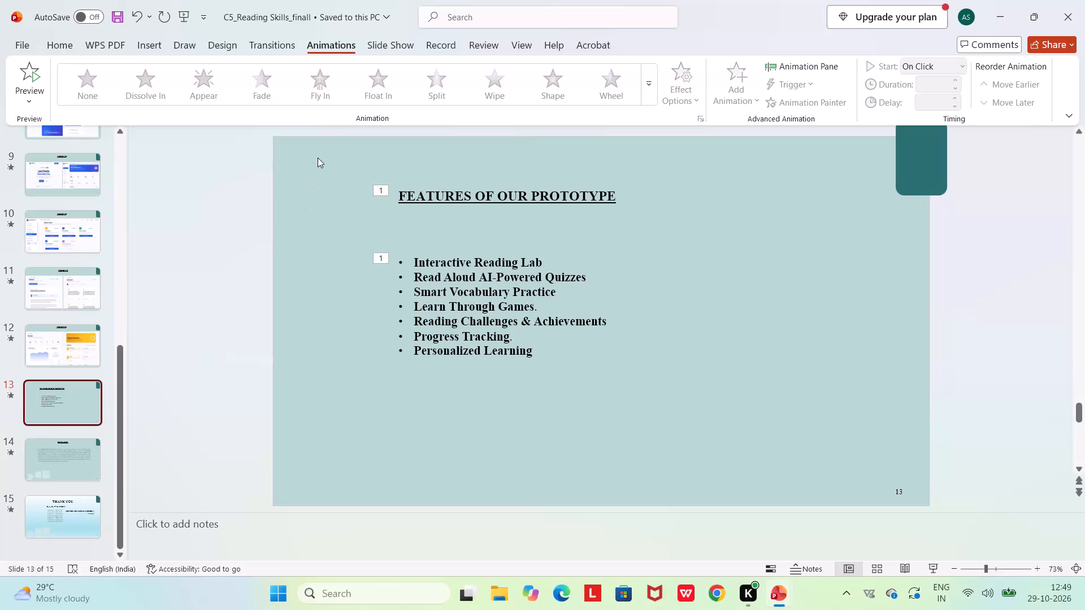
click(318, 158)
drag(318, 158, 368, 171)
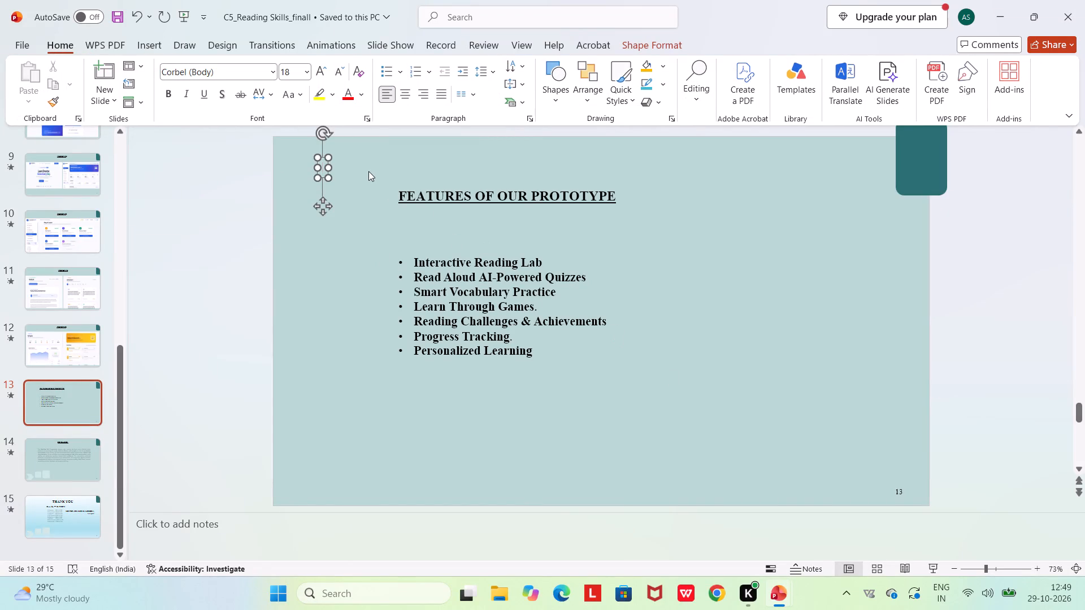
drag(368, 171, 761, 459)
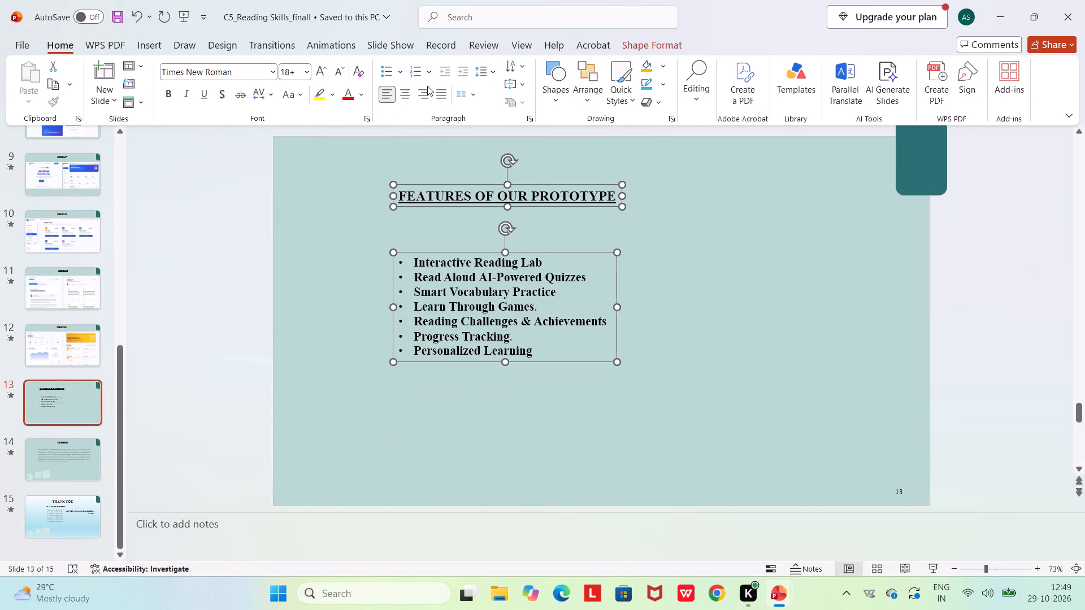
click(320, 53)
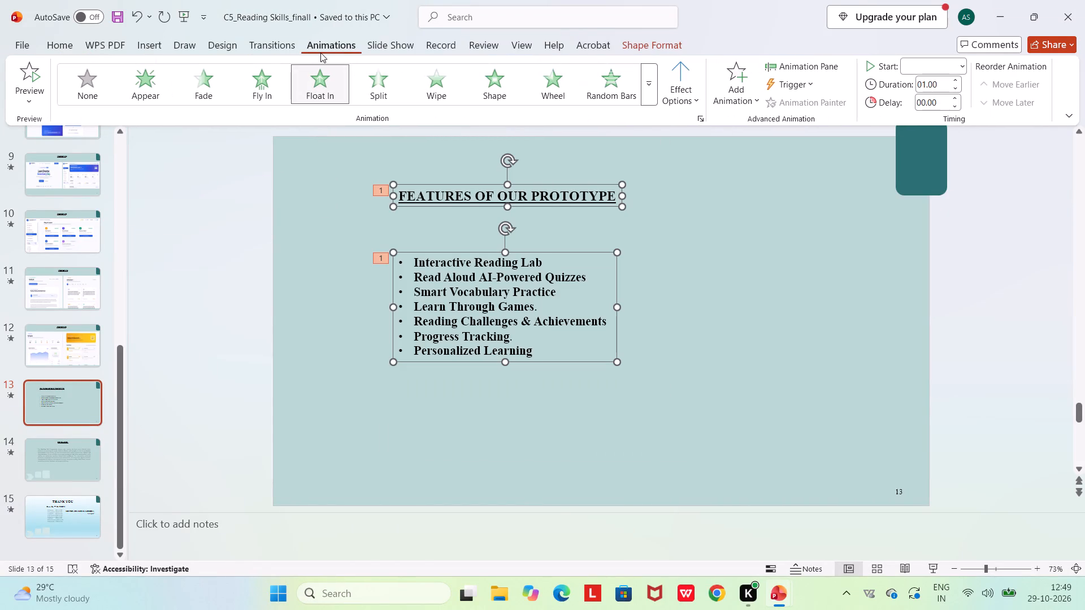
click(655, 89)
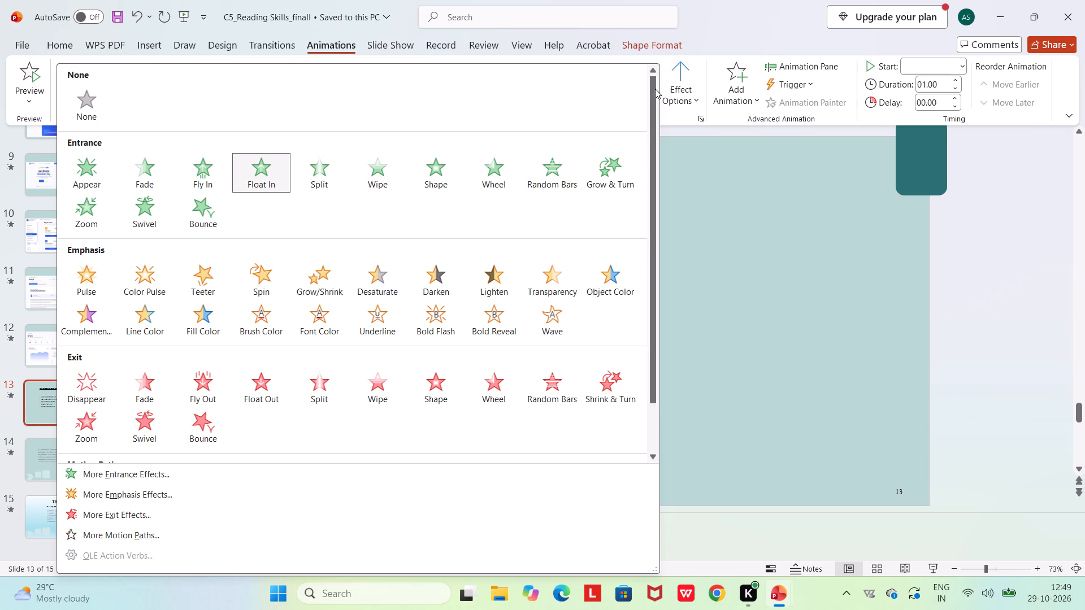
click(550, 324)
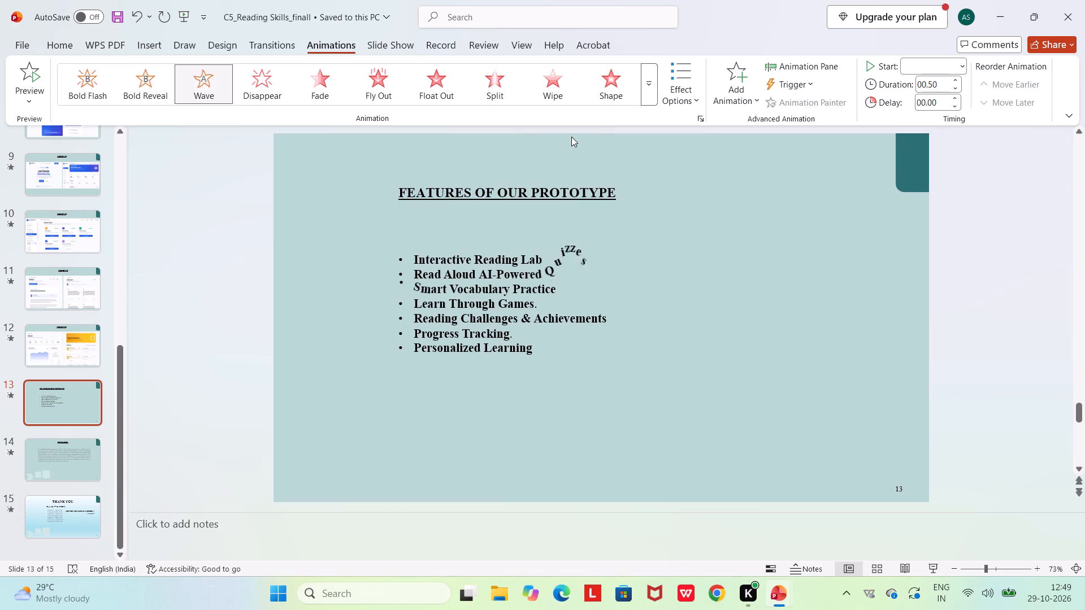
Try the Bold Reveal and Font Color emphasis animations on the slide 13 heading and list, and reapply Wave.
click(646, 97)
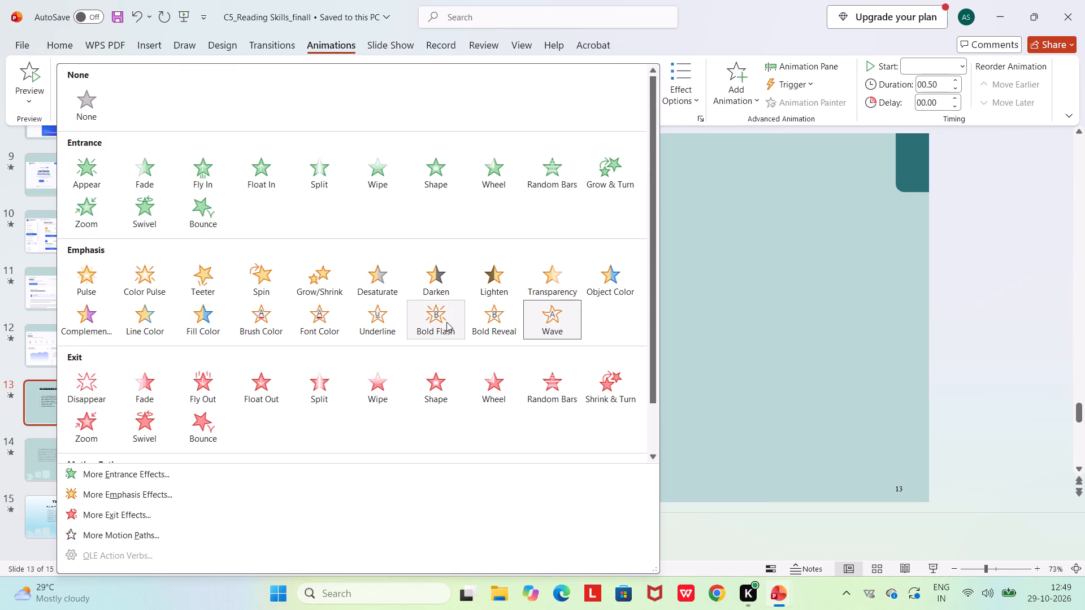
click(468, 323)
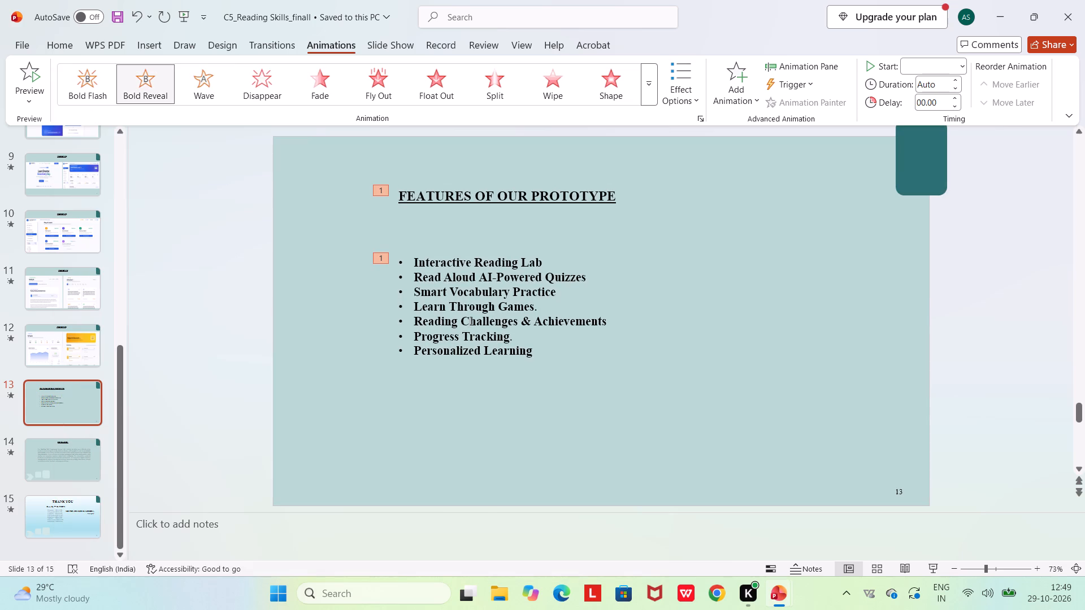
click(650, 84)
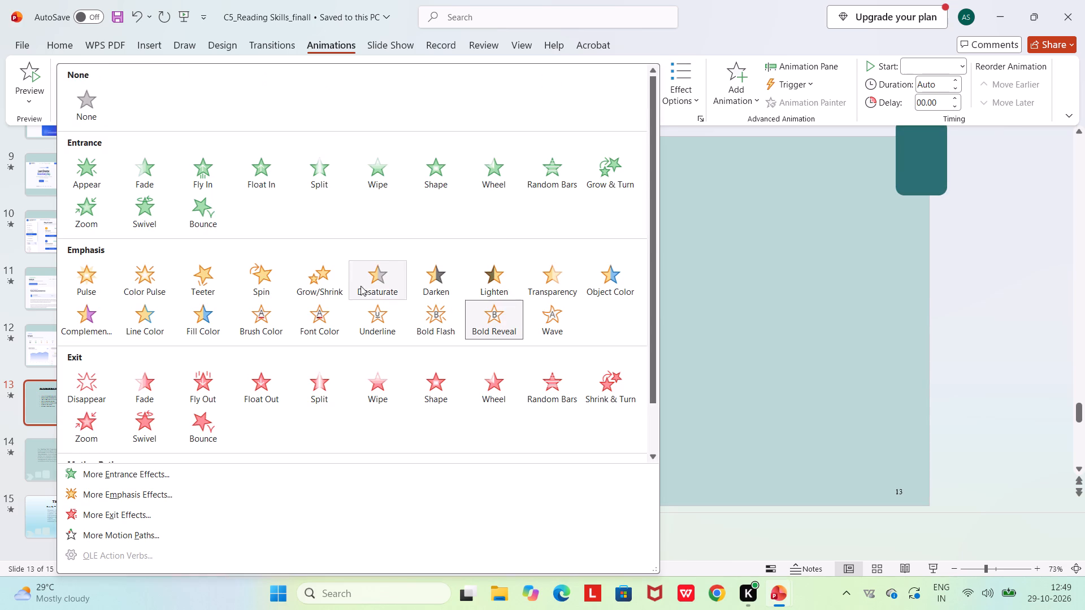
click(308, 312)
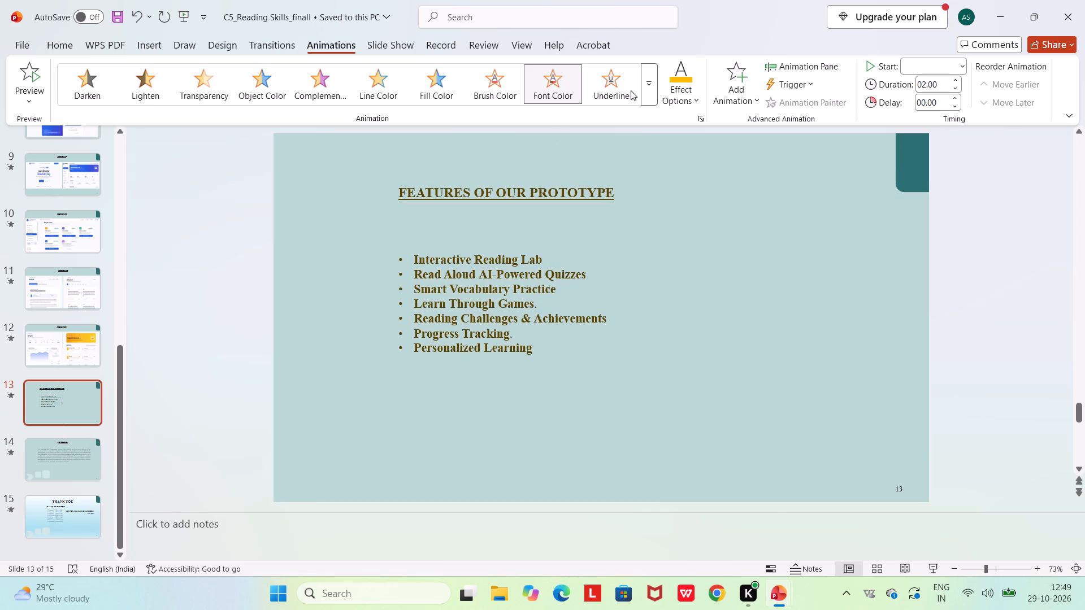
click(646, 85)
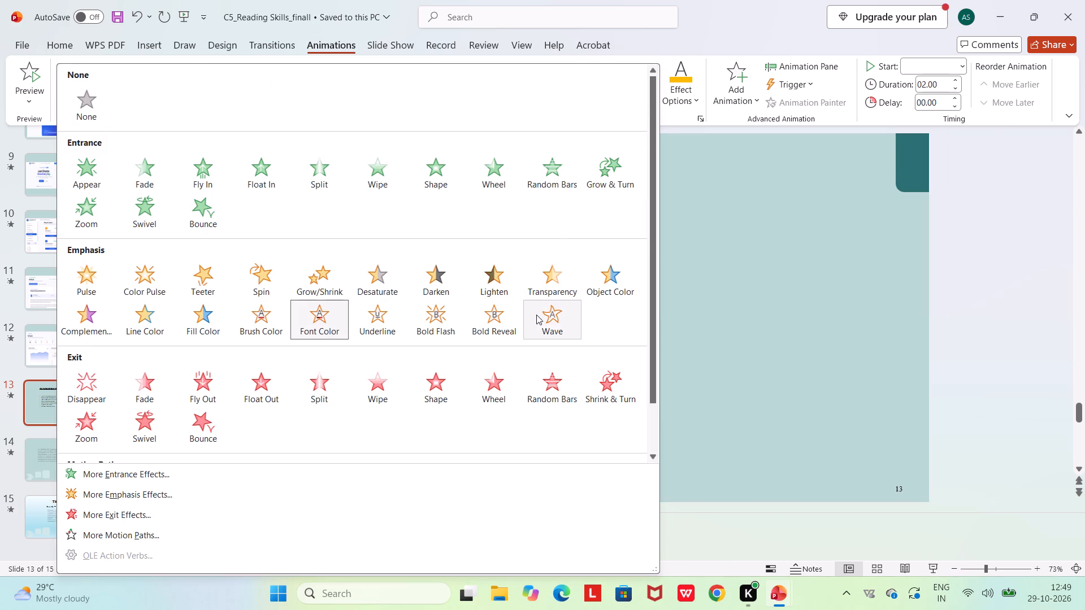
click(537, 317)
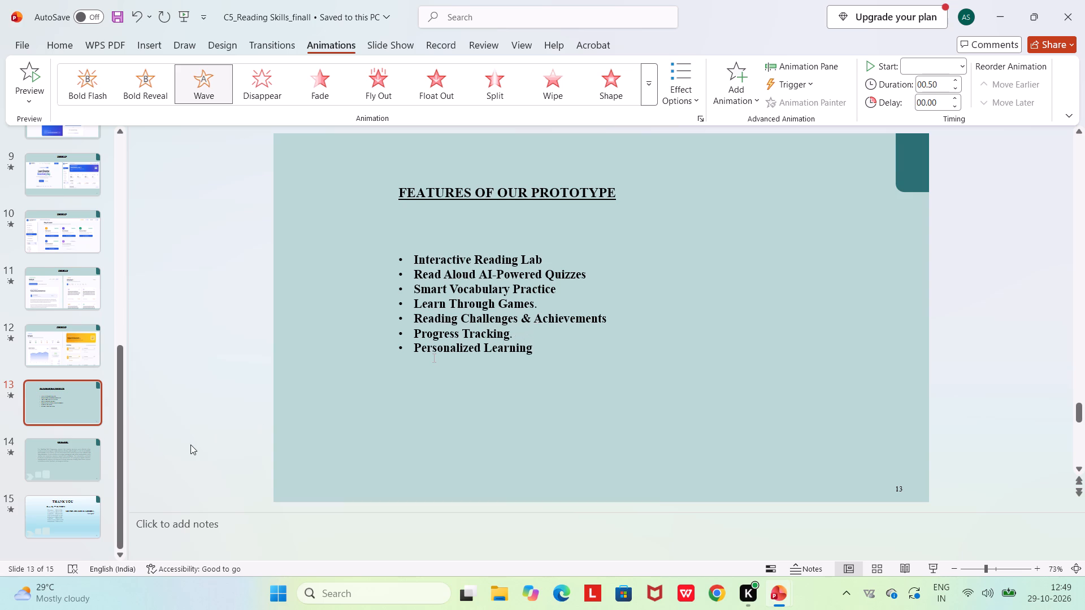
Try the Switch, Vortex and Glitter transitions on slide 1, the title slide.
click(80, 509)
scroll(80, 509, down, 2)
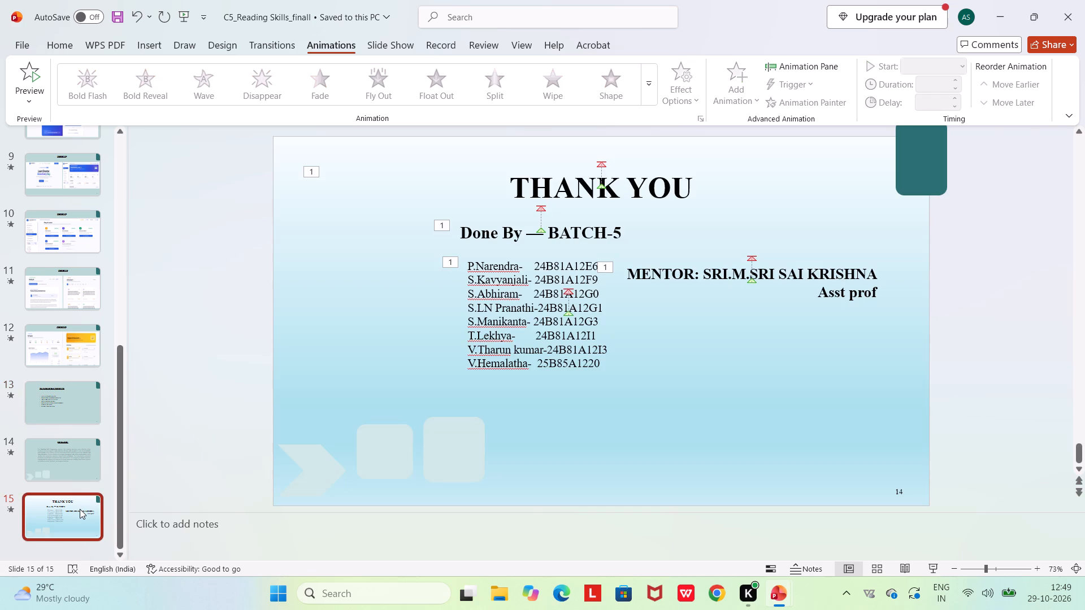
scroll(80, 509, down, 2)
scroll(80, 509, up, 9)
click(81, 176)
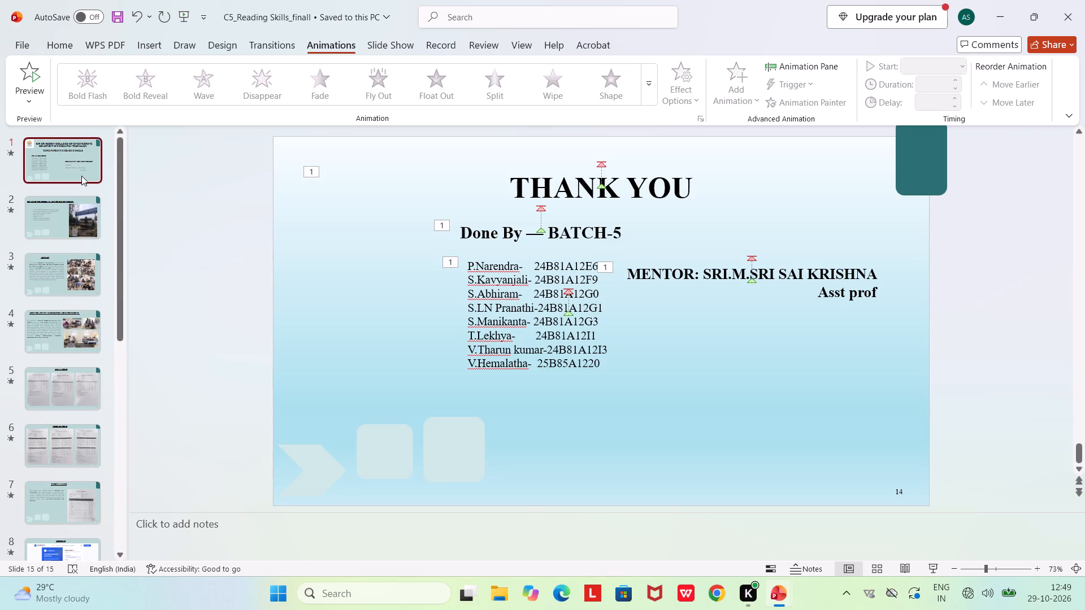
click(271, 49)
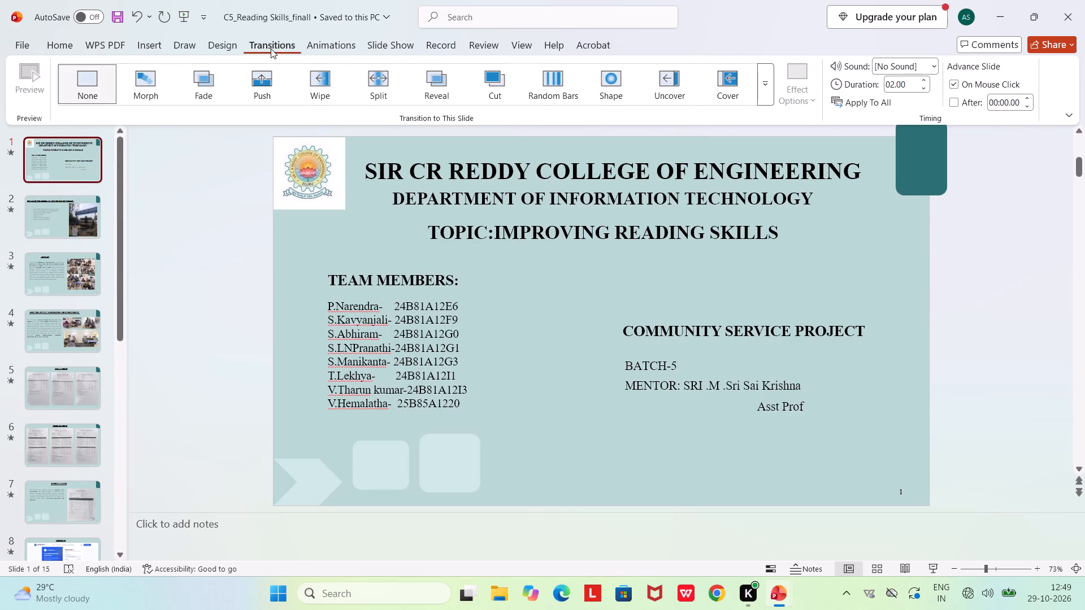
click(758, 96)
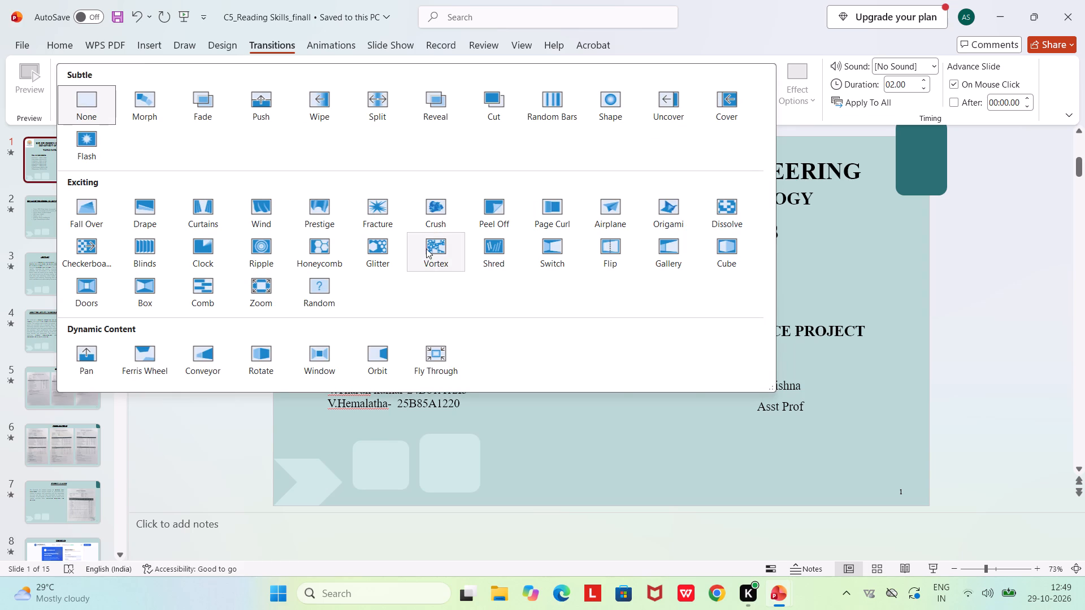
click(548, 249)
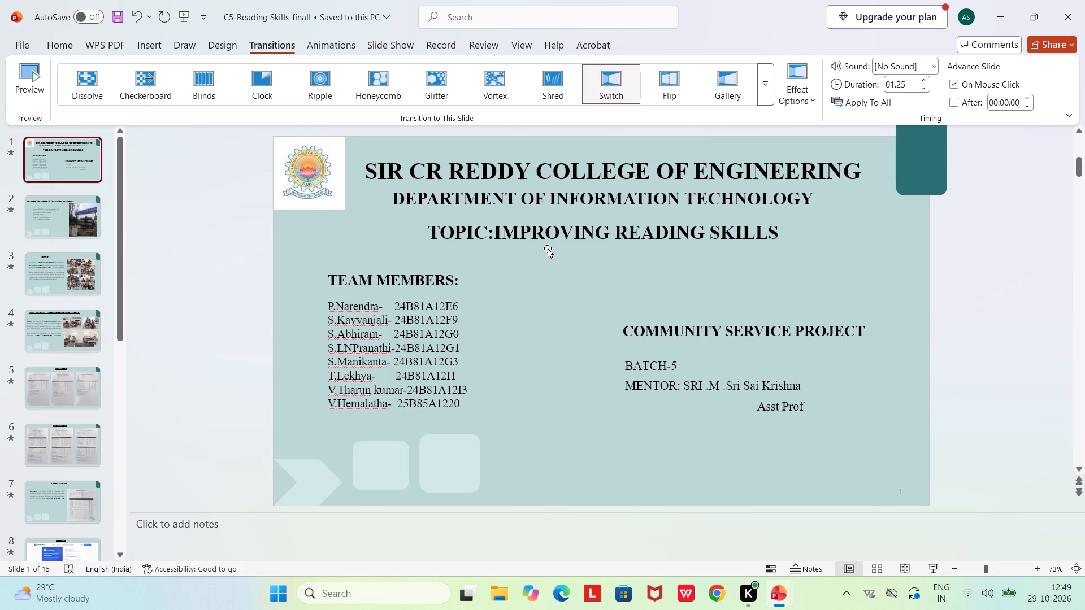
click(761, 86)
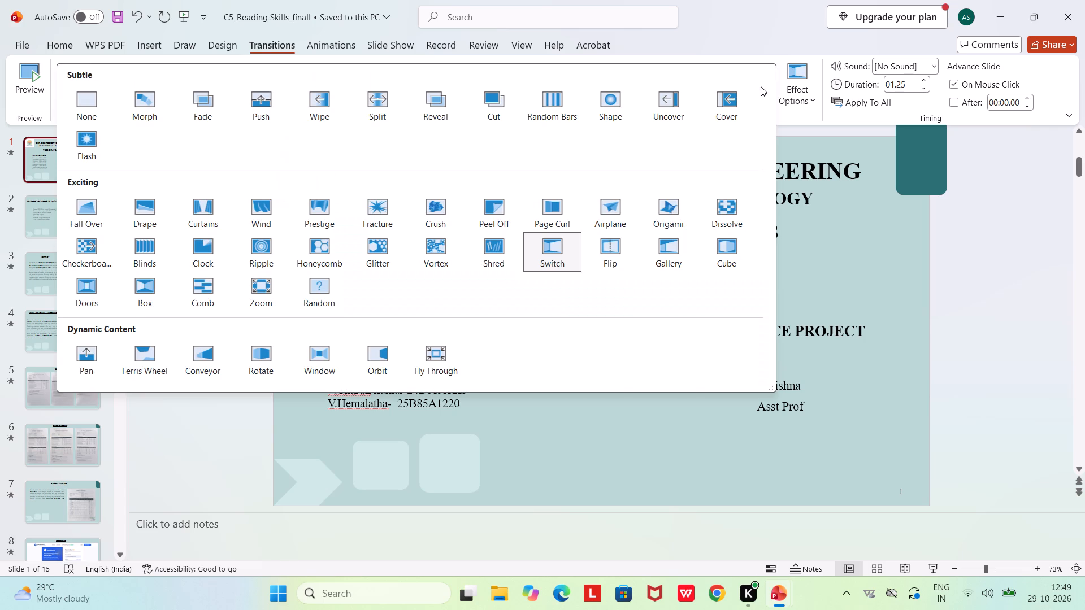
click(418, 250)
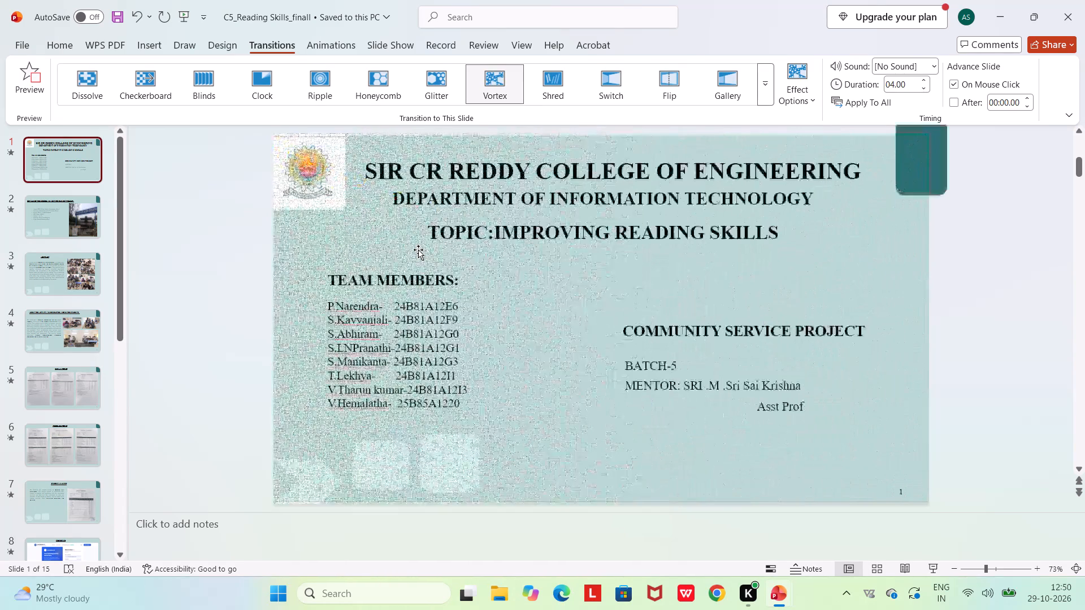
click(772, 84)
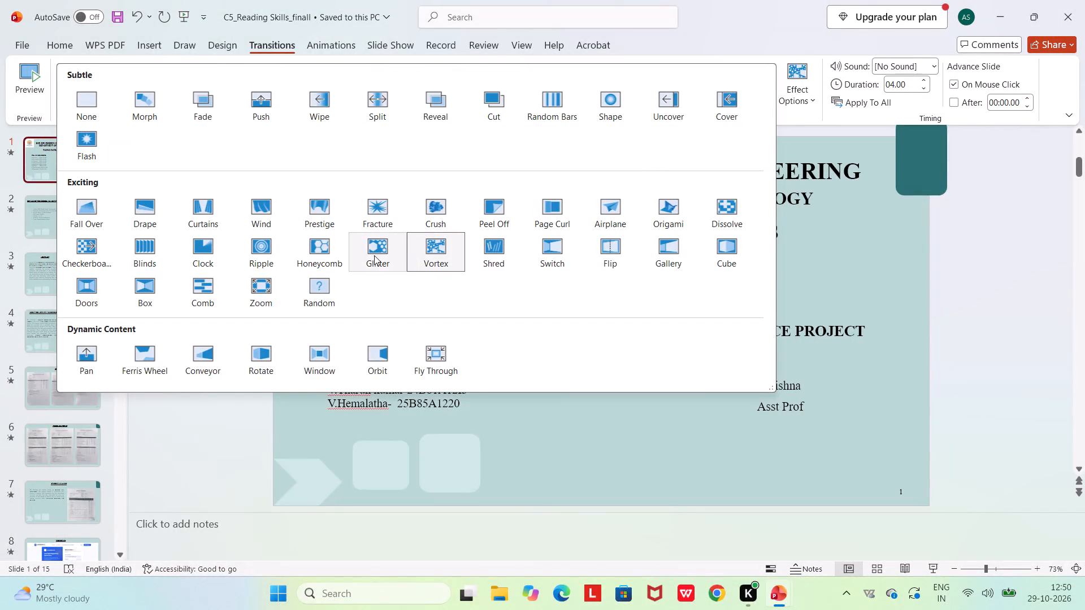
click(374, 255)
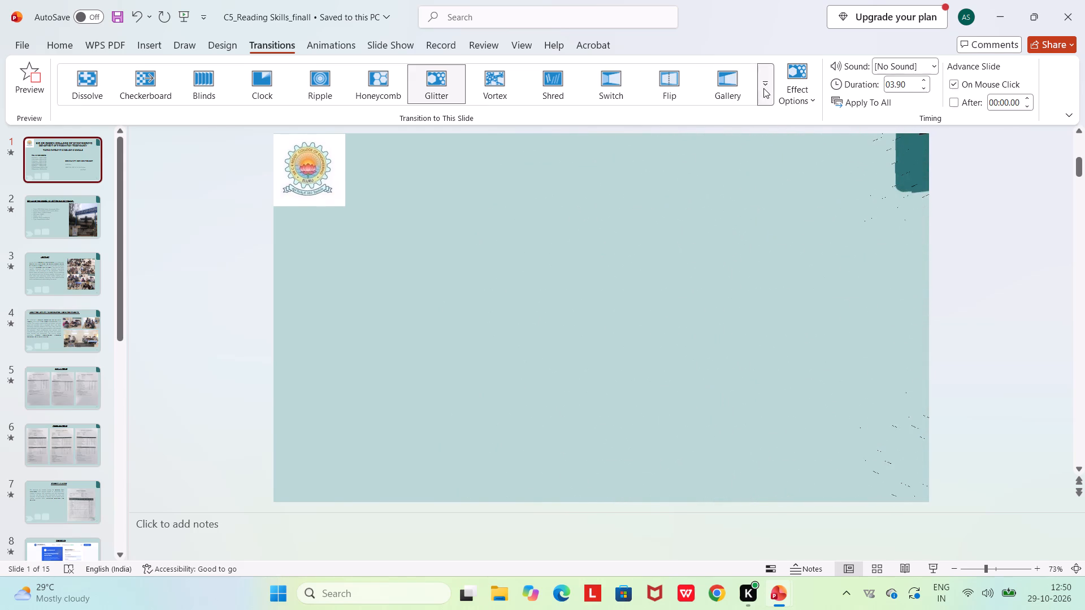
Apply the Honeycomb transition to slide 1, comparing it with Vortex.
click(763, 88)
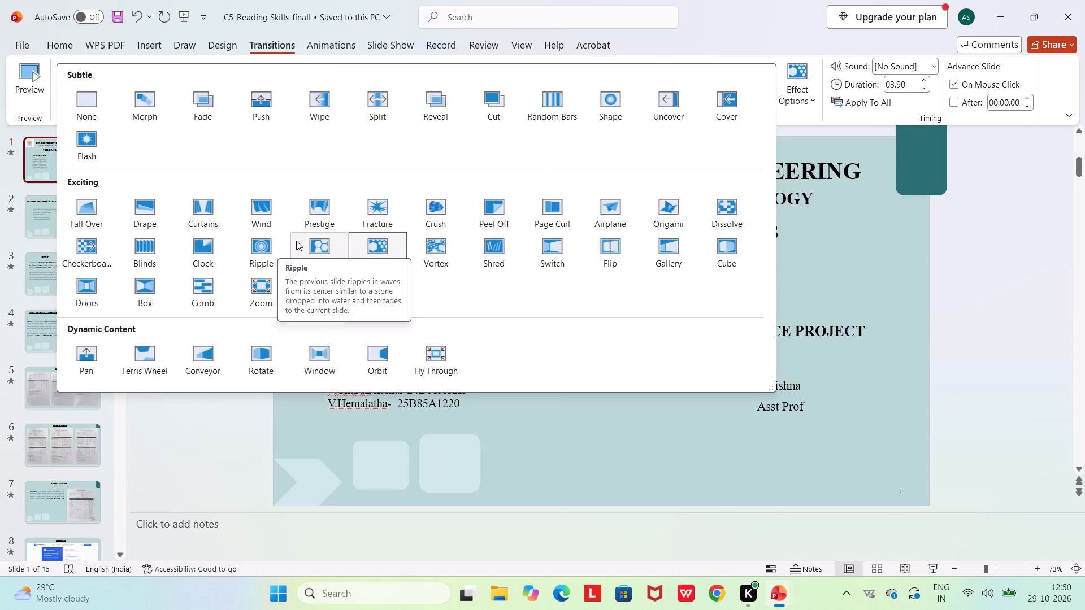
click(307, 242)
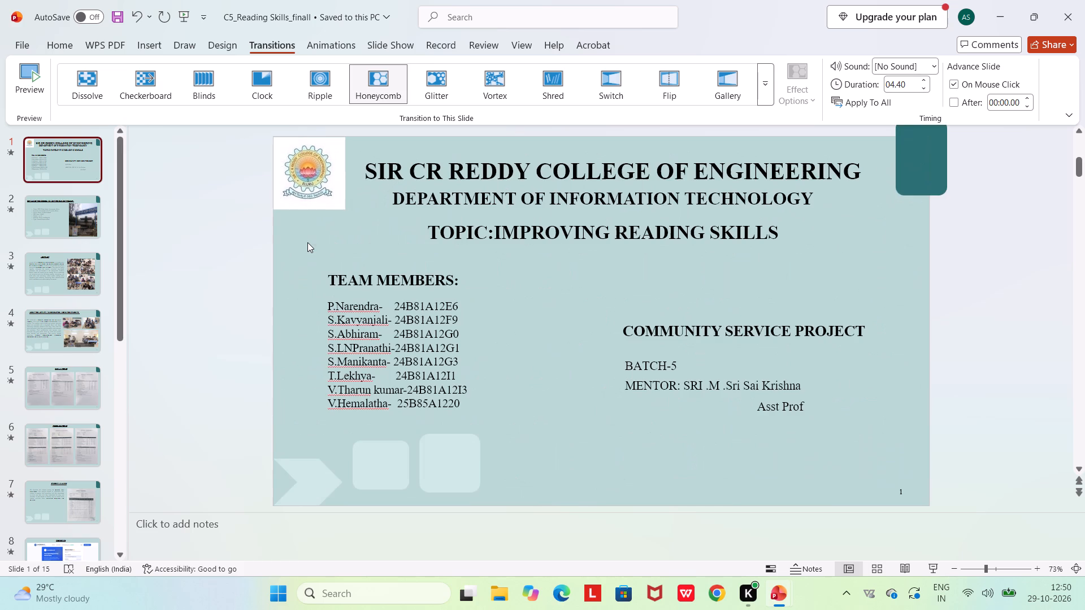
click(762, 99)
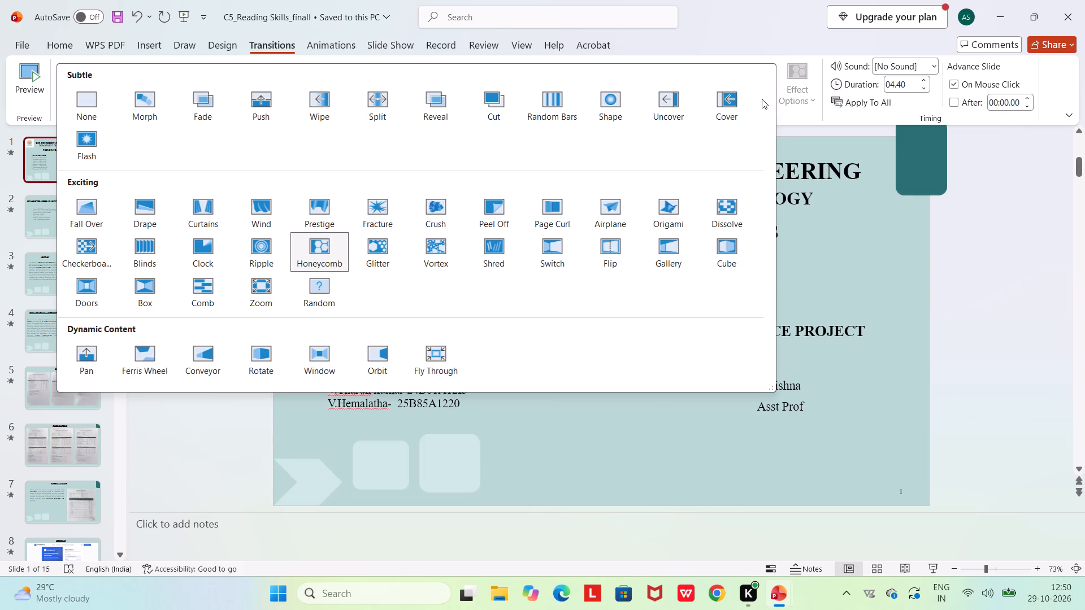
click(442, 246)
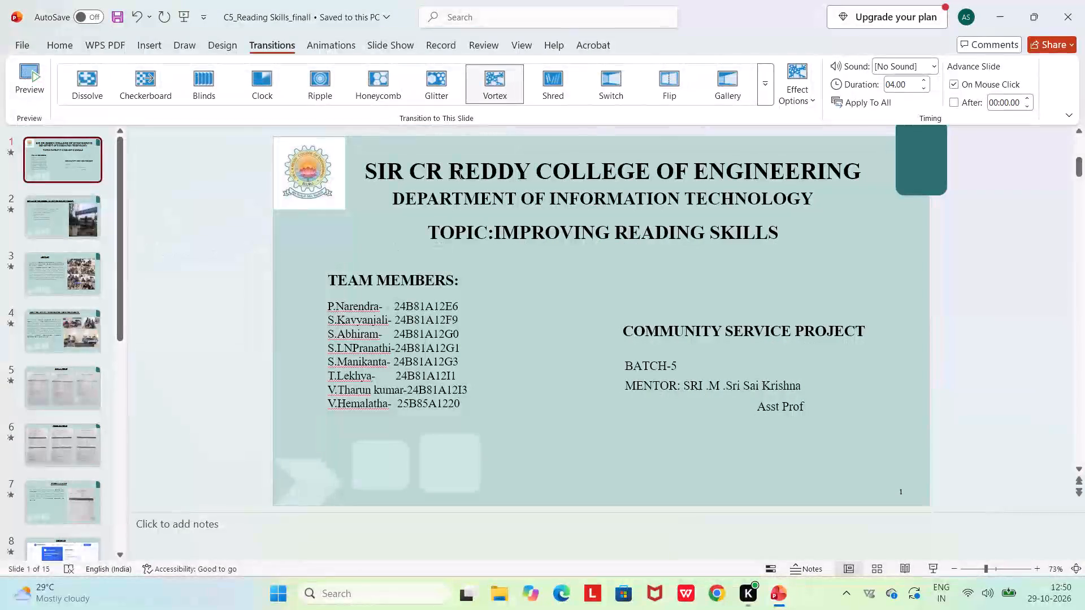
click(770, 91)
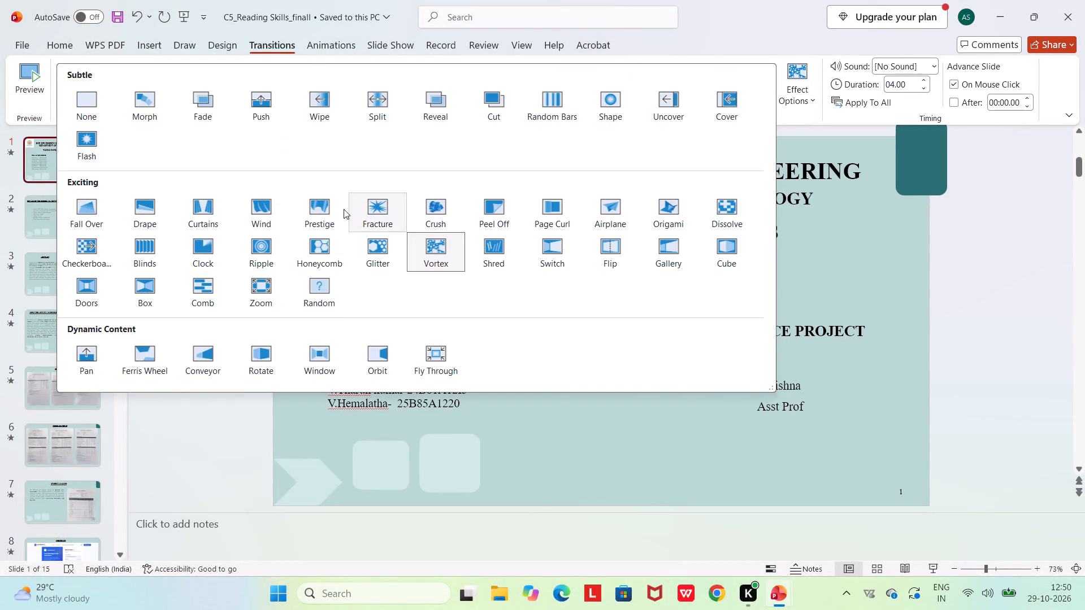
click(325, 245)
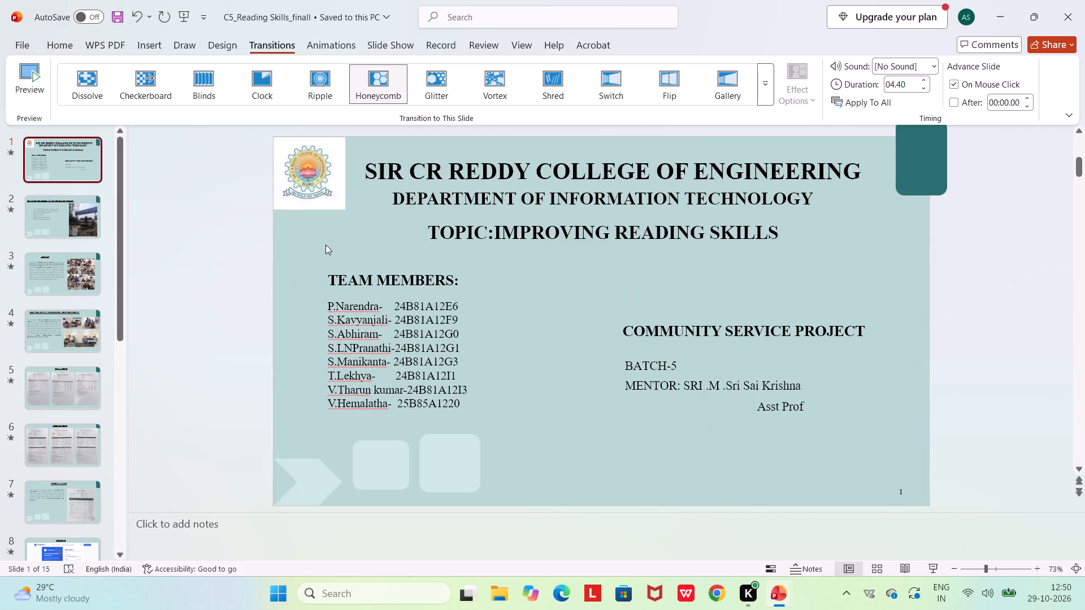
Apply the Shred transition to slide 2 with the school details, after trying Origami.
click(60, 215)
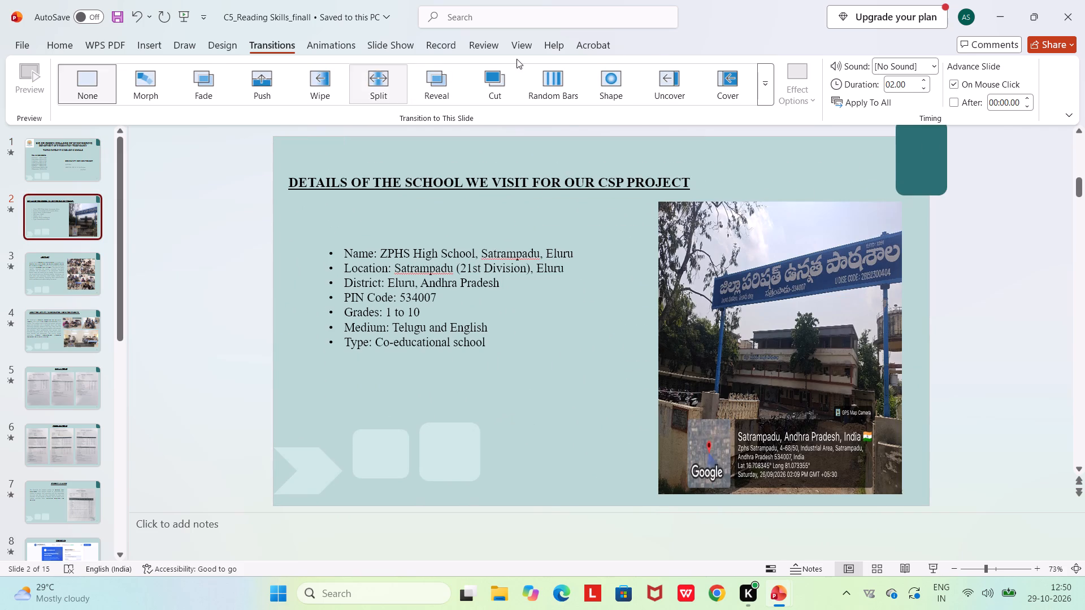
click(763, 86)
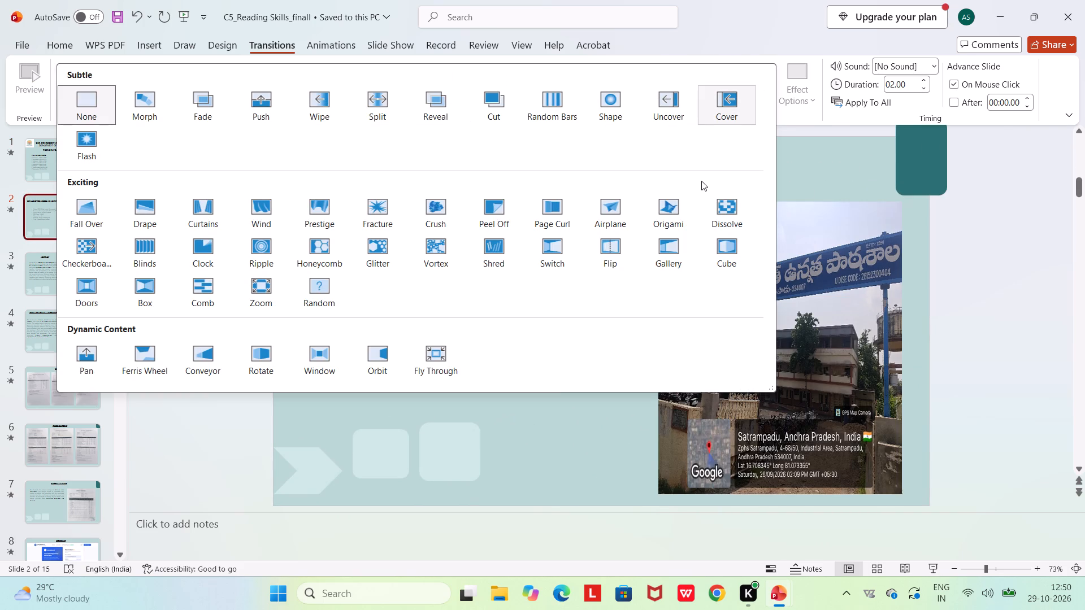
click(671, 211)
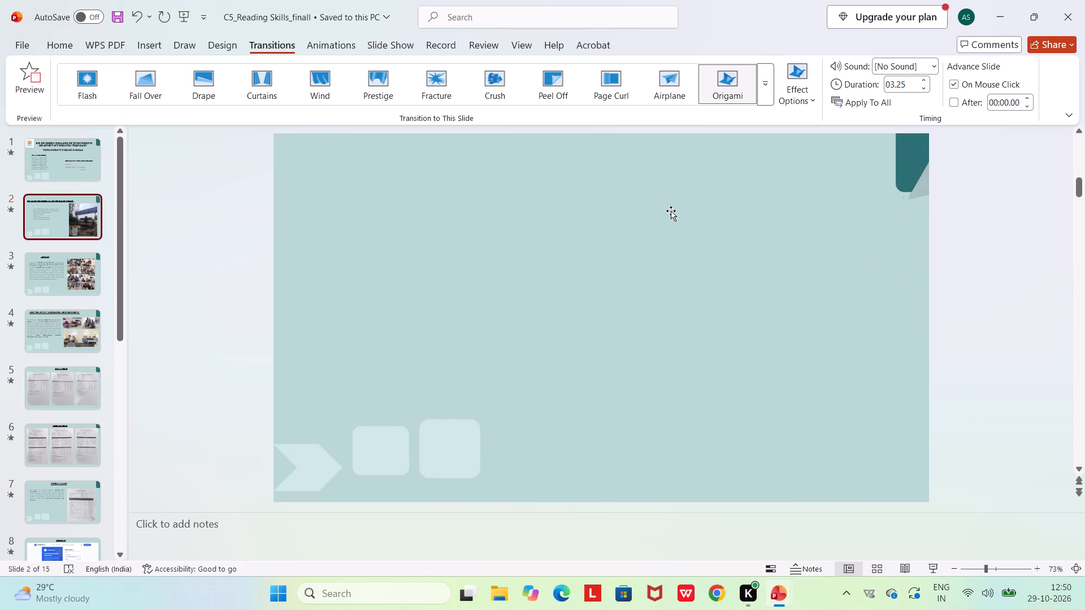
click(770, 90)
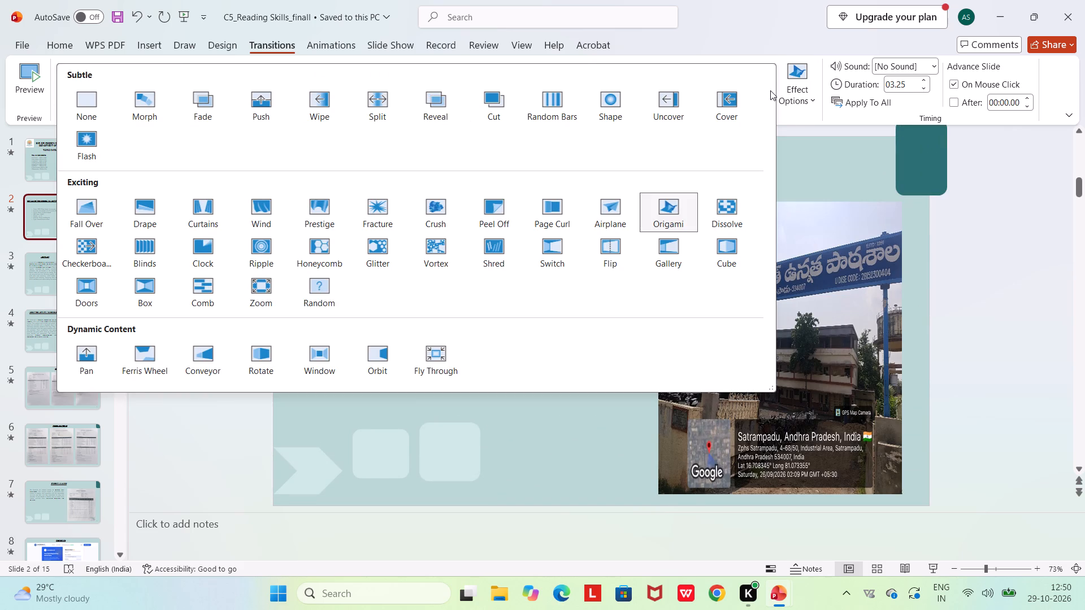
click(479, 244)
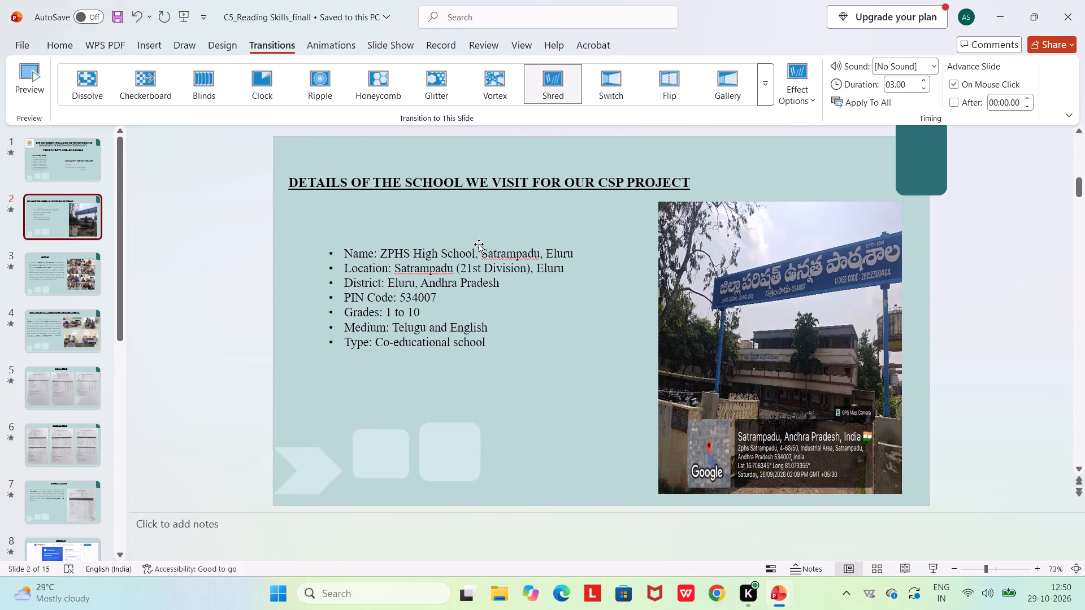
click(765, 98)
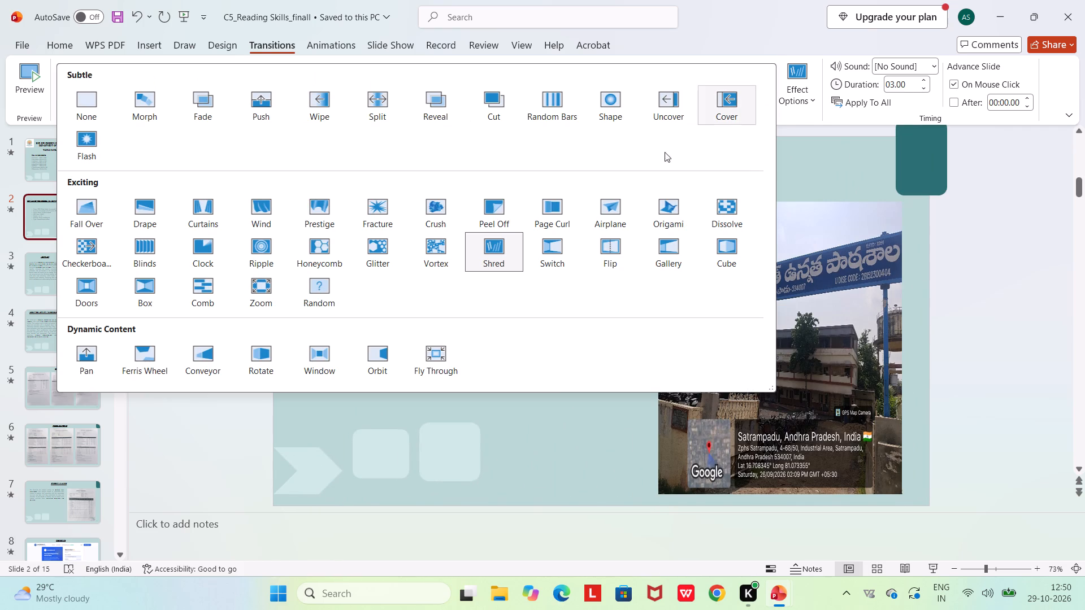
click(496, 253)
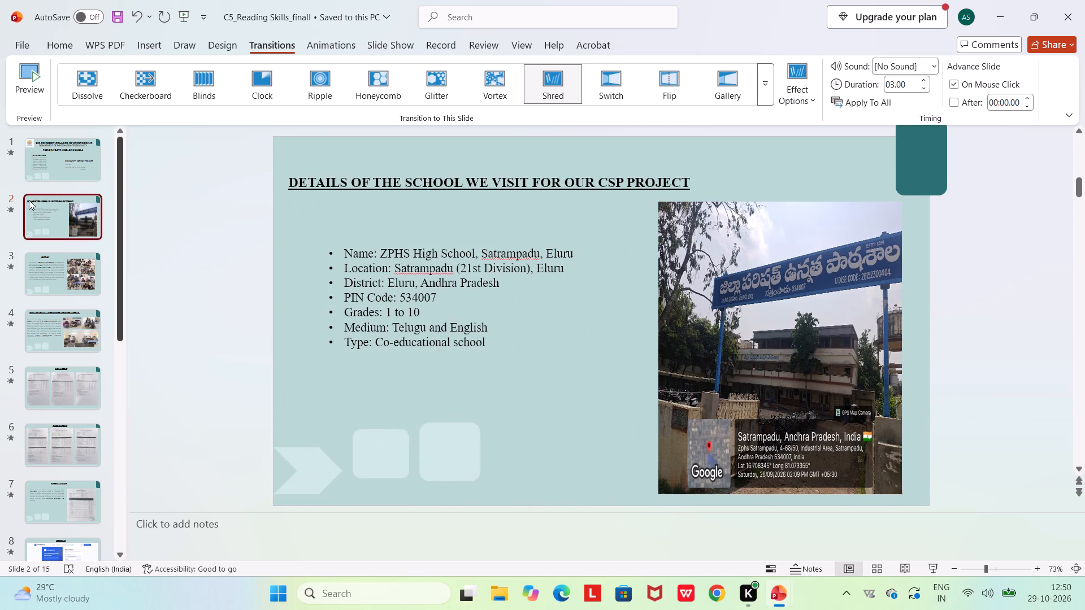
Remove the animations from all the text boxes on slide 1, the title slide, after trying Zoom and Grow & Turn.
click(46, 175)
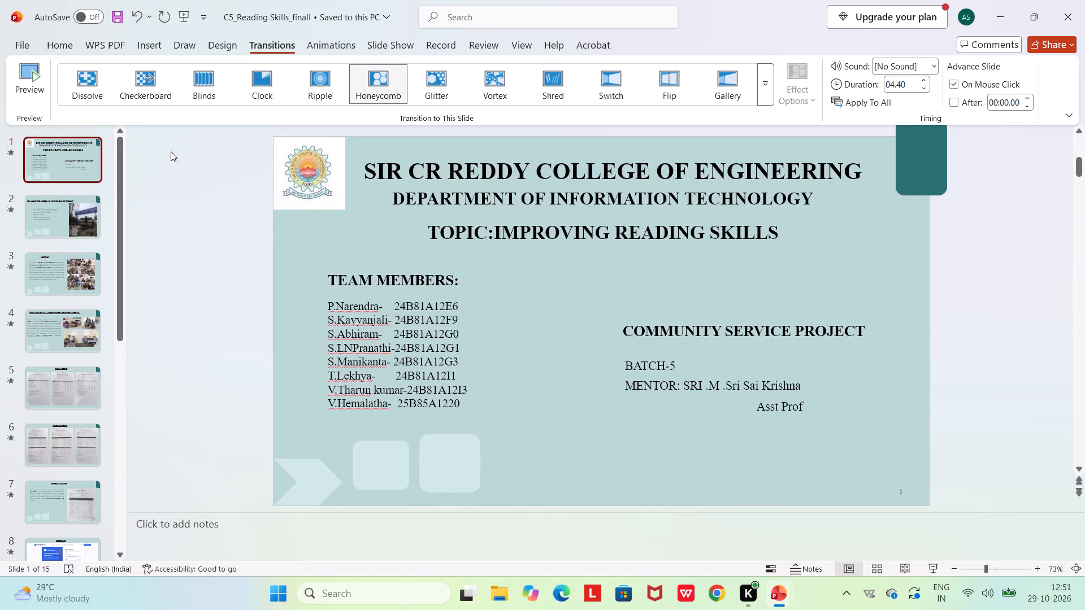
drag(171, 151, 1019, 465)
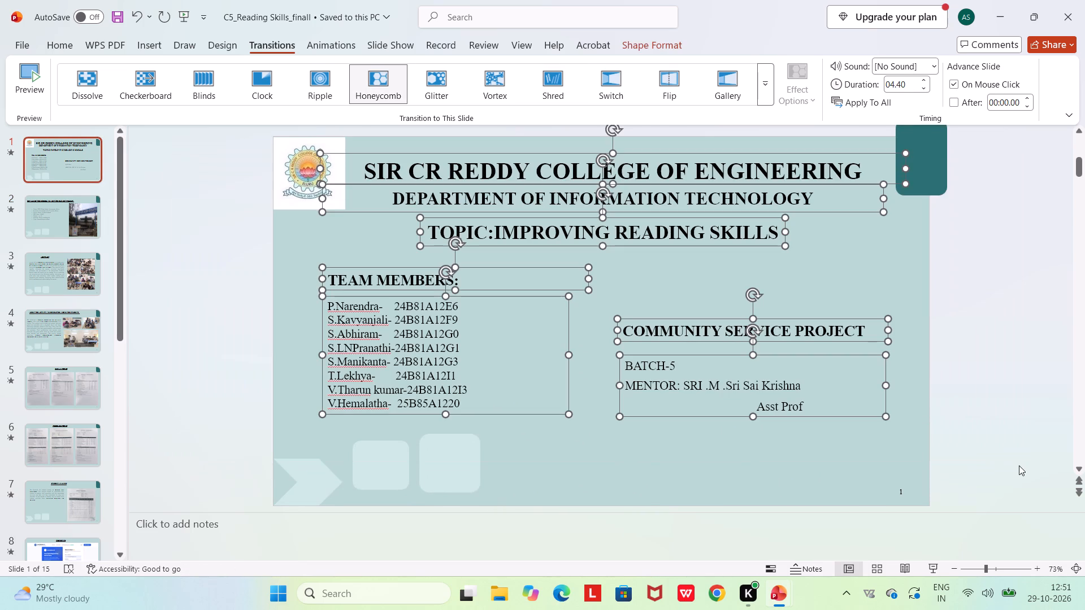
click(327, 42)
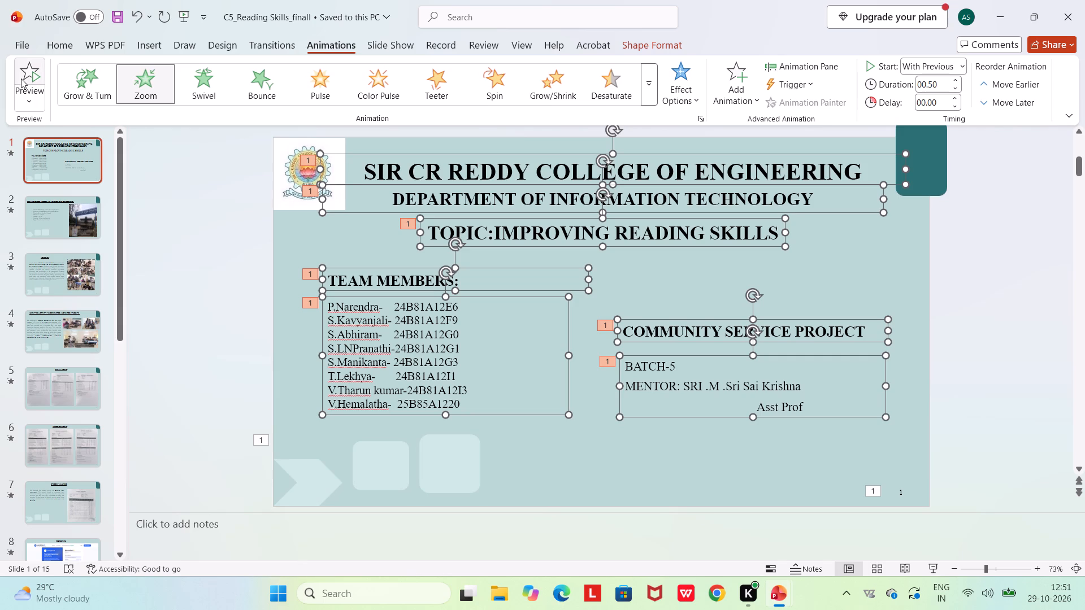
click(32, 107)
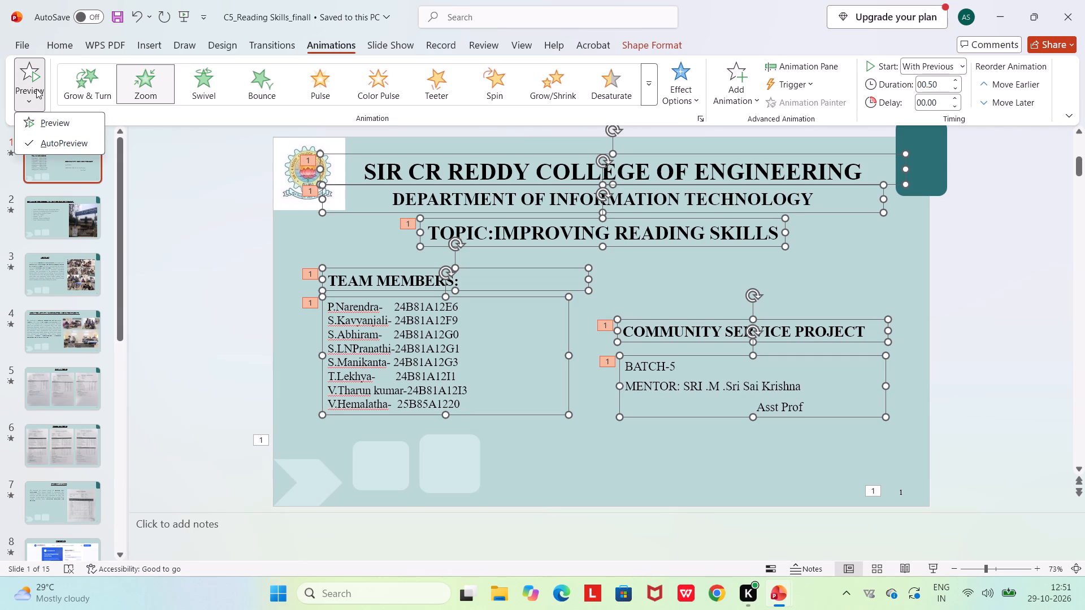
click(130, 88)
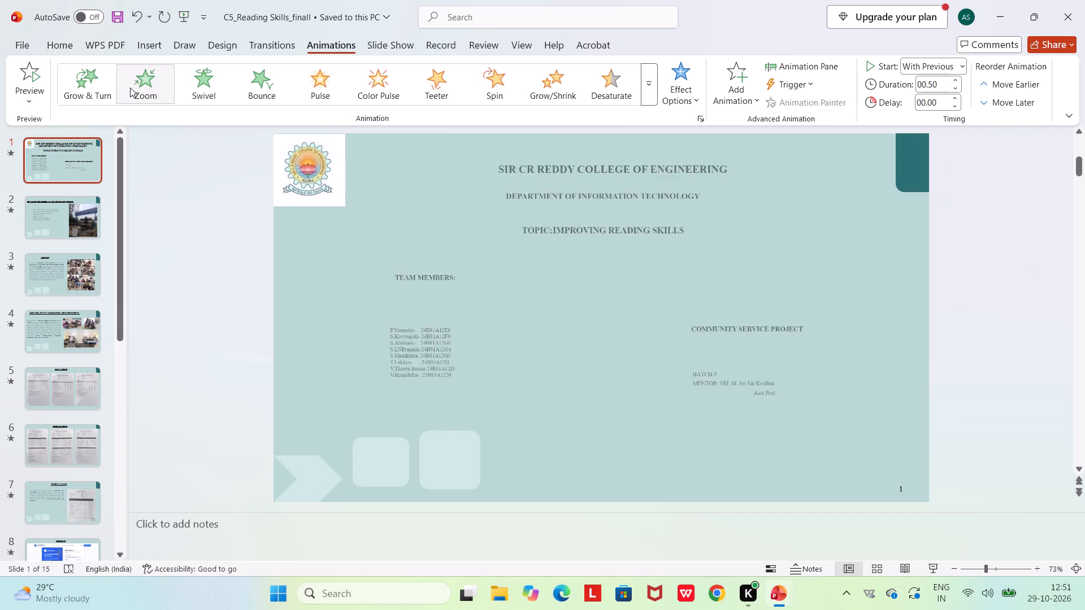
click(85, 85)
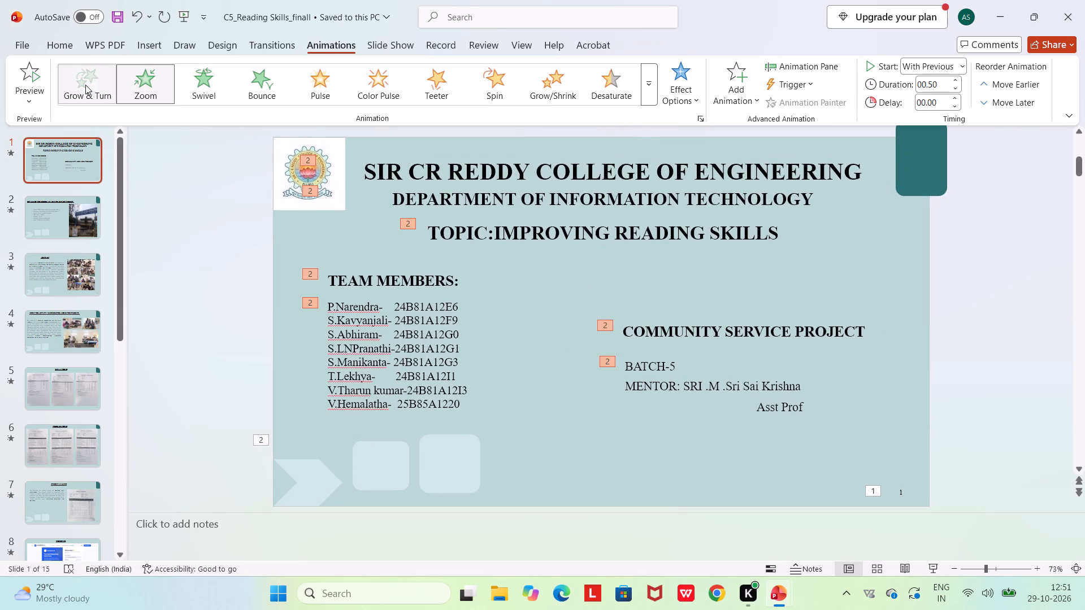
scroll(85, 85, right, 1)
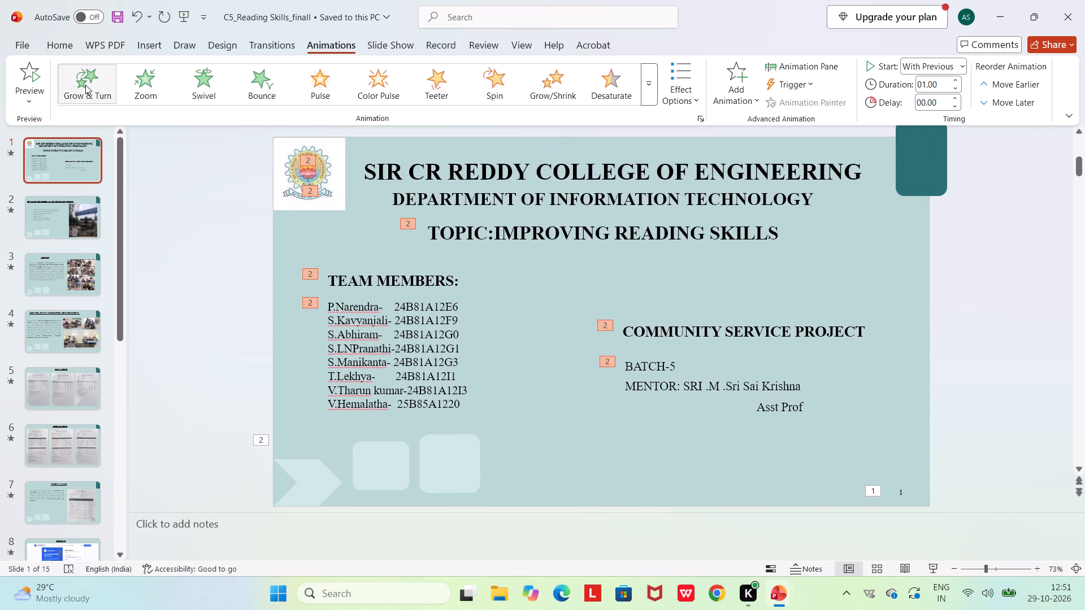
scroll(85, 85, right, 1)
click(650, 94)
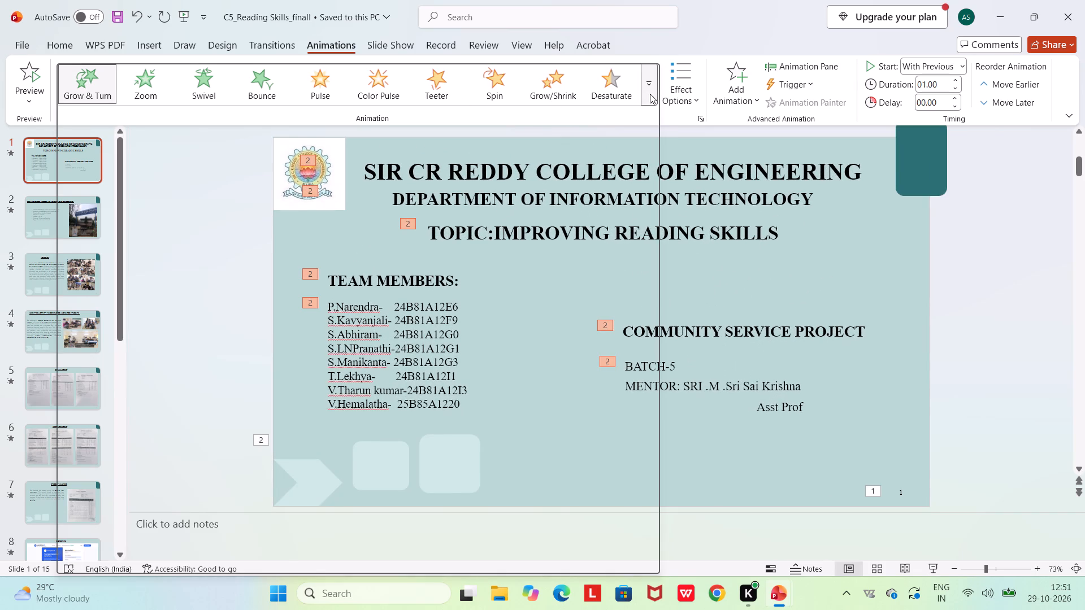
click(92, 103)
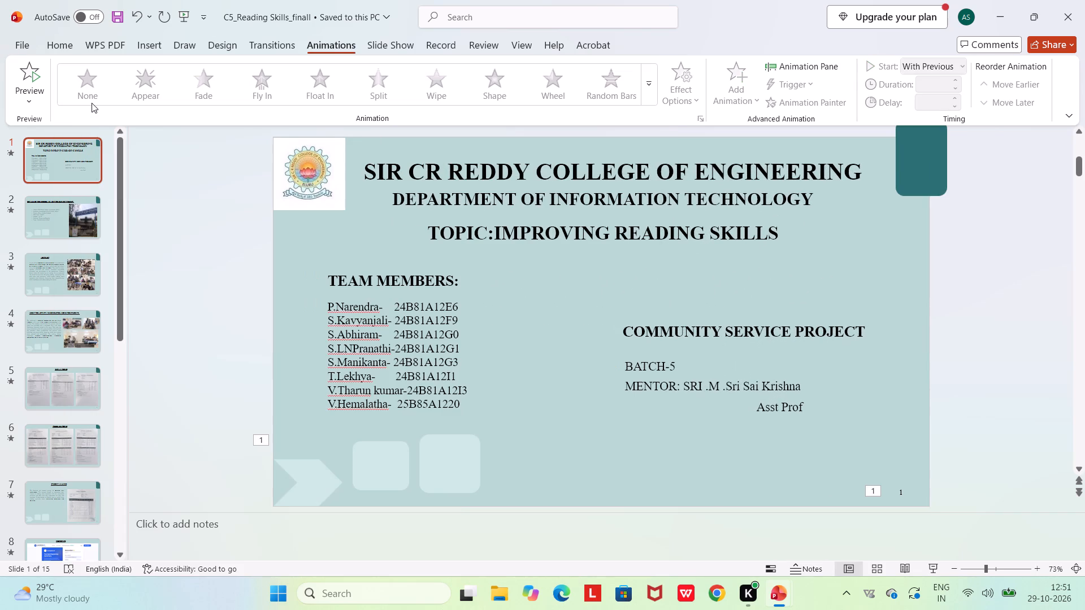
Replay the Honeycomb transition on slide 1 to check how it plays.
click(34, 210)
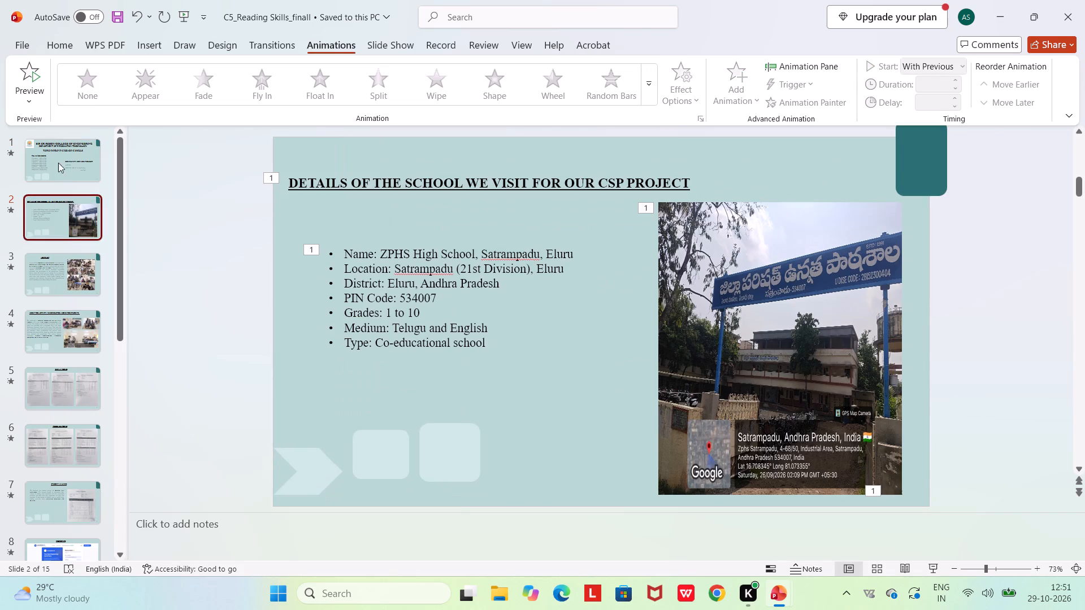
click(53, 161)
click(281, 45)
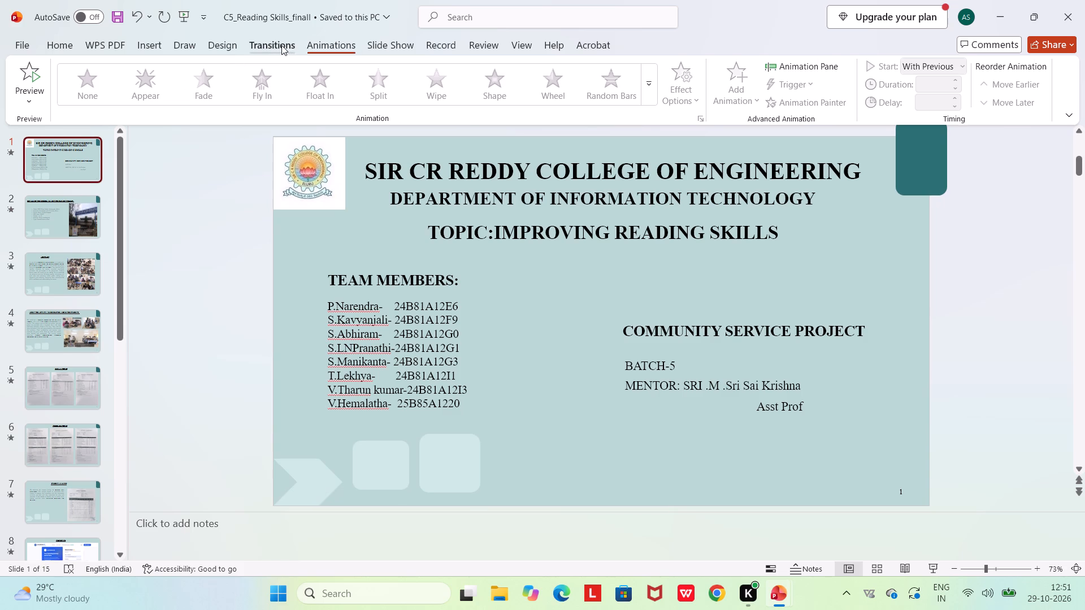
click(368, 64)
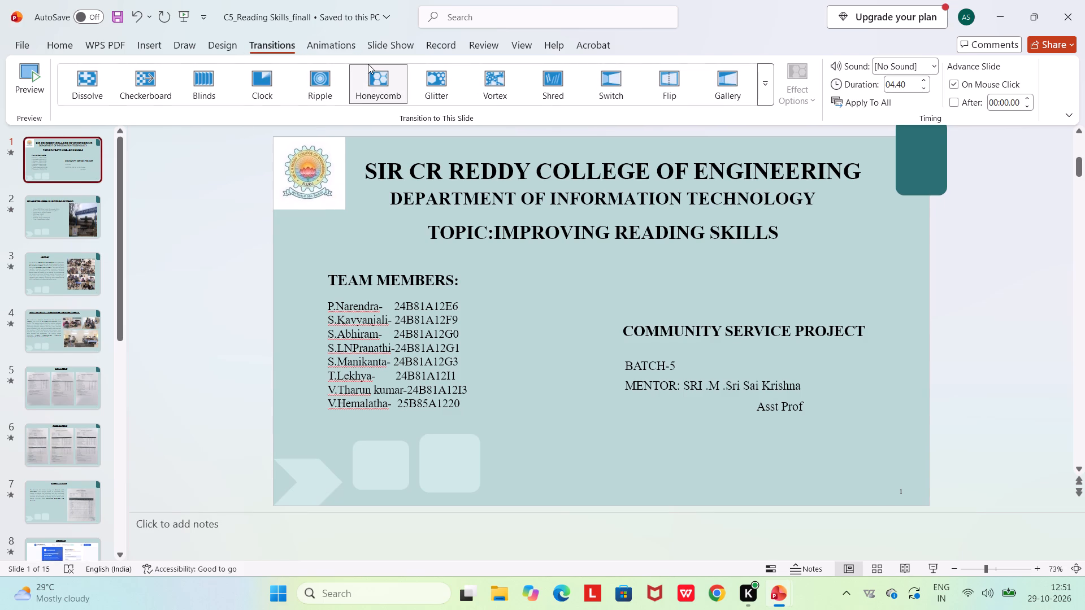
click(370, 73)
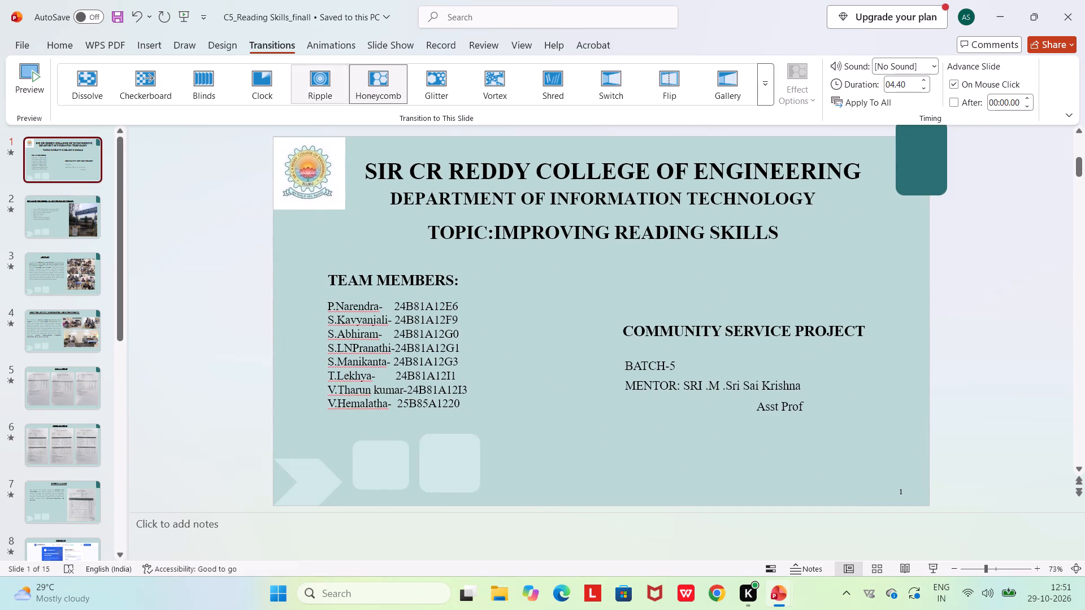
Apply the Origami transition to slide 2 with the school details, comparing it with Shred and Airplane.
click(75, 204)
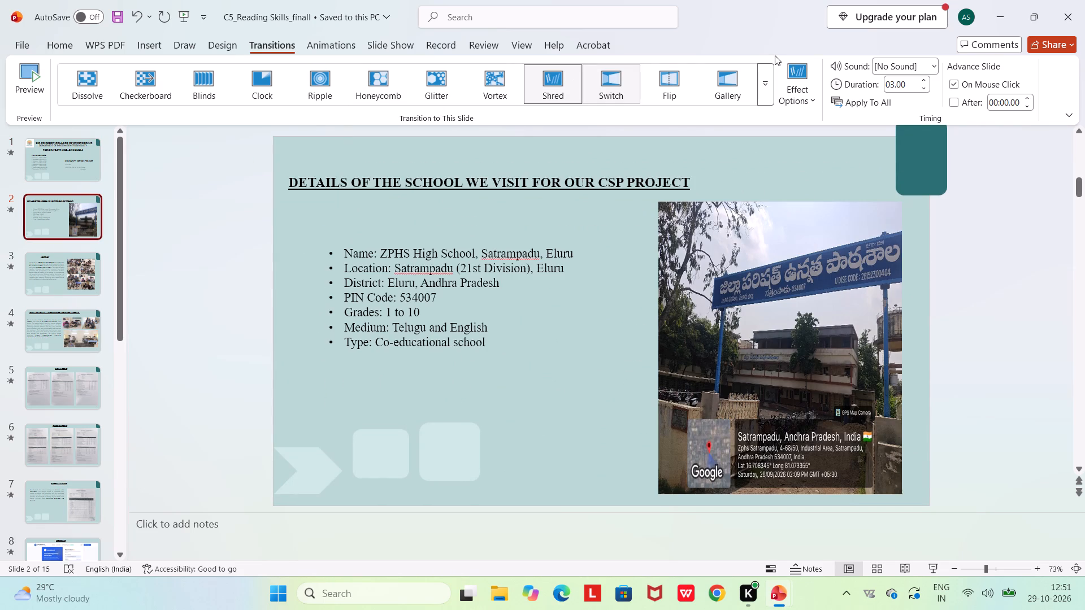
click(765, 82)
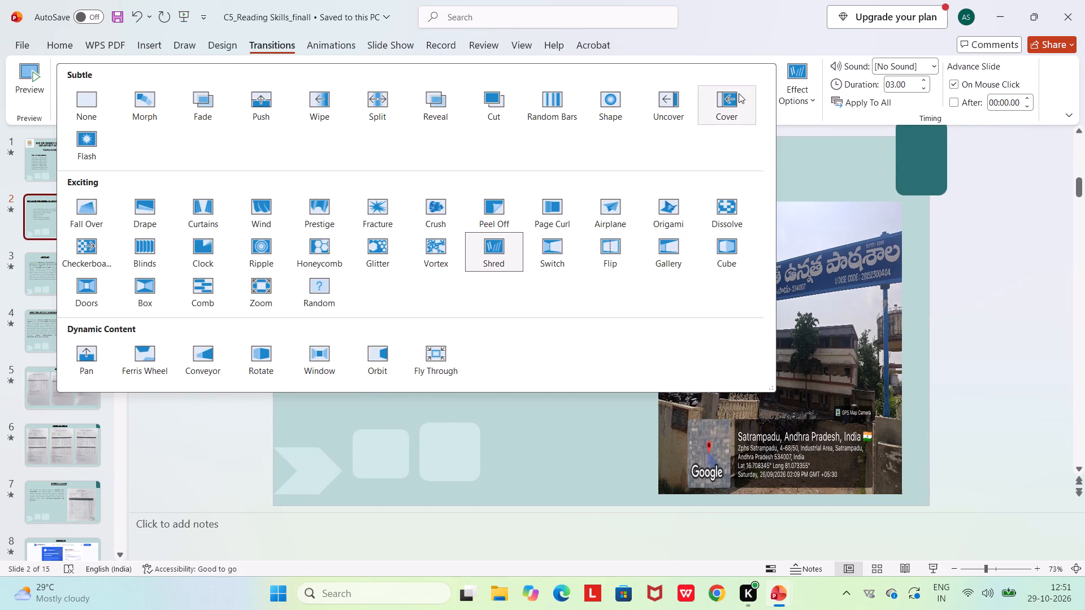
click(795, 143)
click(548, 78)
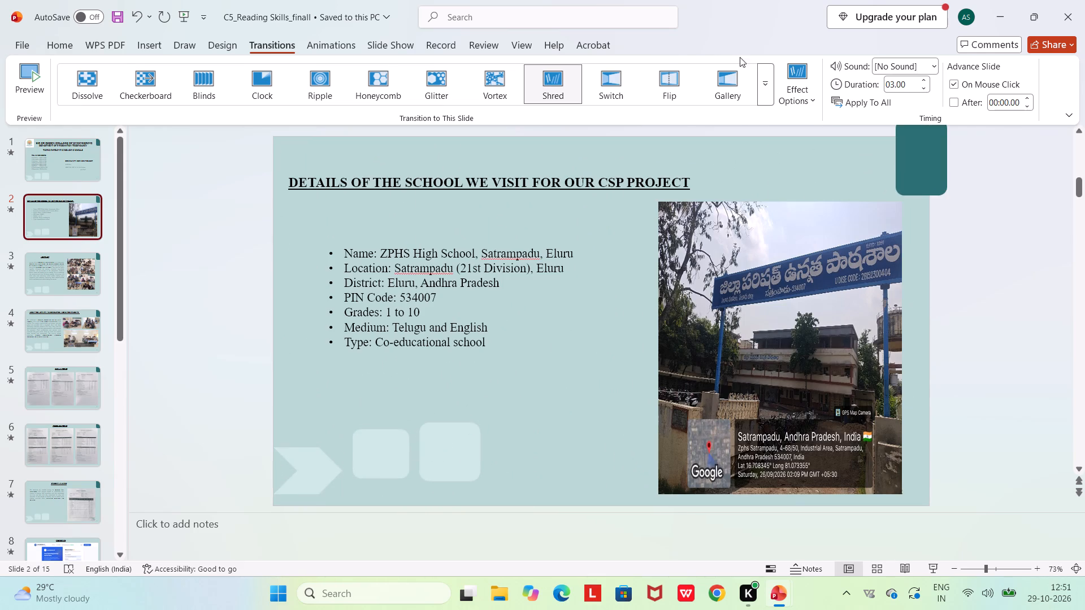
click(765, 72)
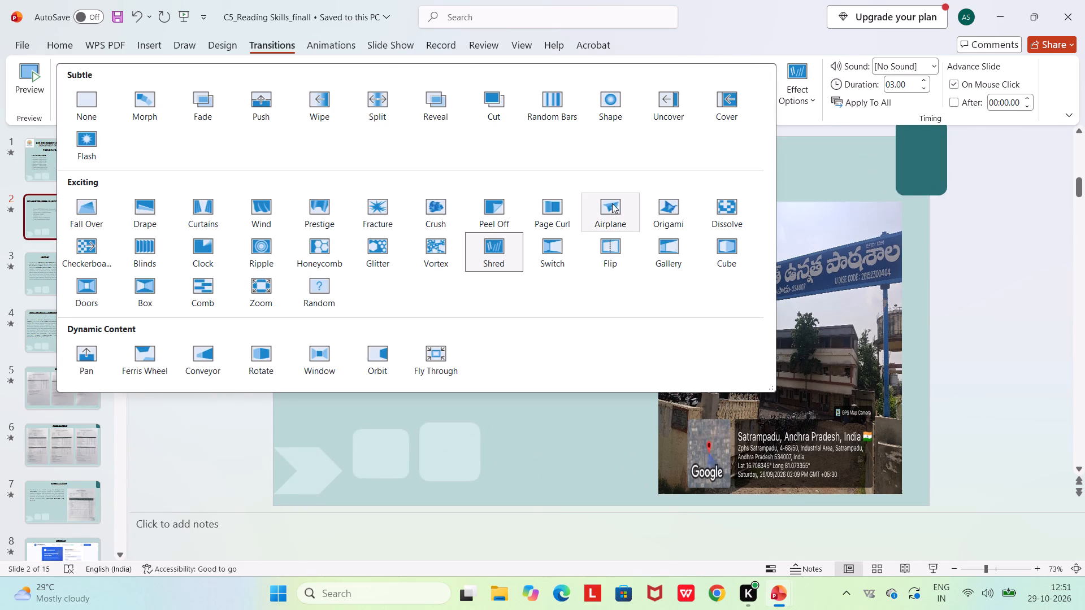
click(612, 203)
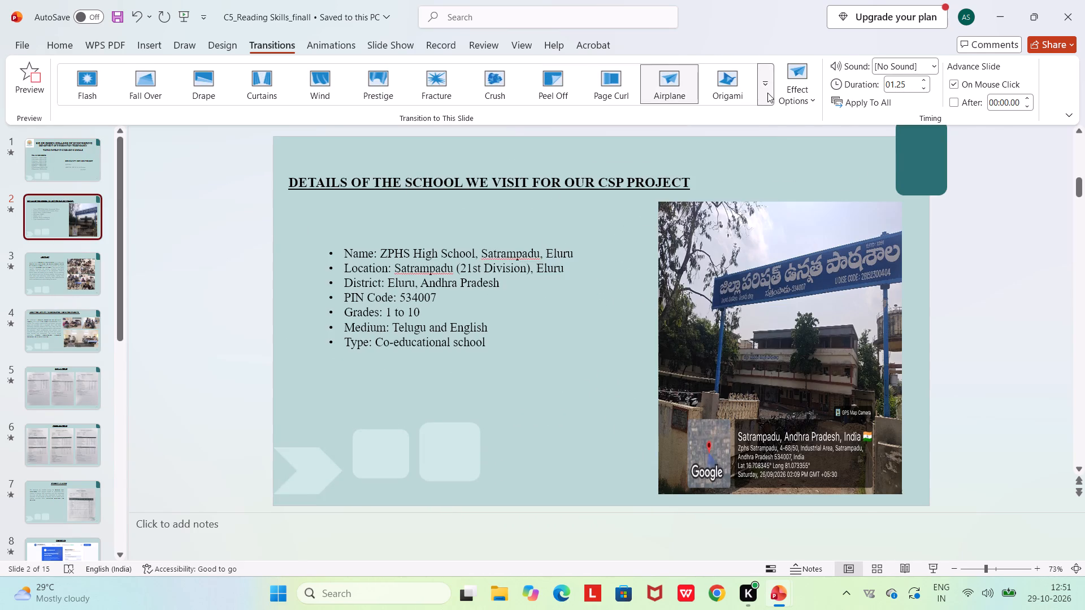
click(767, 93)
click(680, 205)
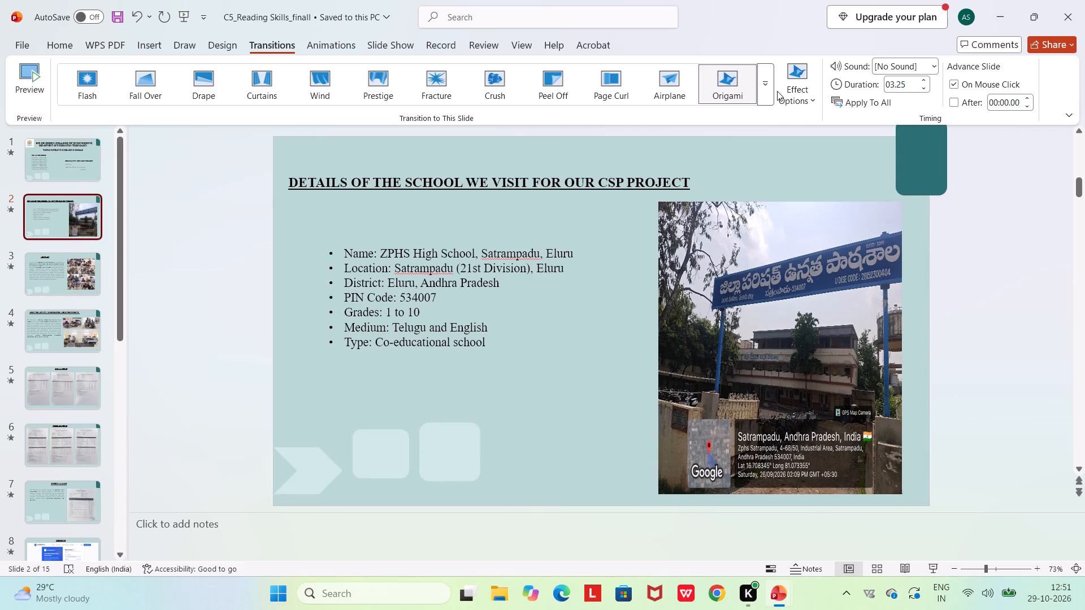
click(766, 89)
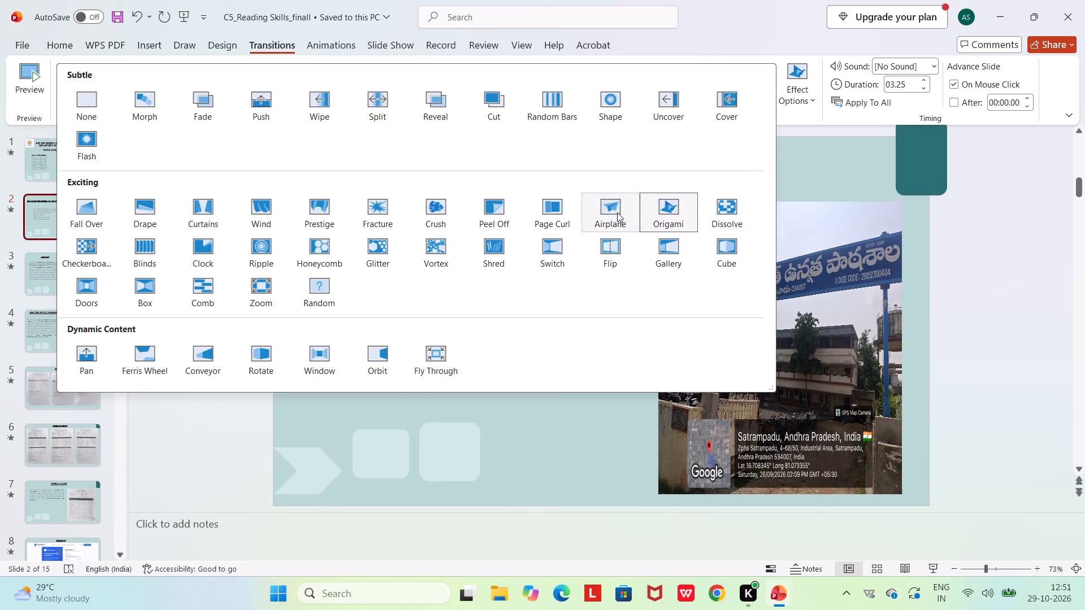
click(617, 212)
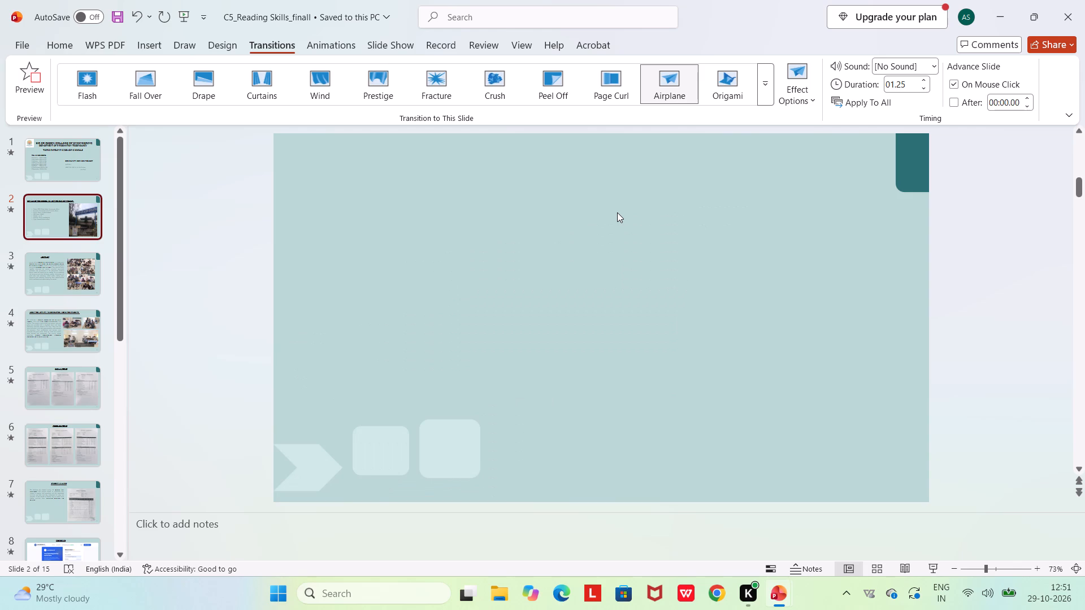
click(765, 88)
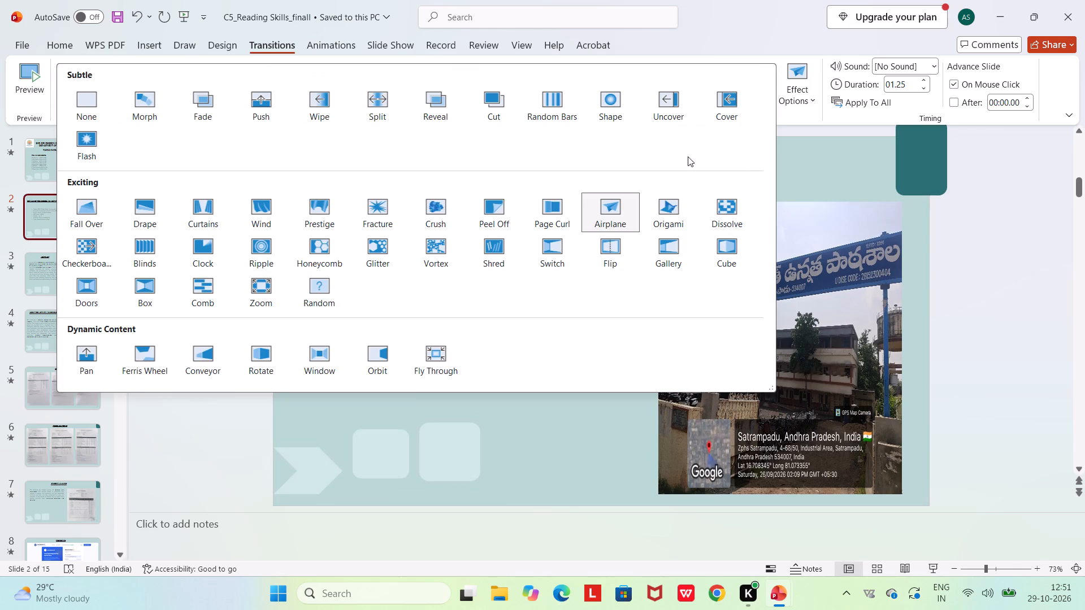
click(668, 203)
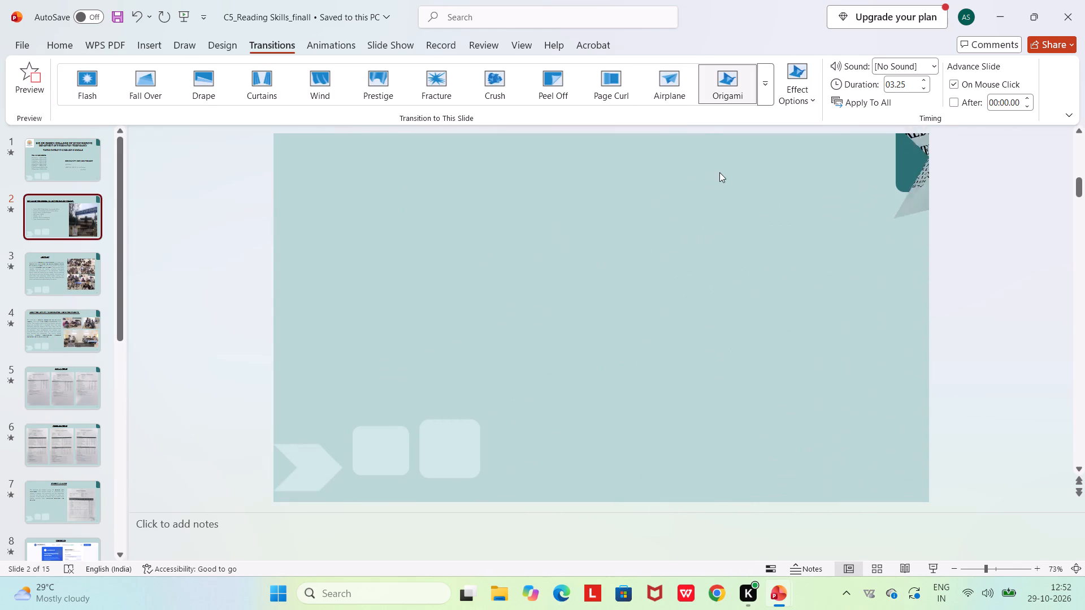
Apply the Reveal transition to slide 3, the Abstract slide, after trying Wipe and Push.
click(73, 268)
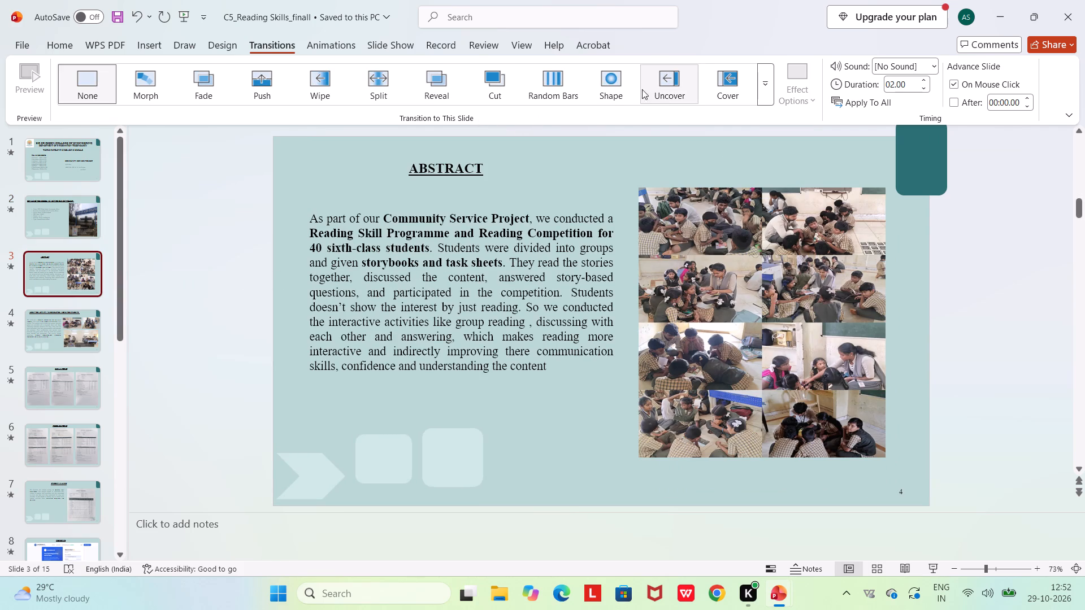
click(328, 88)
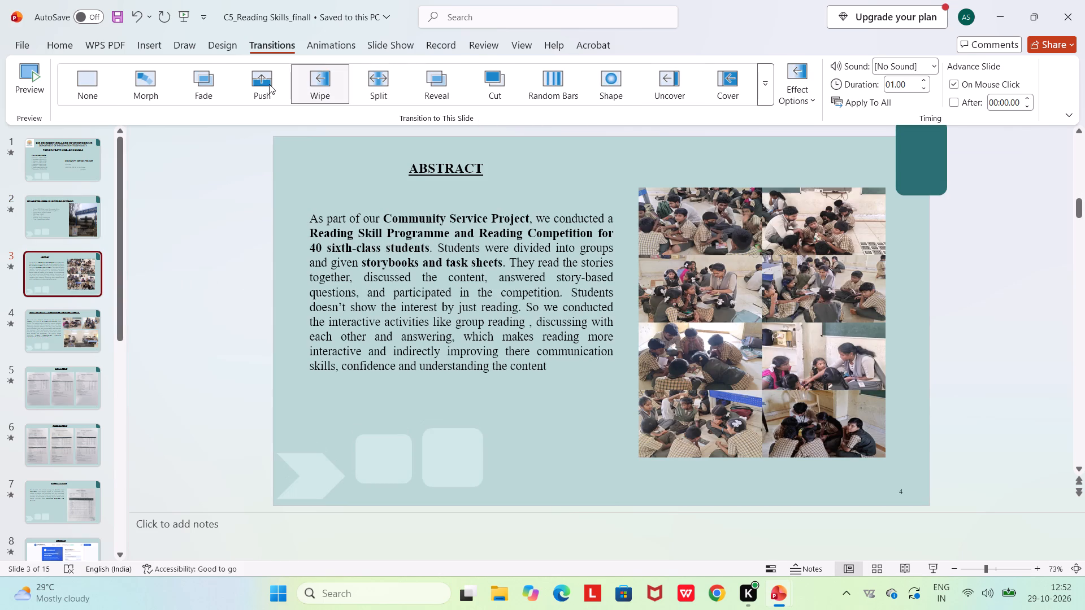
click(269, 84)
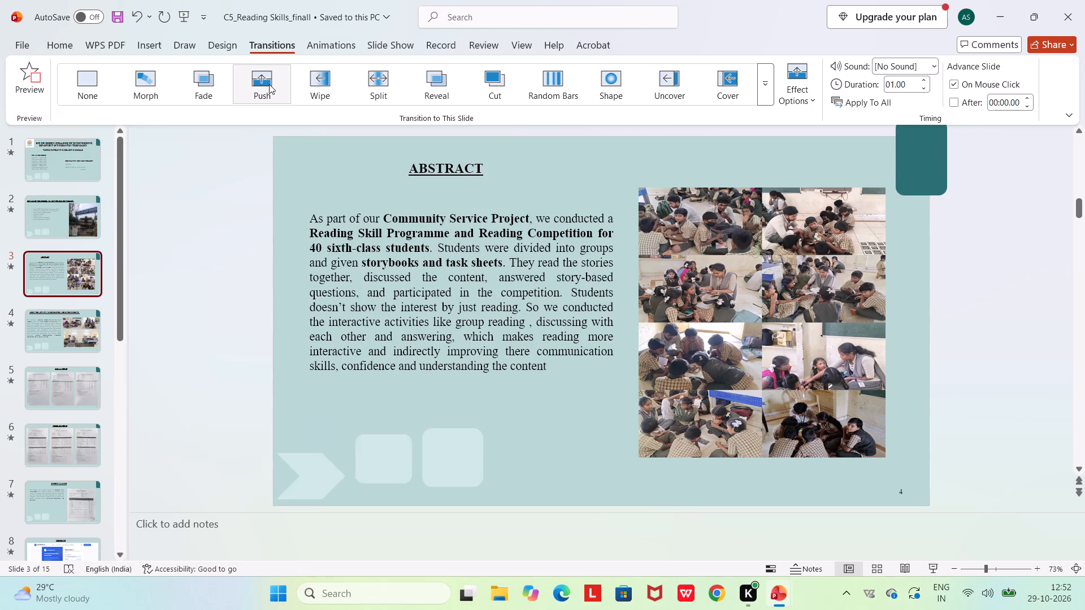
click(412, 78)
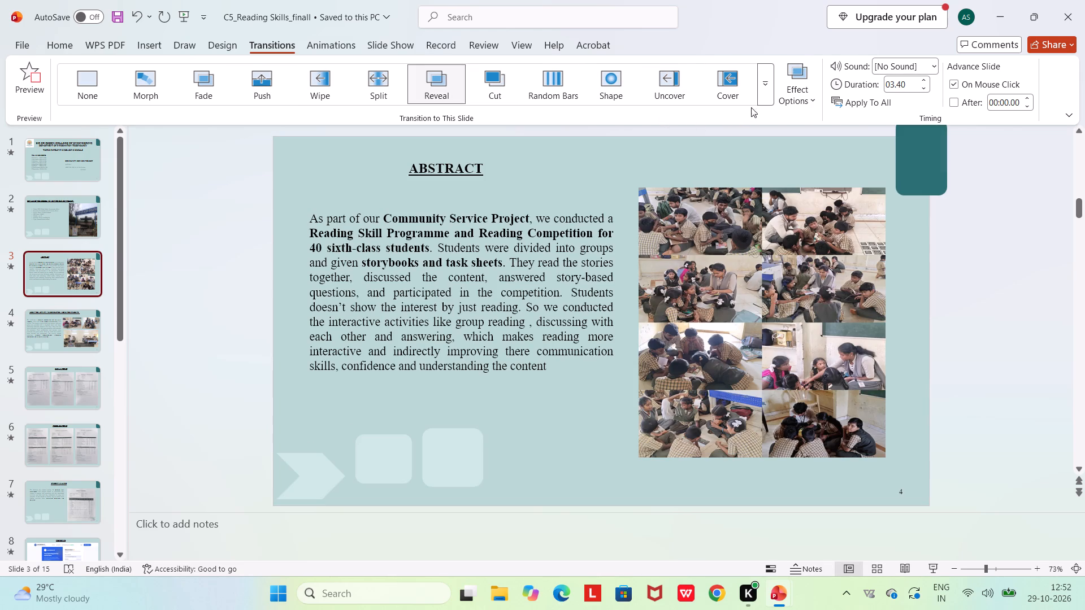
click(771, 103)
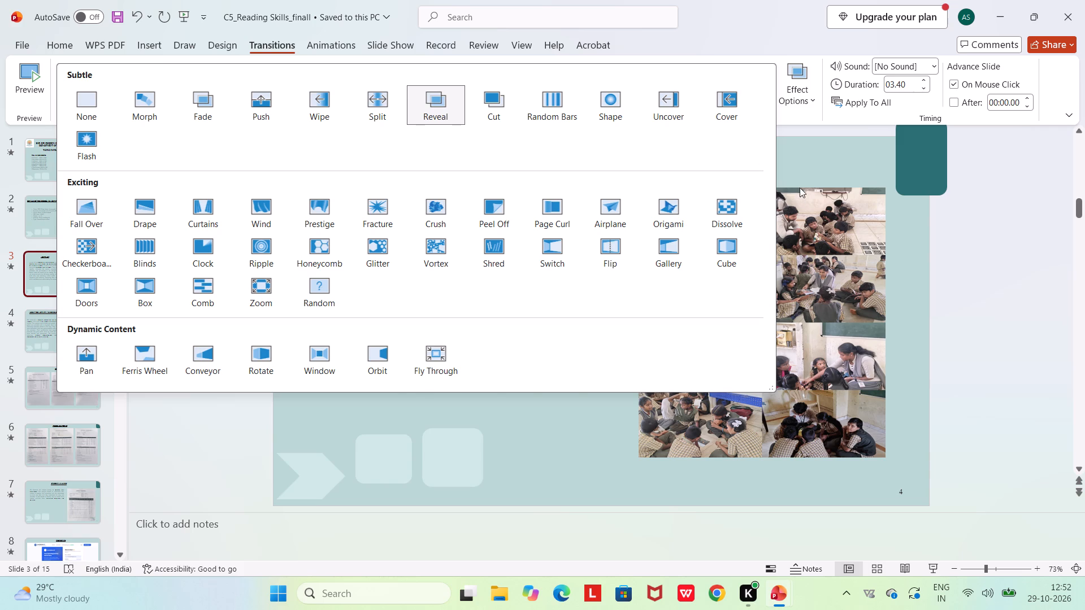
click(800, 188)
Remove the Blinds animation from the Abstract paragraph on slide 3.
click(47, 220)
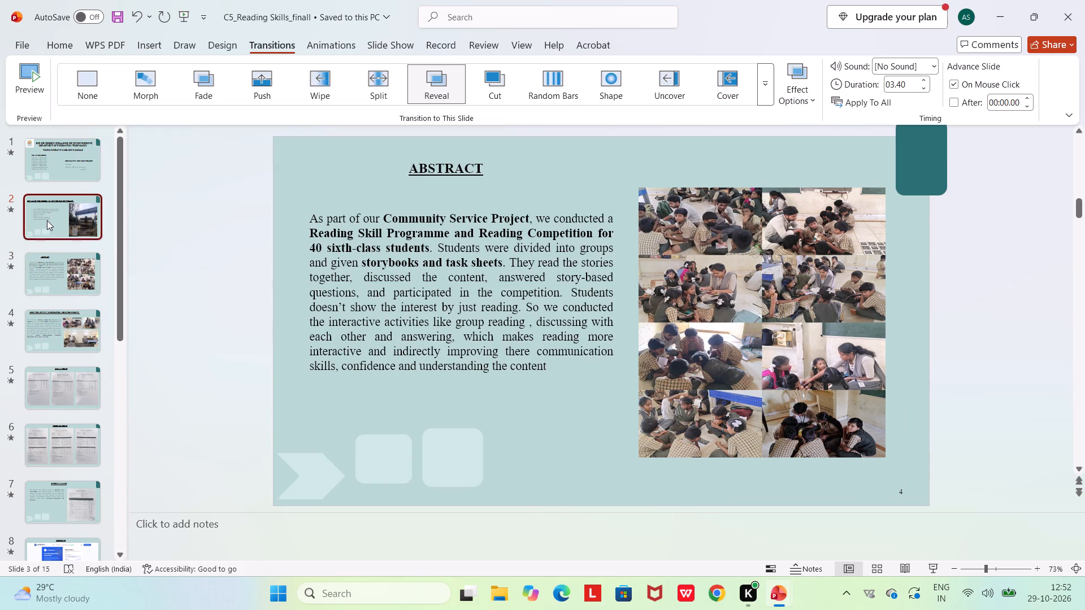
click(34, 258)
drag(189, 161, 983, 455)
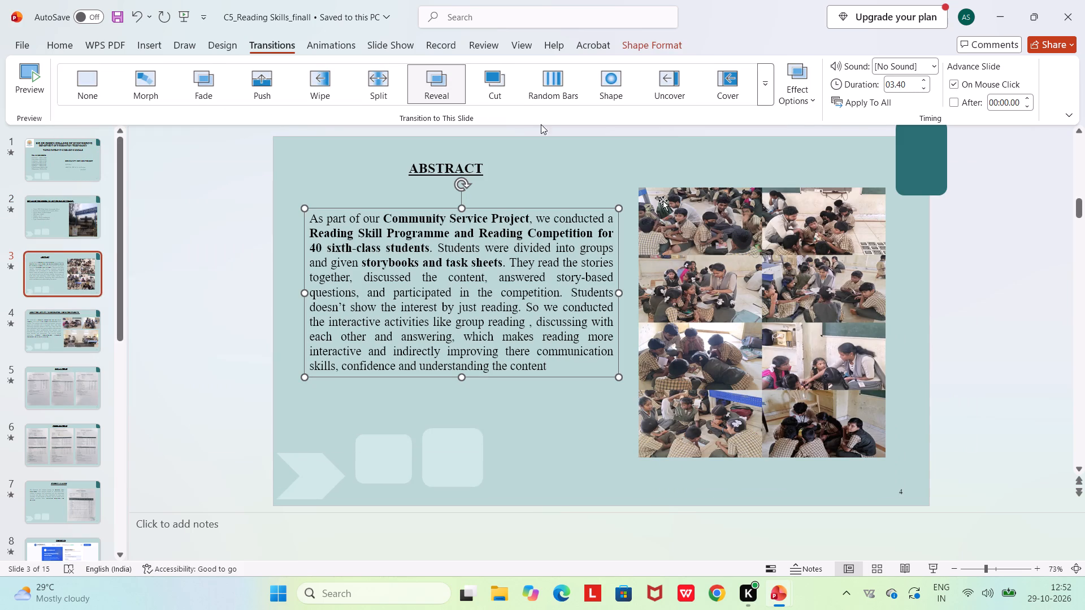
click(328, 49)
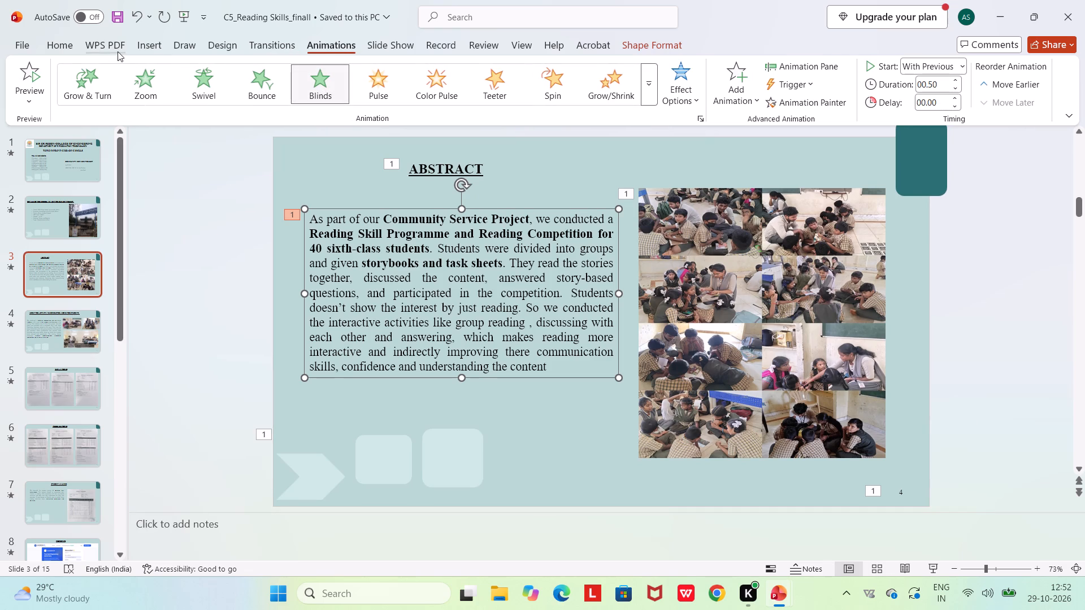
click(644, 98)
click(98, 90)
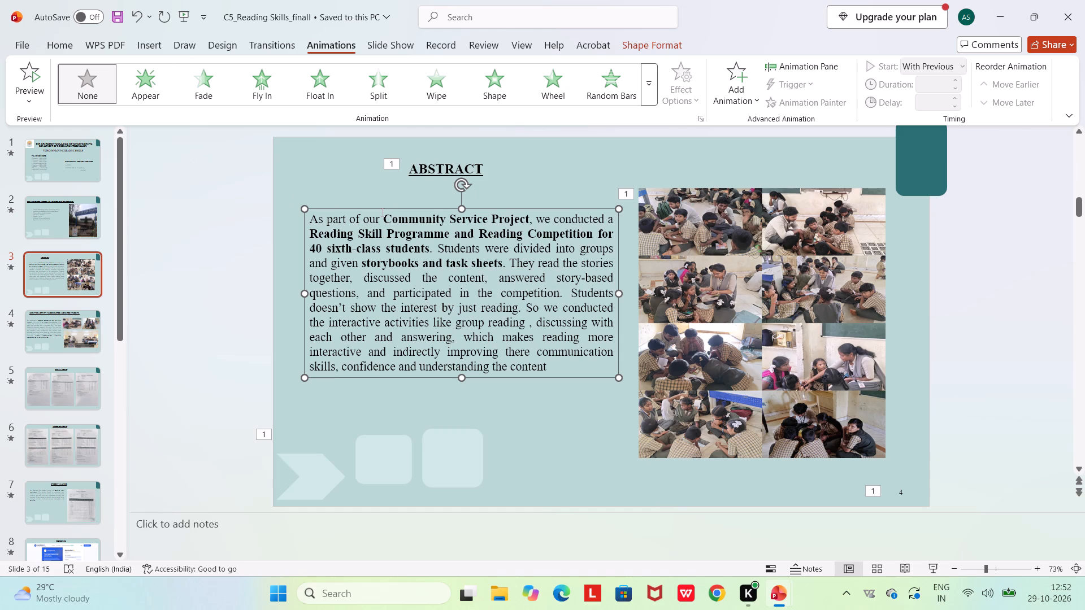
Remove the Blinds animation from the photo collage on slide 3.
click(674, 288)
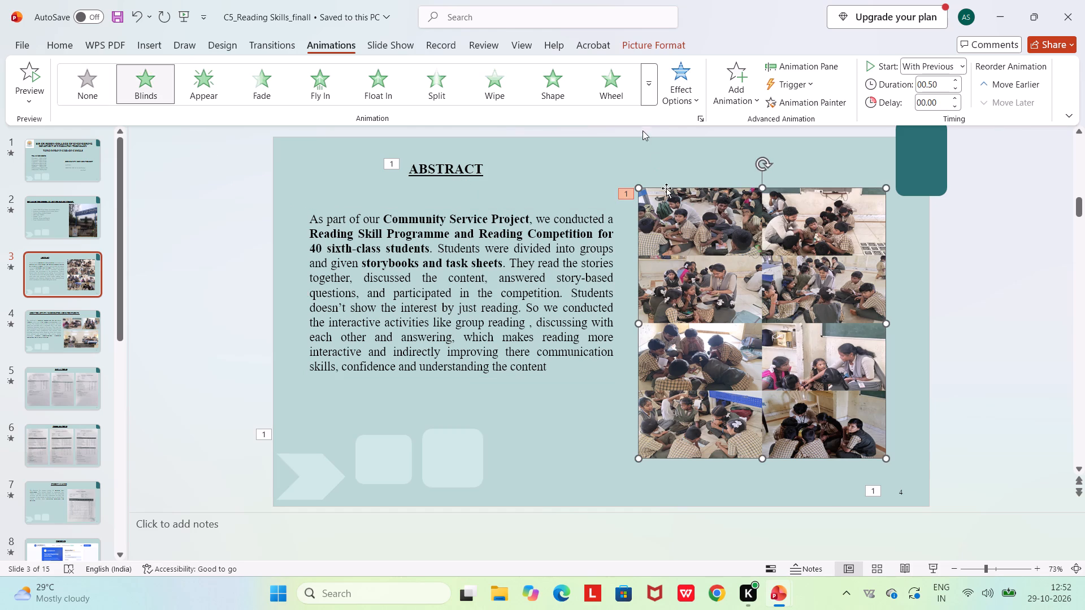
click(641, 88)
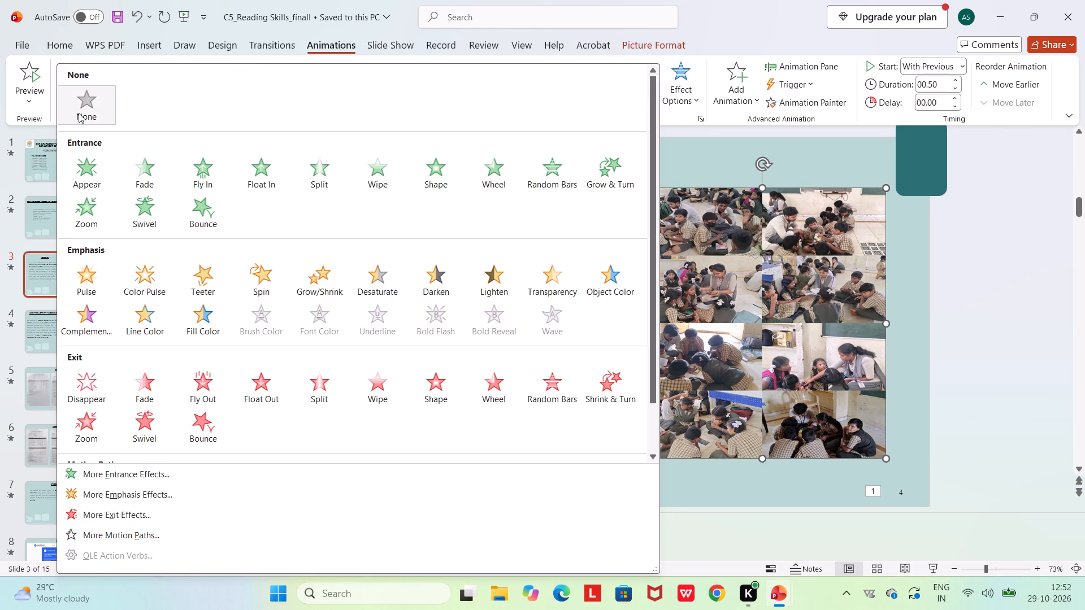
click(79, 113)
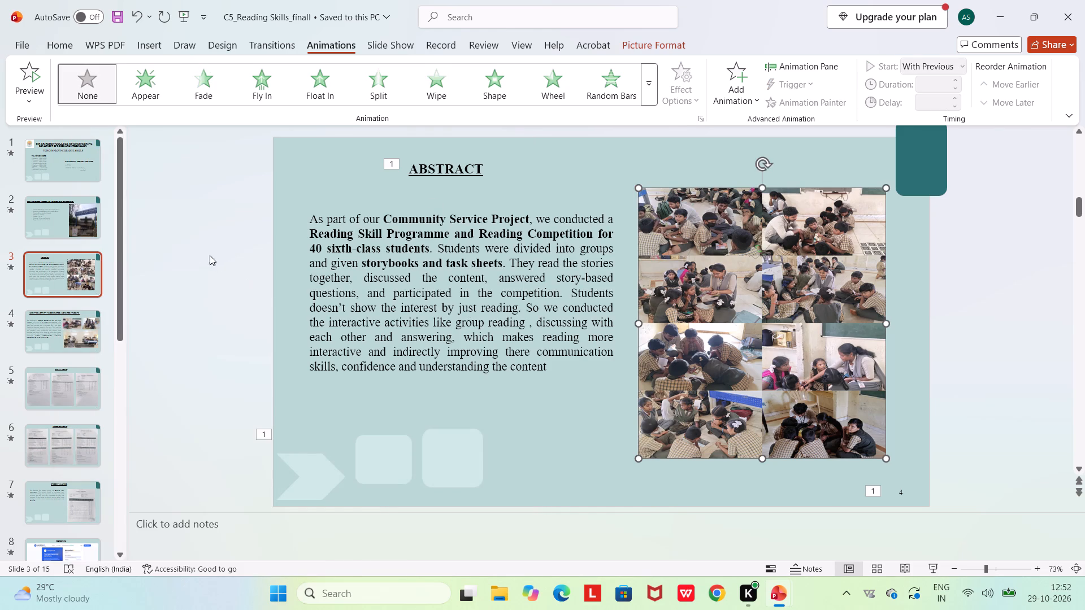
Change the transition of slide 3, the Abstract slide, to Shred.
click(176, 295)
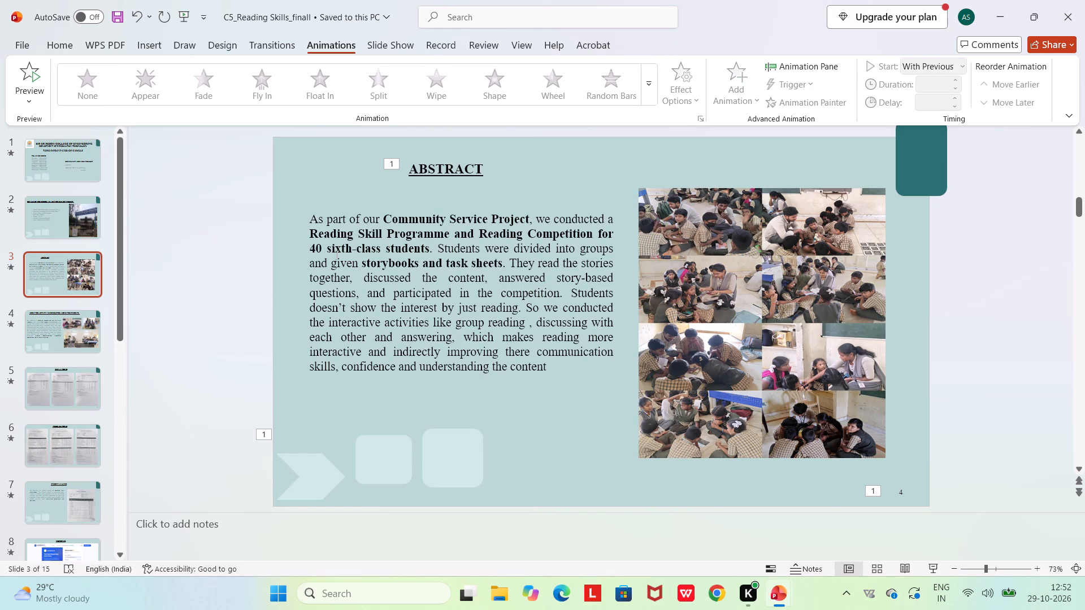
click(336, 255)
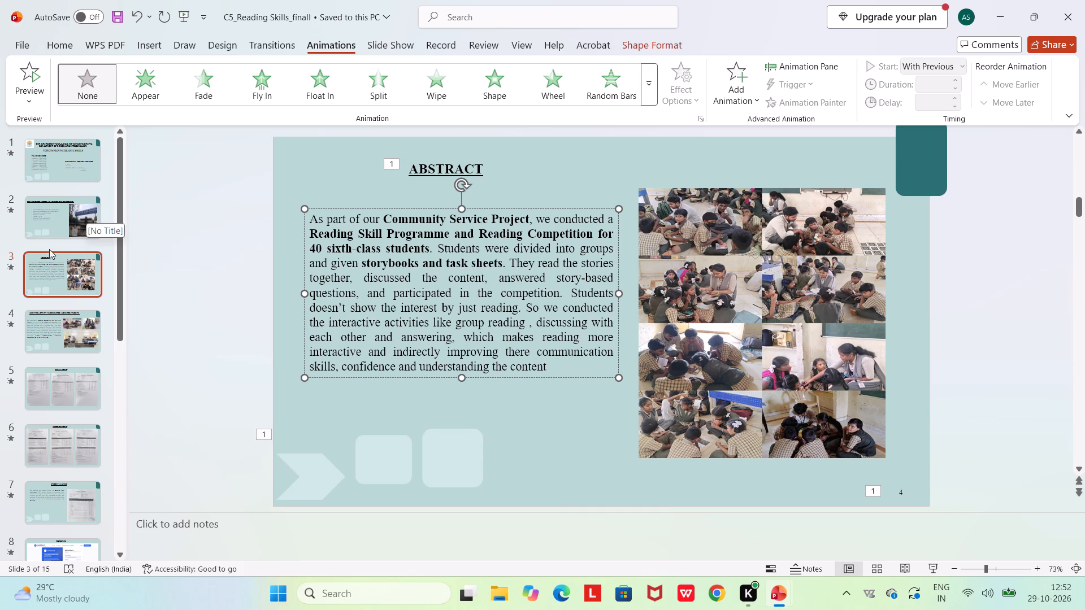
click(57, 260)
click(280, 47)
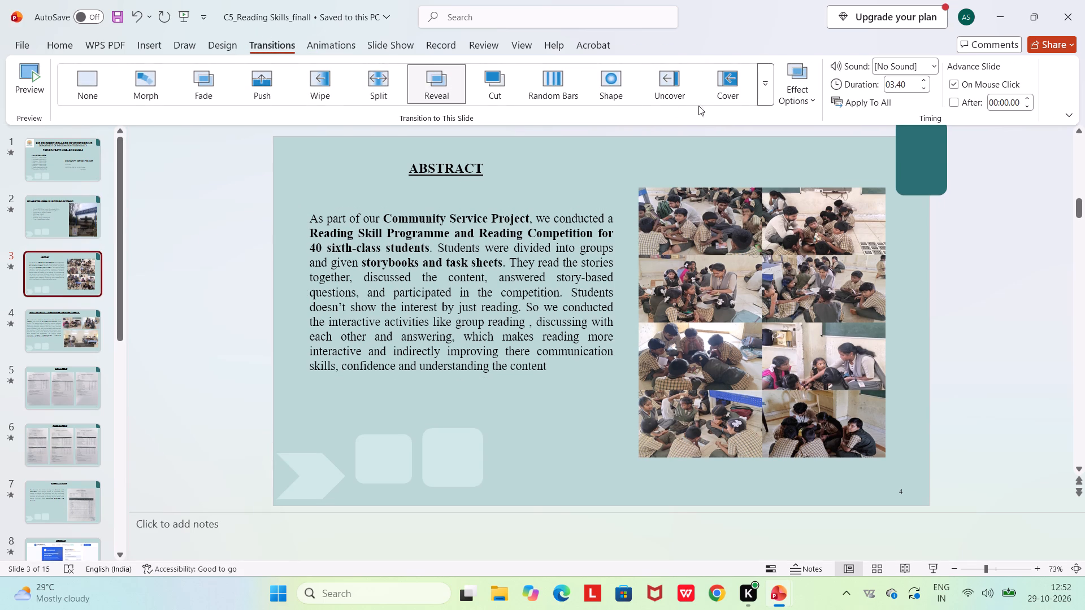
click(763, 101)
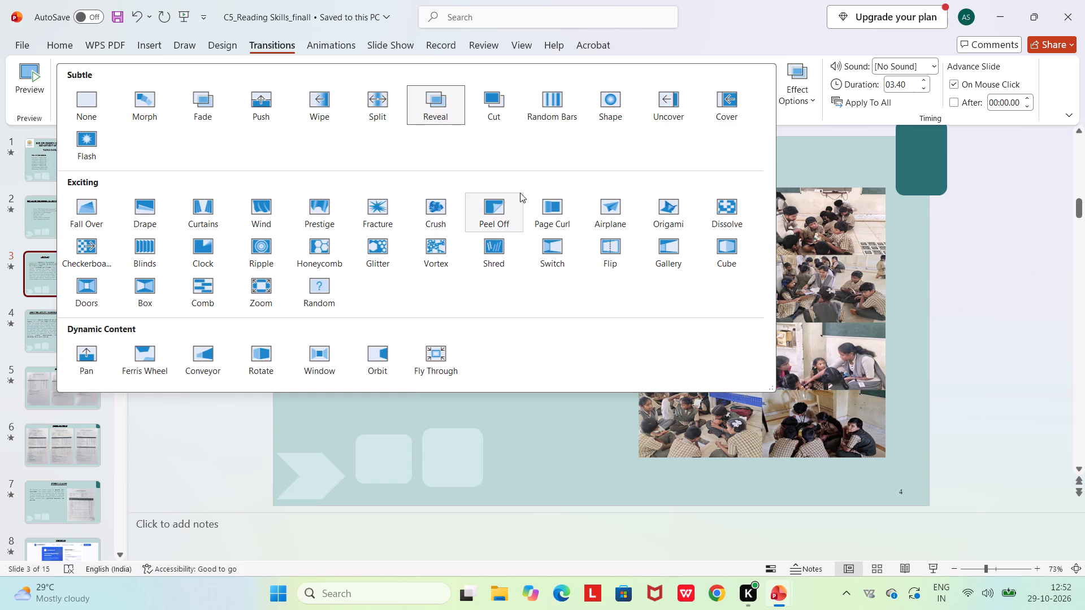
click(493, 242)
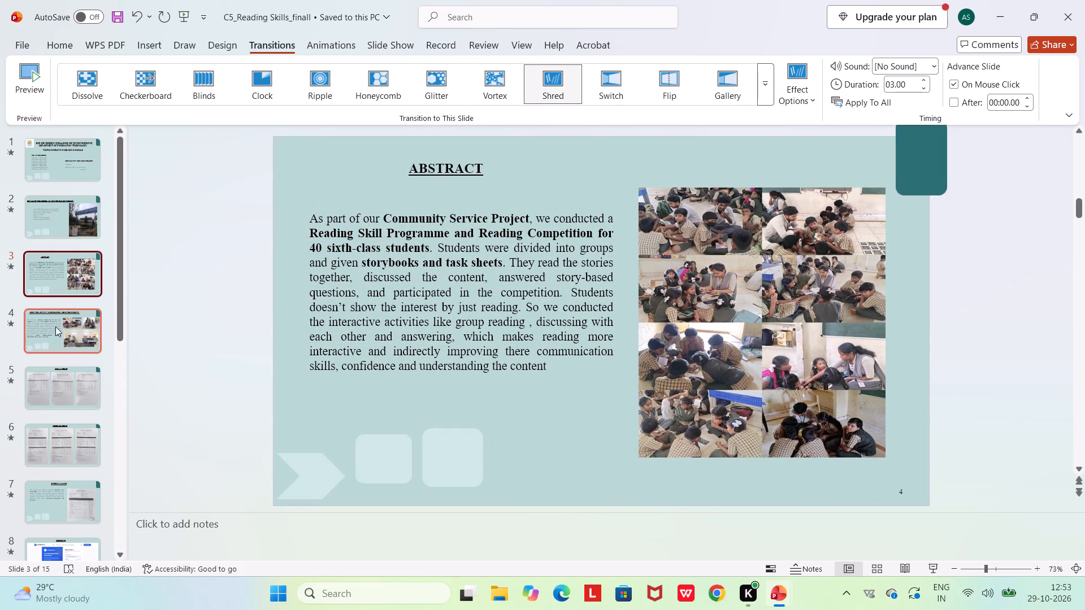
Remove the Random Bars animation from the Reading Competition paragraph on slide 4.
click(51, 325)
click(345, 255)
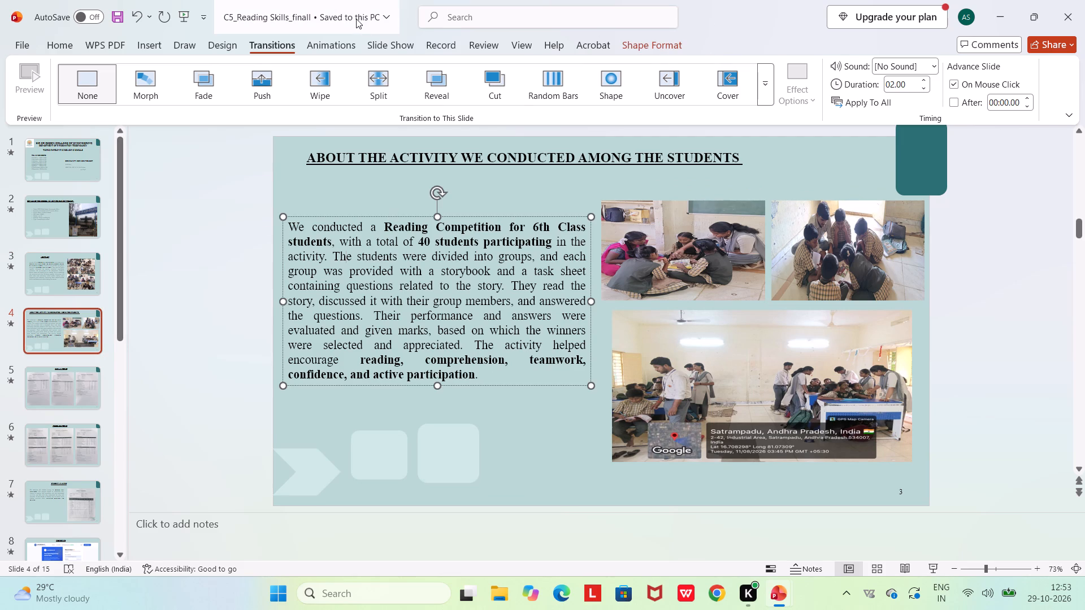
click(337, 38)
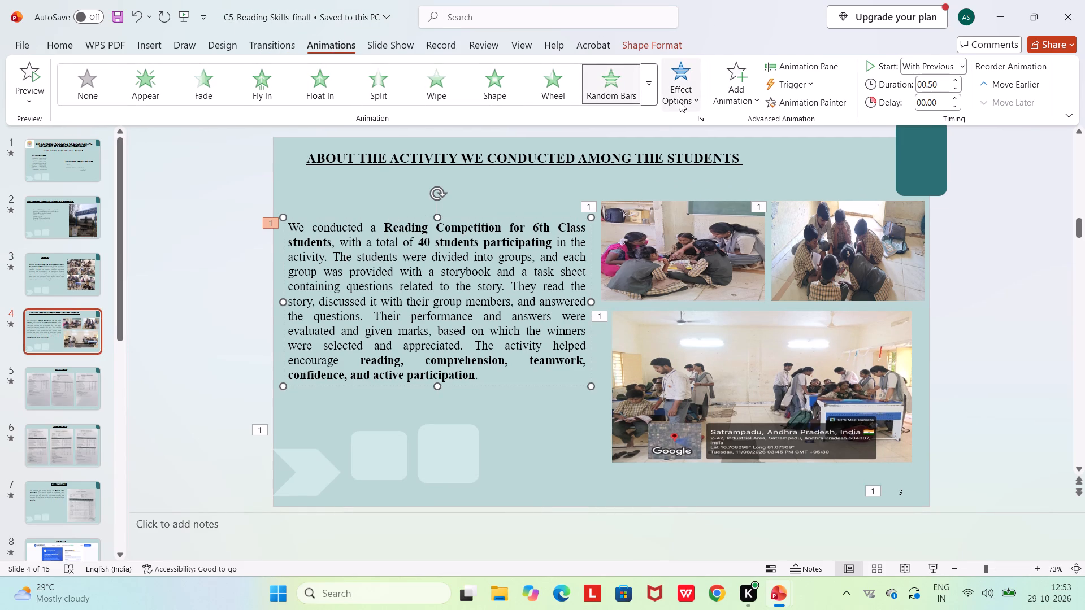
click(645, 87)
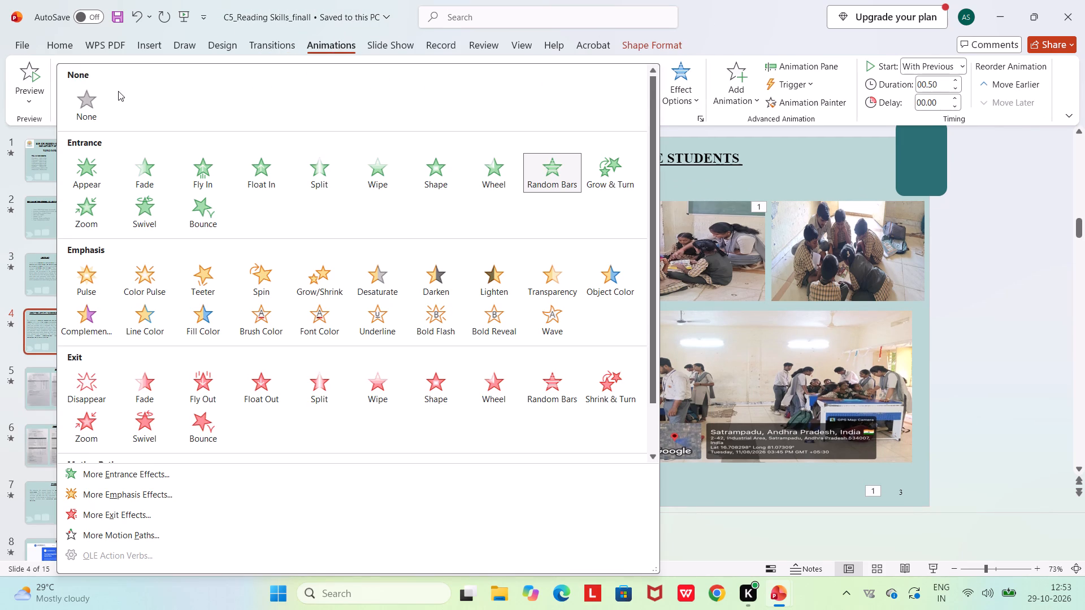
click(90, 99)
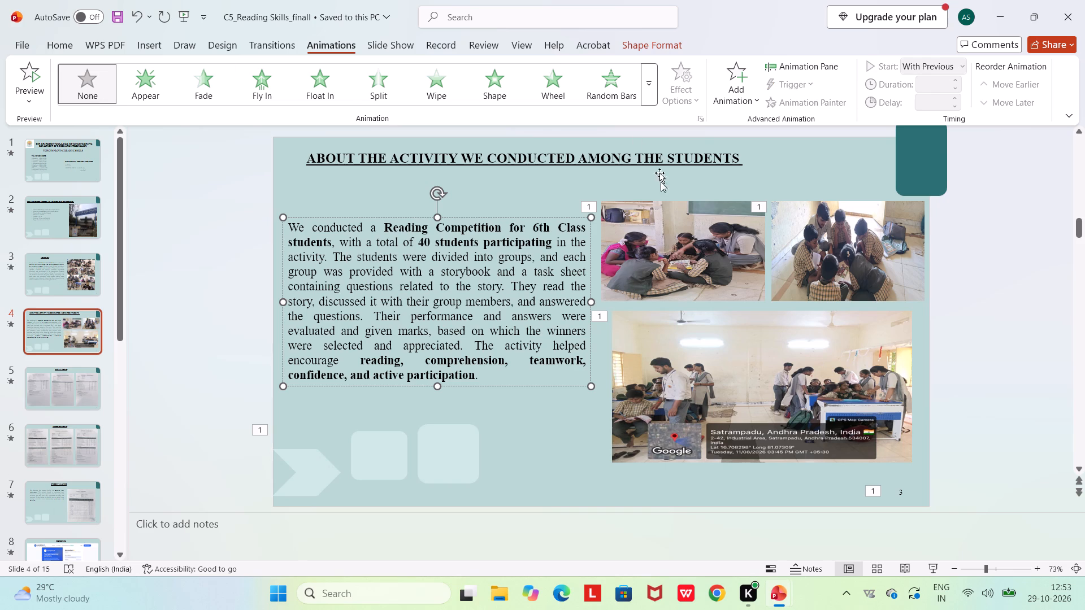
Apply the Switch transition to slide 4, the slide about the activity conducted among the students.
click(671, 286)
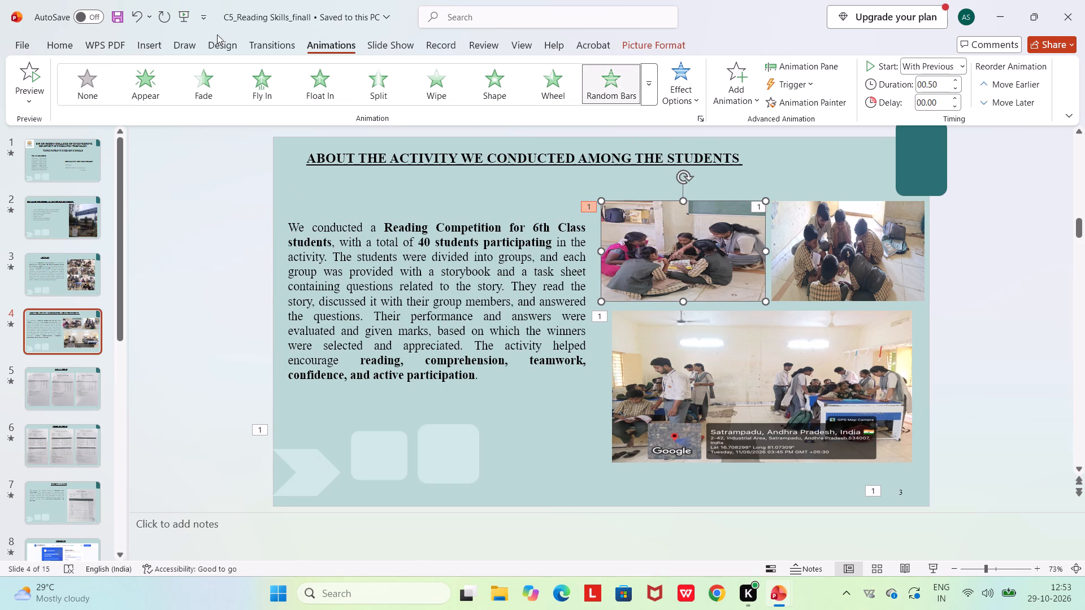
click(276, 43)
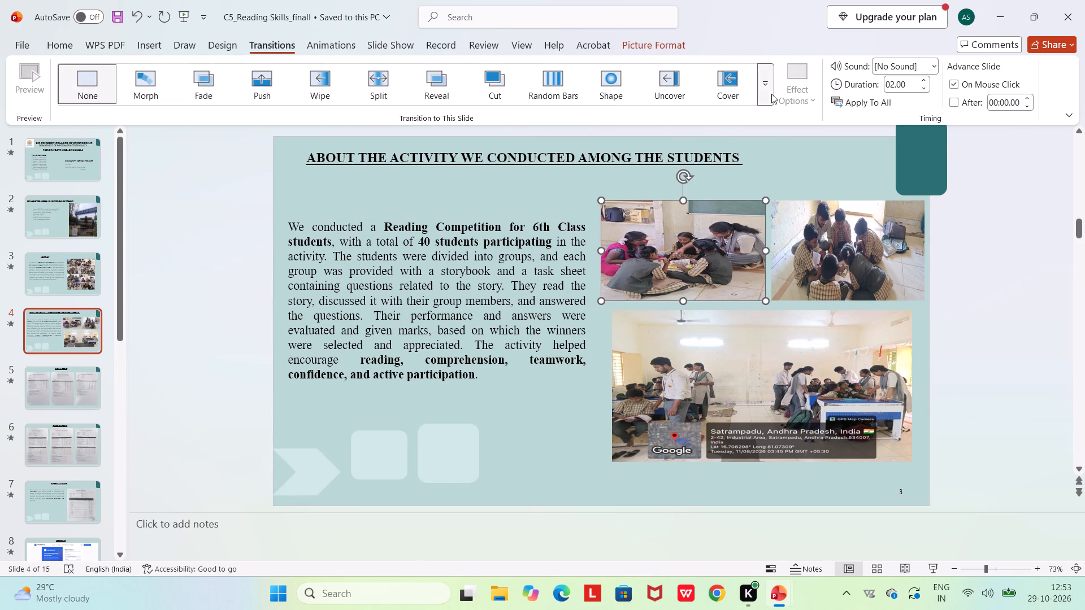
click(771, 94)
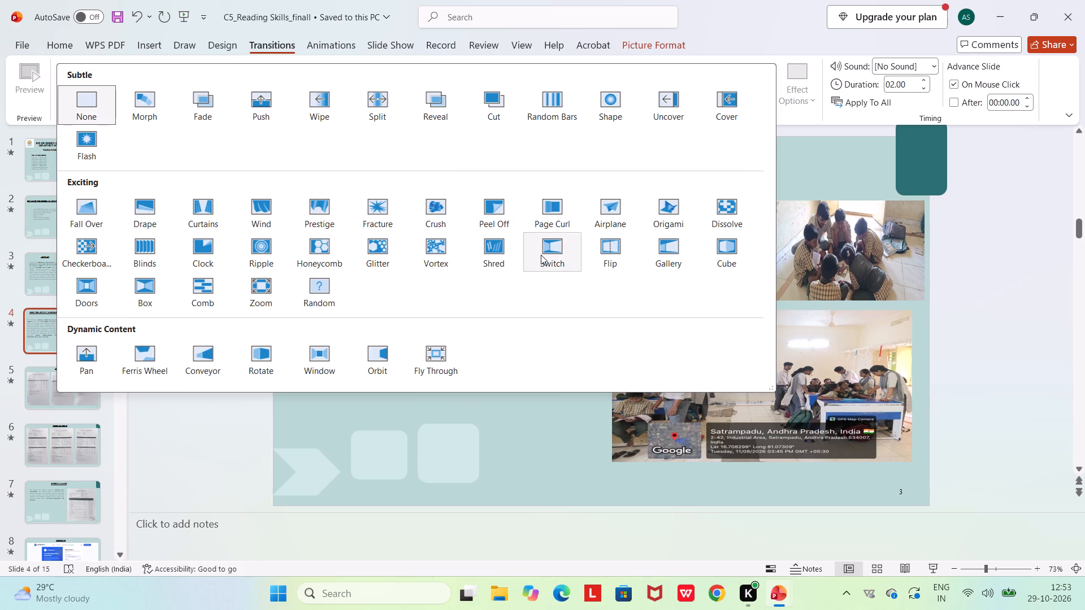
click(541, 255)
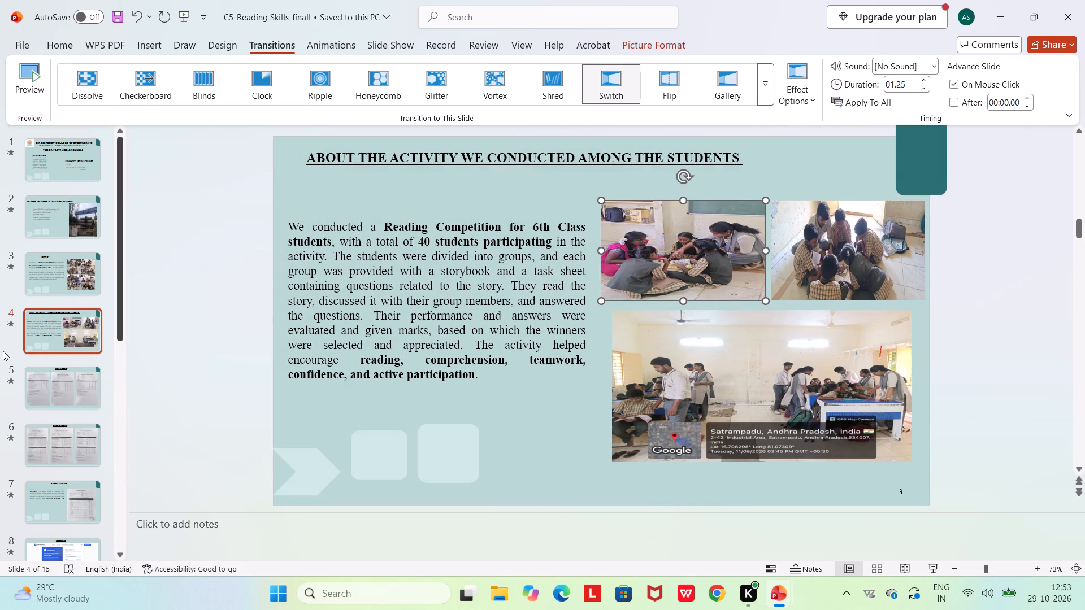
Apply the Cube transition to slide 5, the Survay Forms slide, after trying Random Bars, Ripple, Cover and Flip.
click(79, 387)
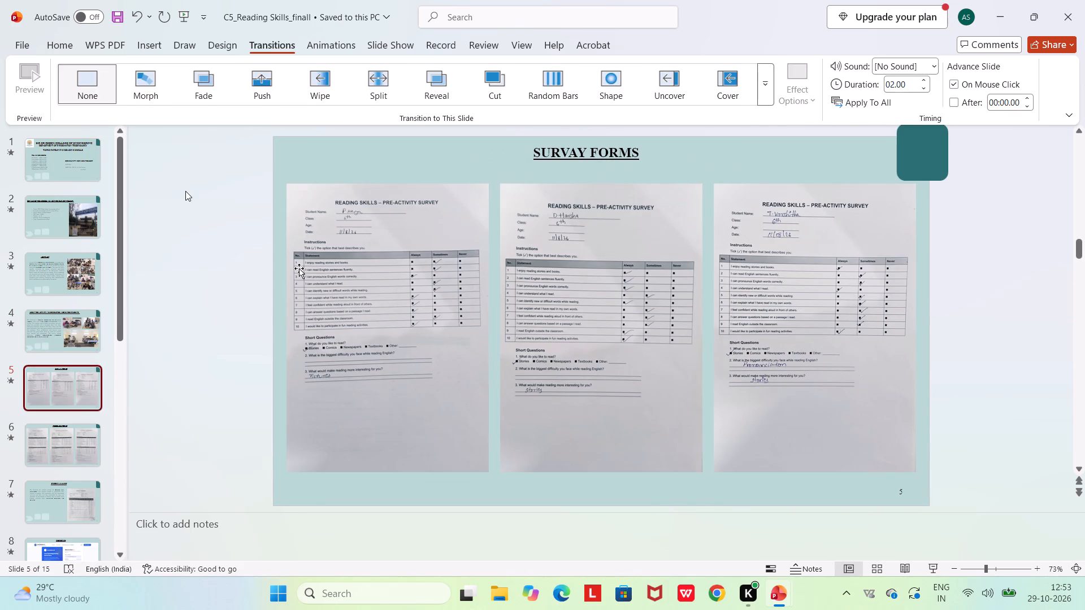
drag(186, 189, 685, 329)
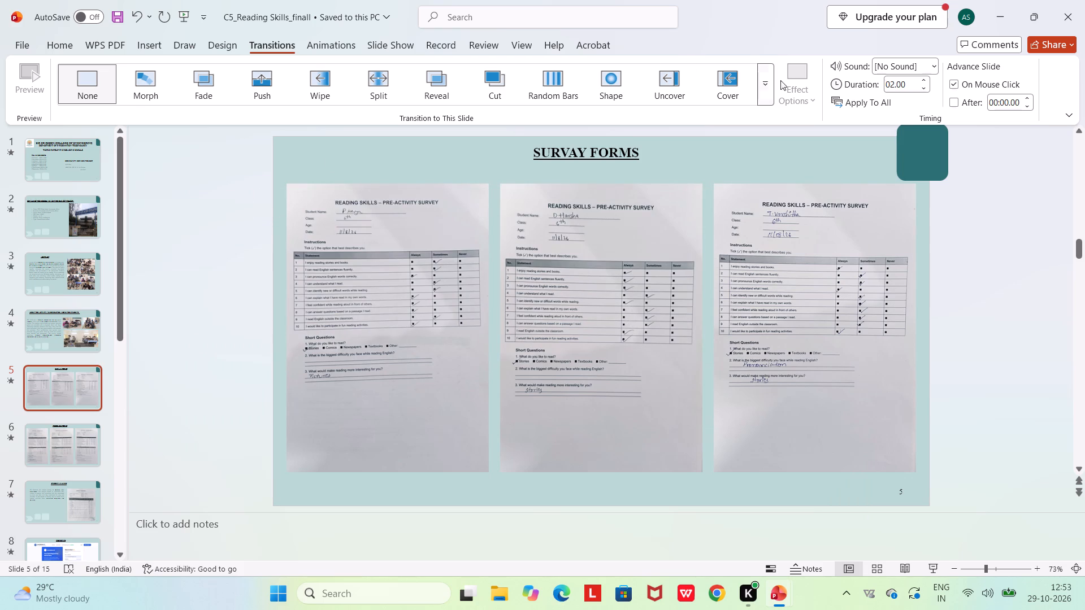
click(764, 81)
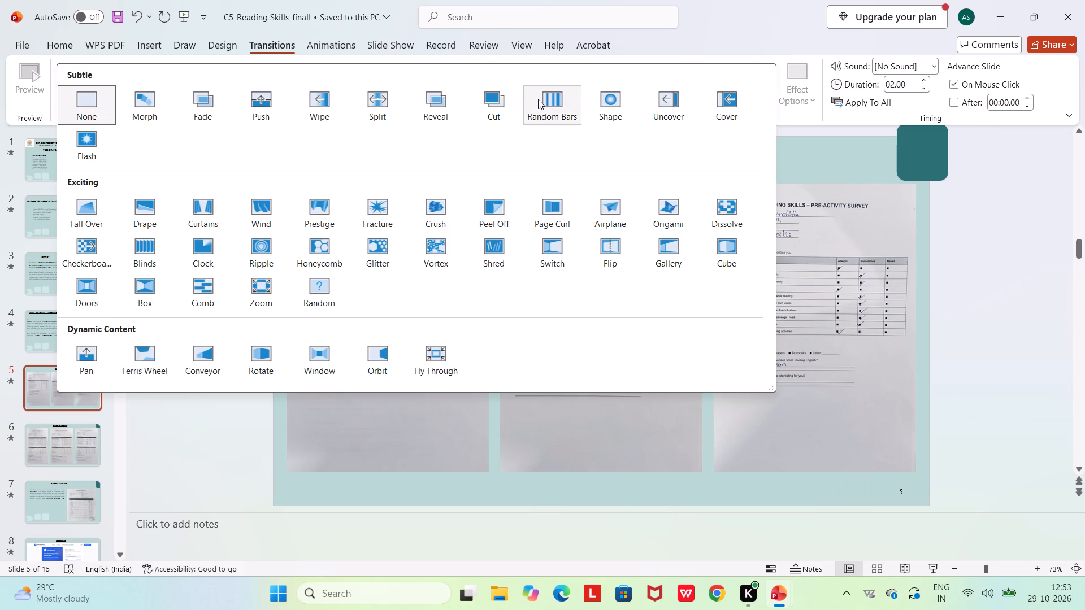
click(552, 98)
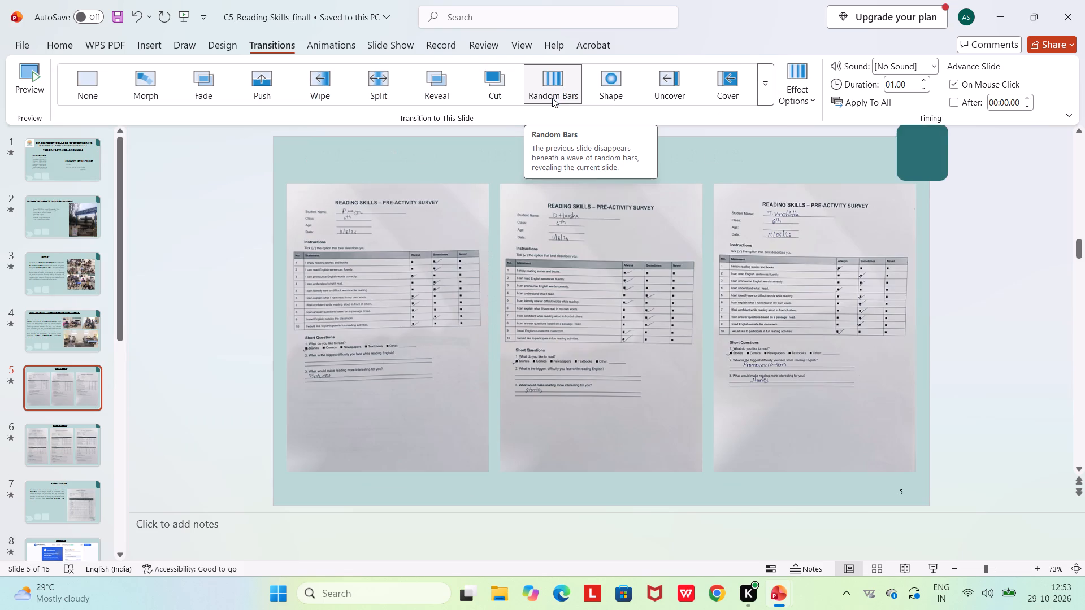
click(772, 101)
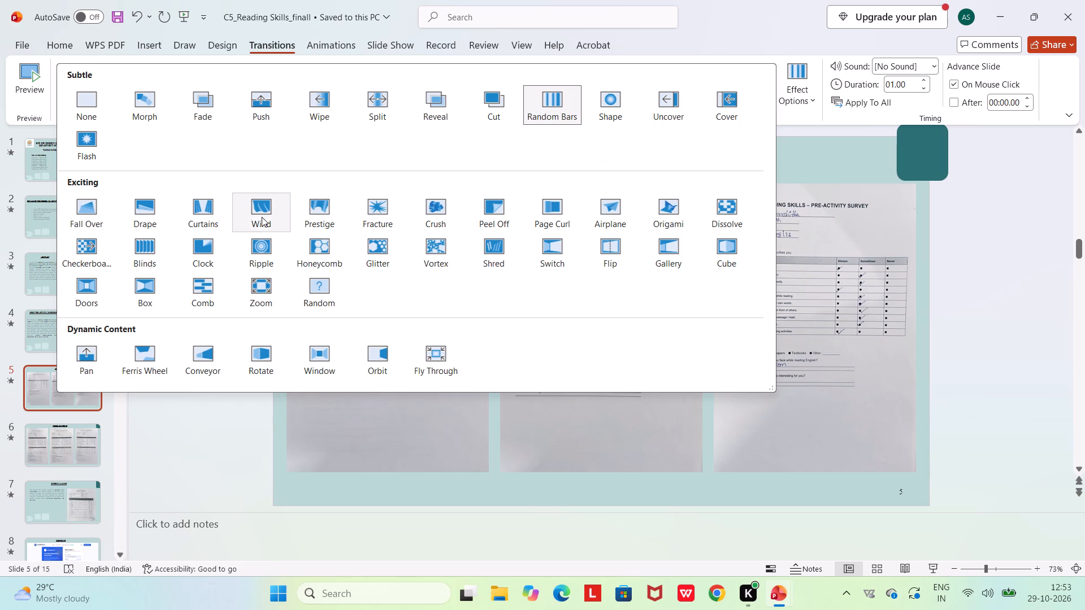
click(267, 234)
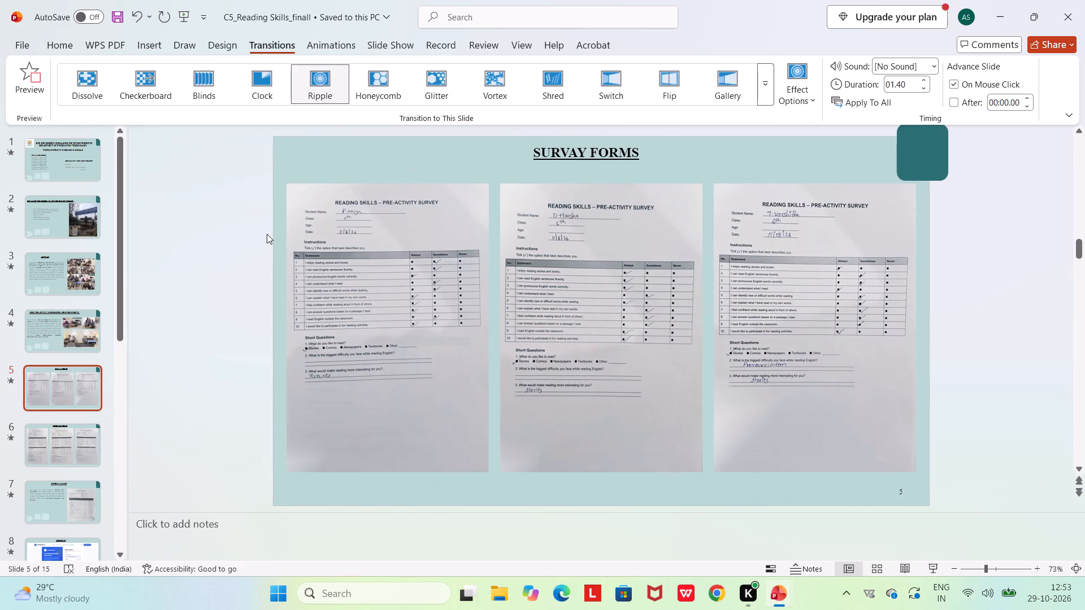
click(770, 95)
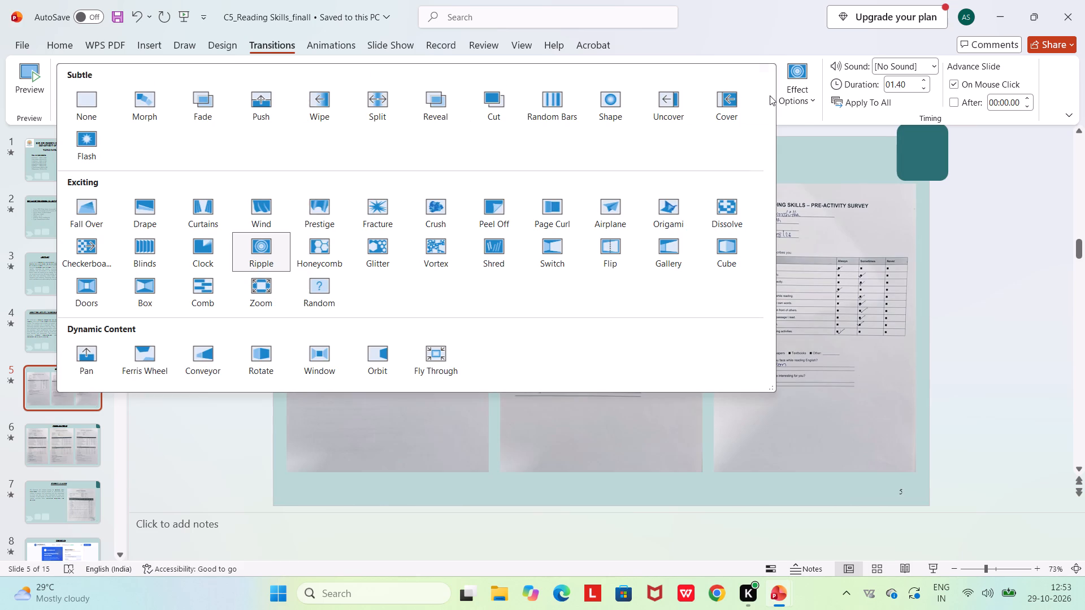
click(728, 94)
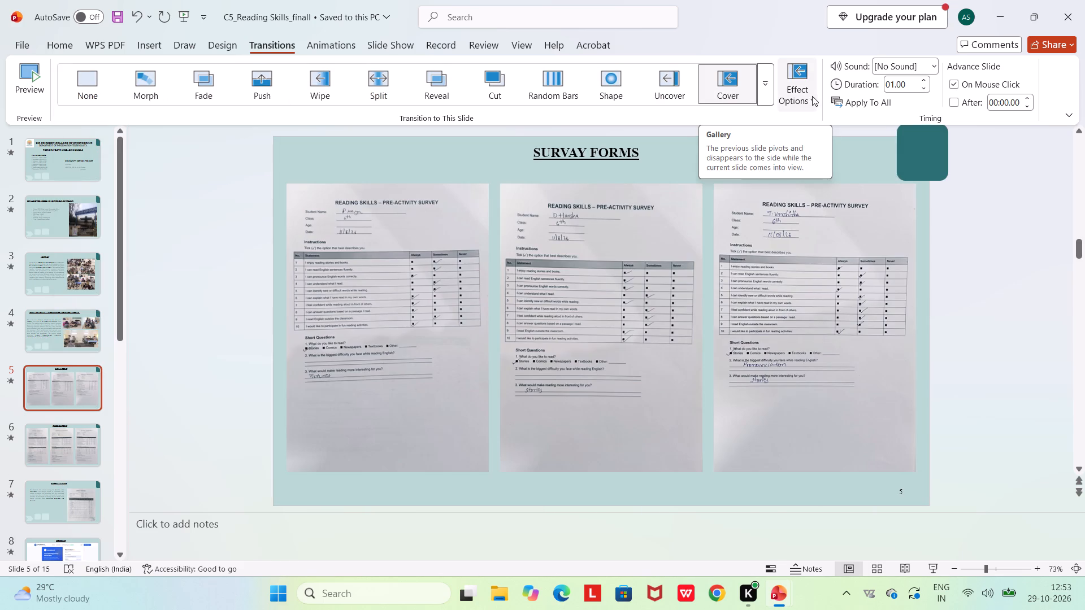
click(770, 82)
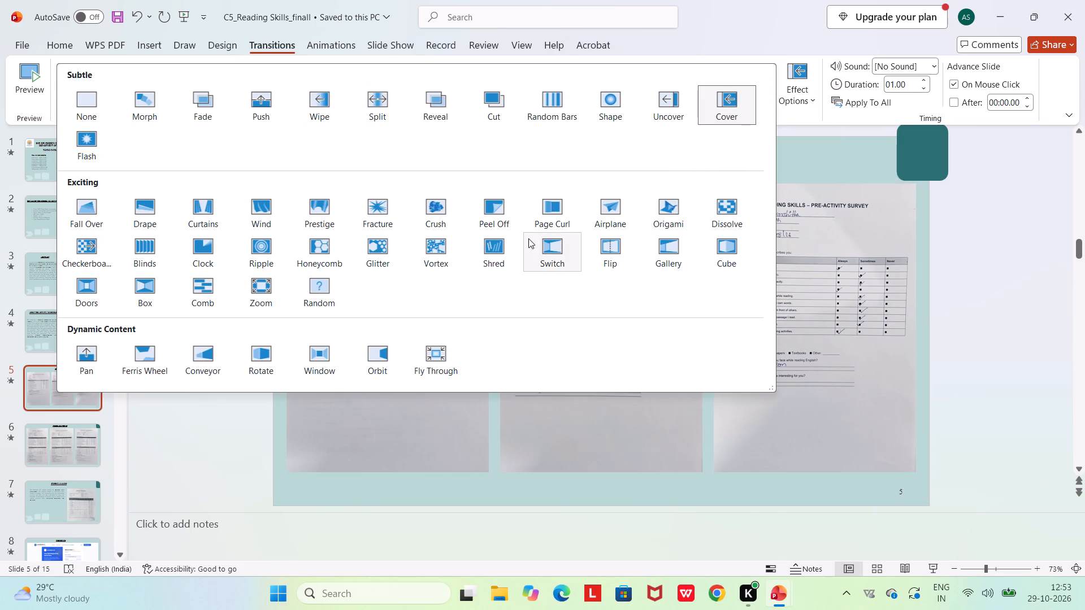
click(617, 258)
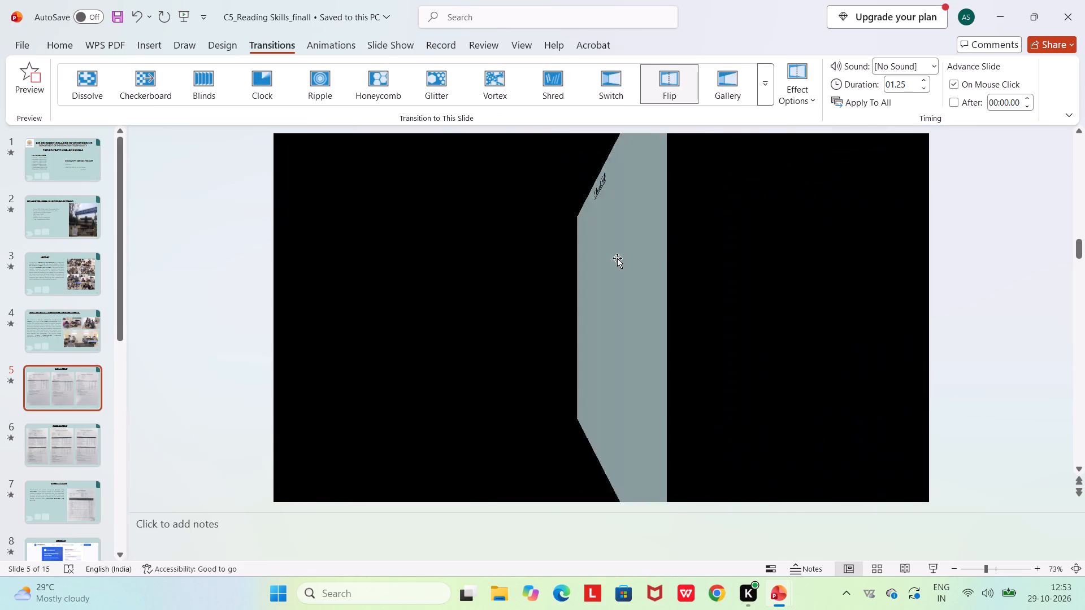
click(766, 92)
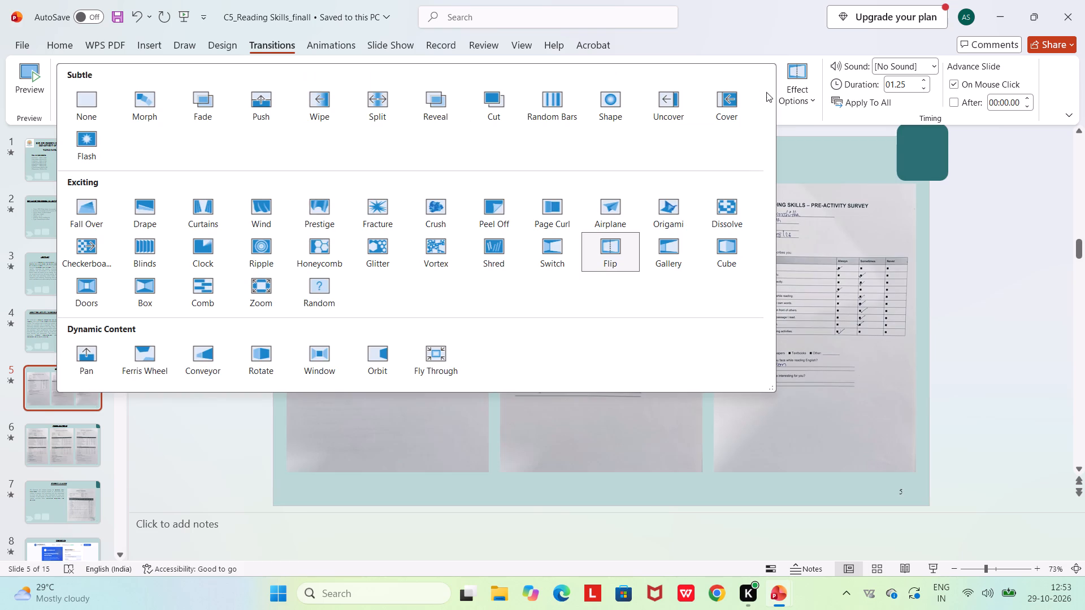
click(721, 247)
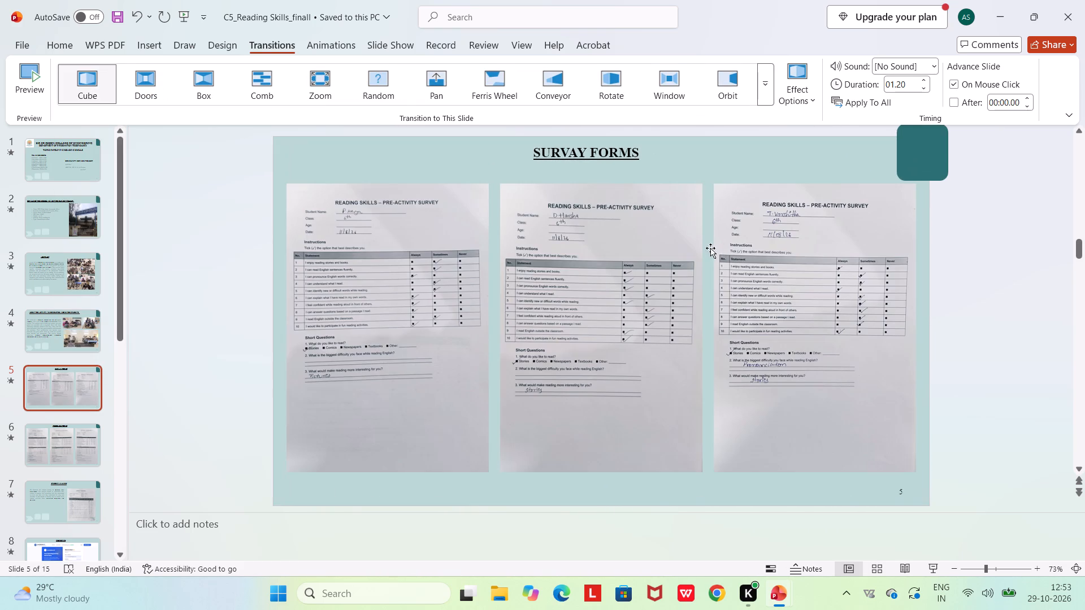
Remove the animations from the three survey form images and the slide number on slide 5.
drag(214, 143, 1033, 511)
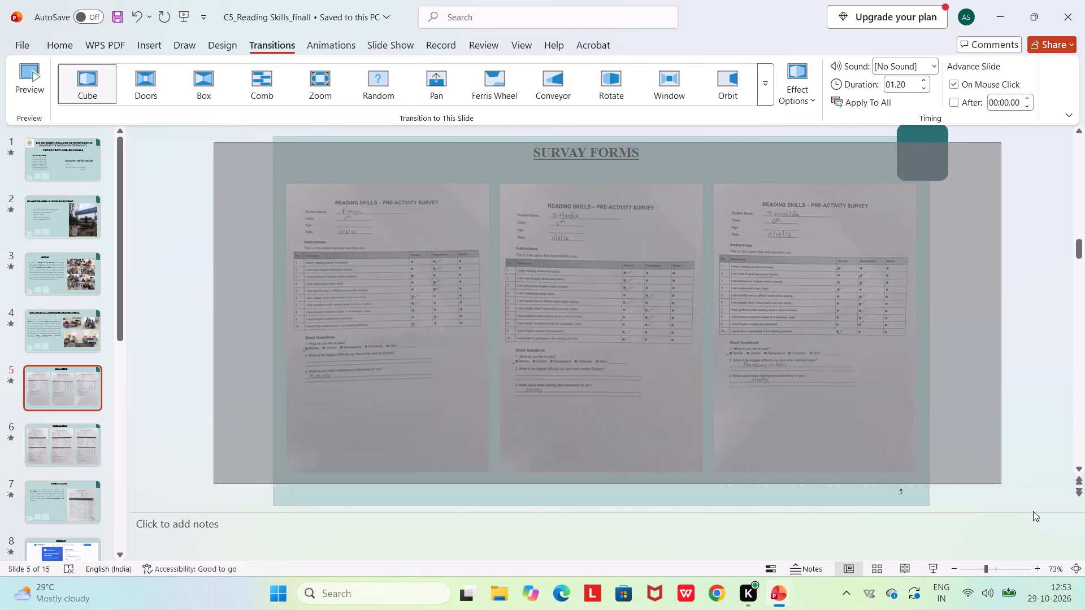
drag(1033, 511, 1042, 555)
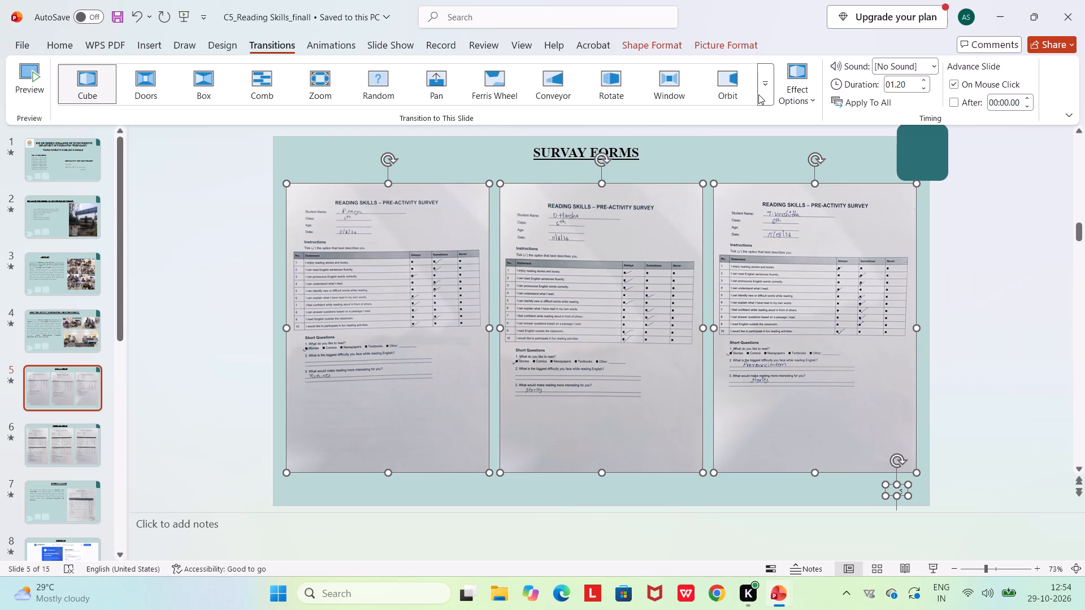
click(758, 95)
click(337, 43)
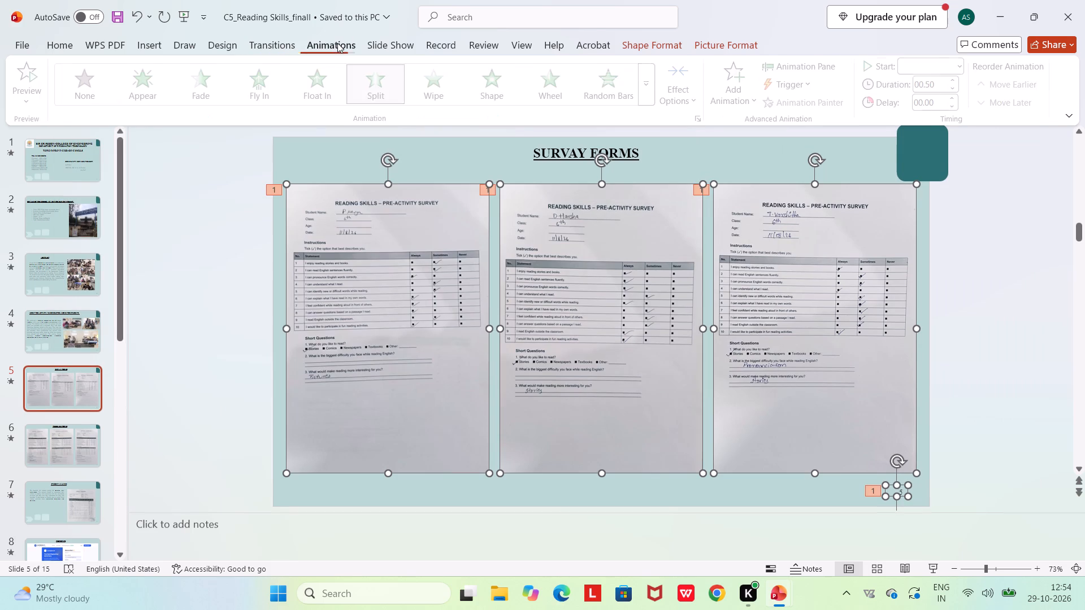
click(637, 89)
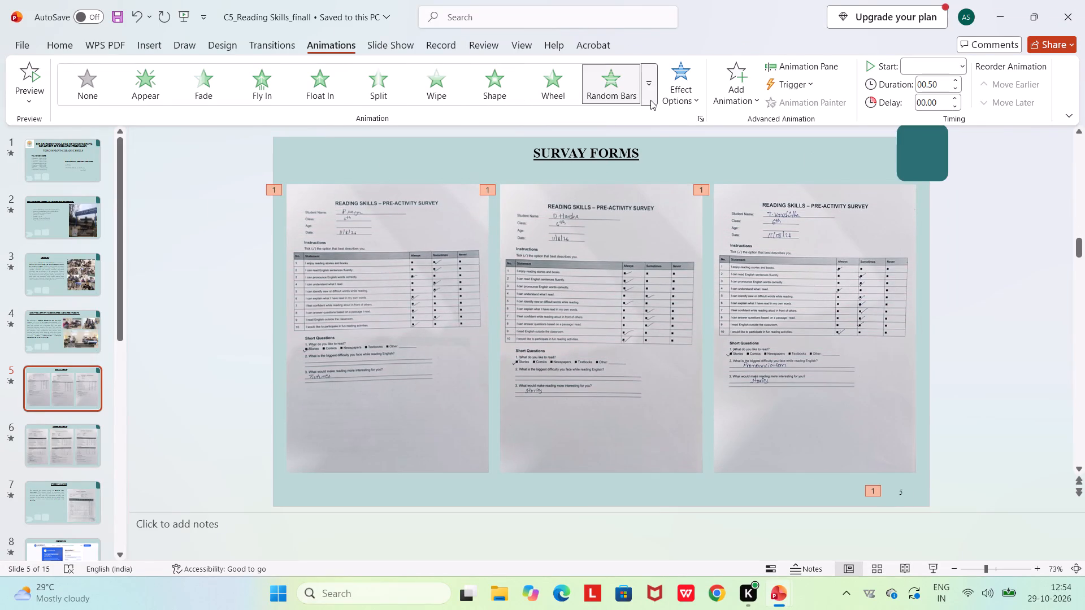
click(650, 100)
click(84, 103)
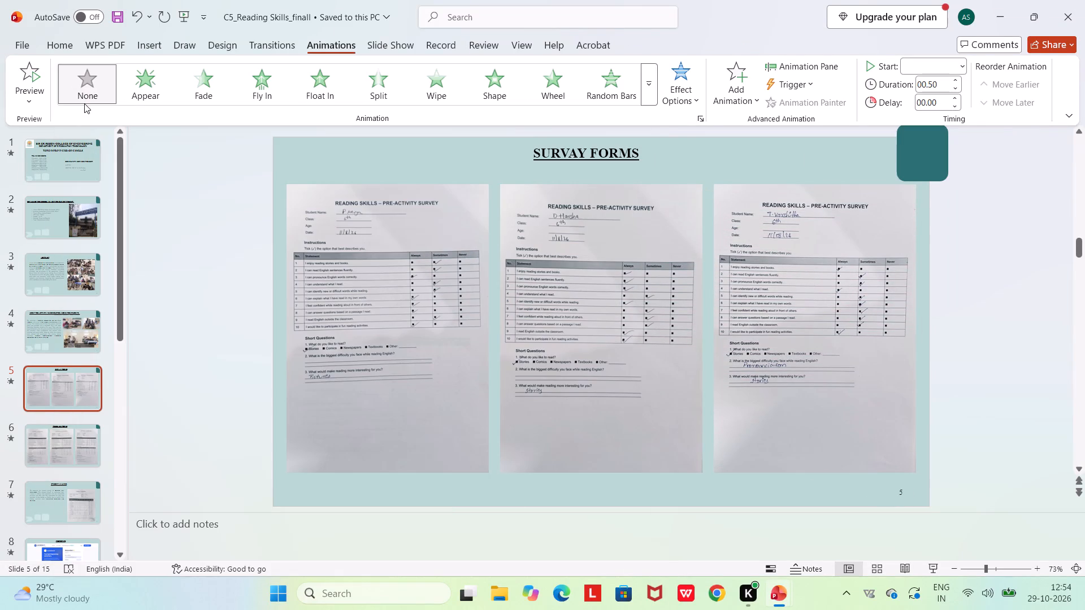
Reapply the Cube transition to slide 5.
click(273, 50)
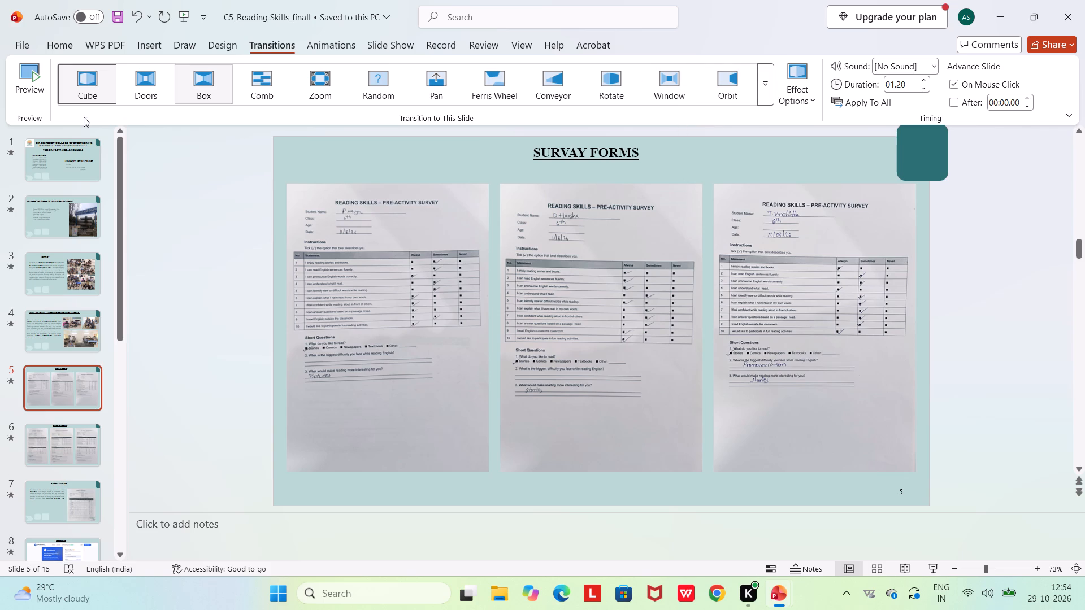
click(98, 85)
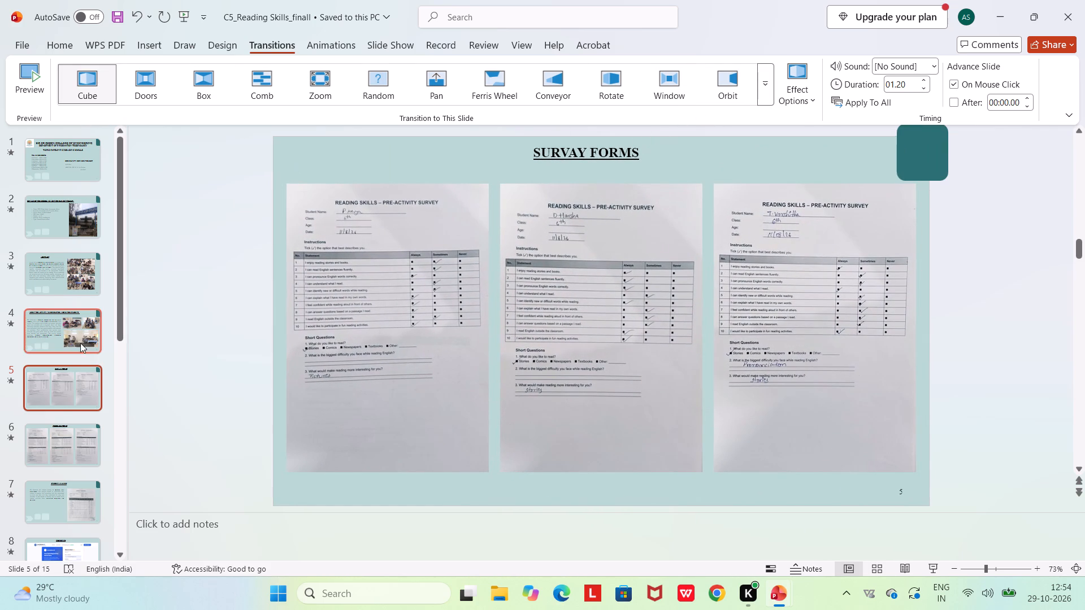
Remove the animations from the three feedback form images and the slide number on slide 6.
click(62, 432)
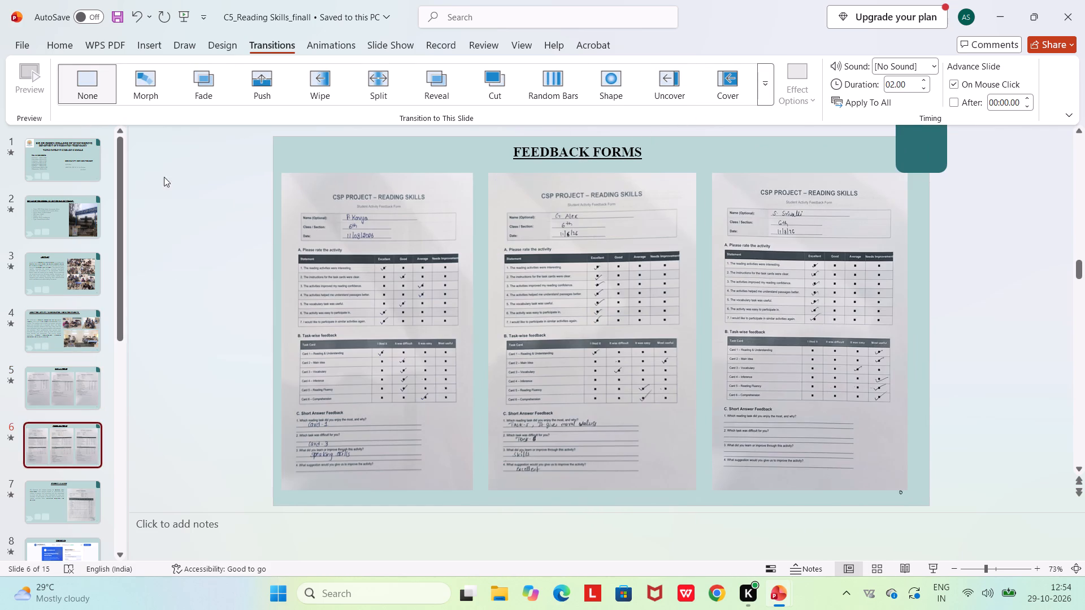
drag(220, 157, 1051, 464)
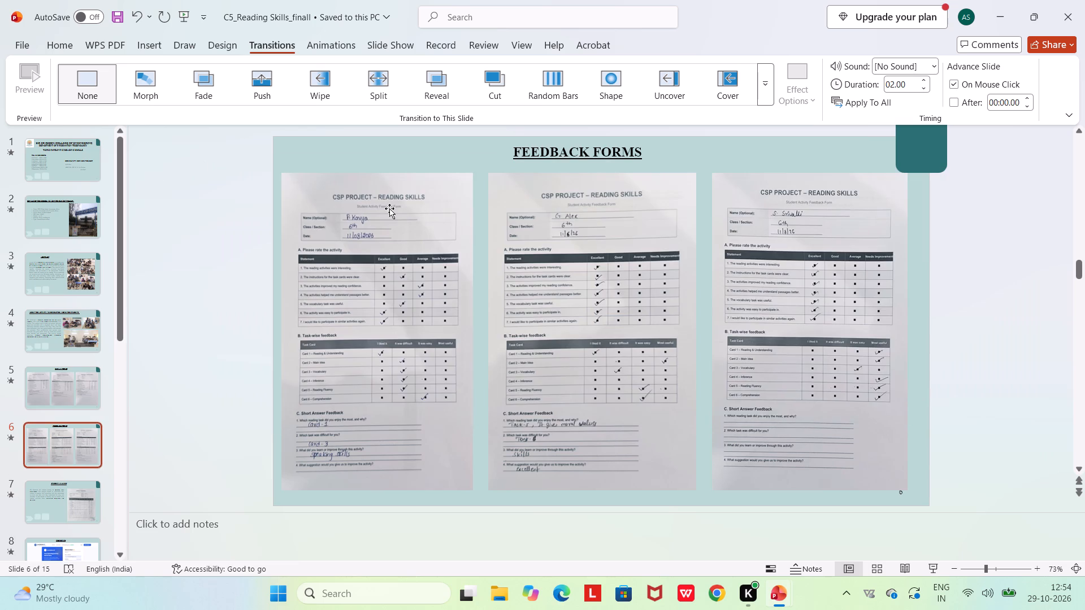
drag(228, 155, 1084, 551)
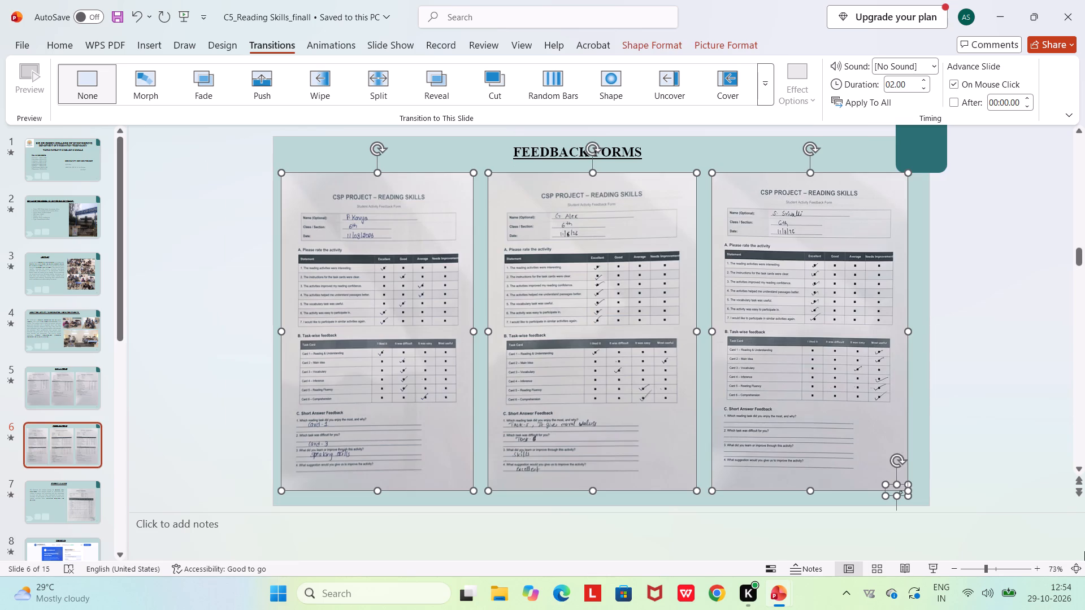
click(759, 84)
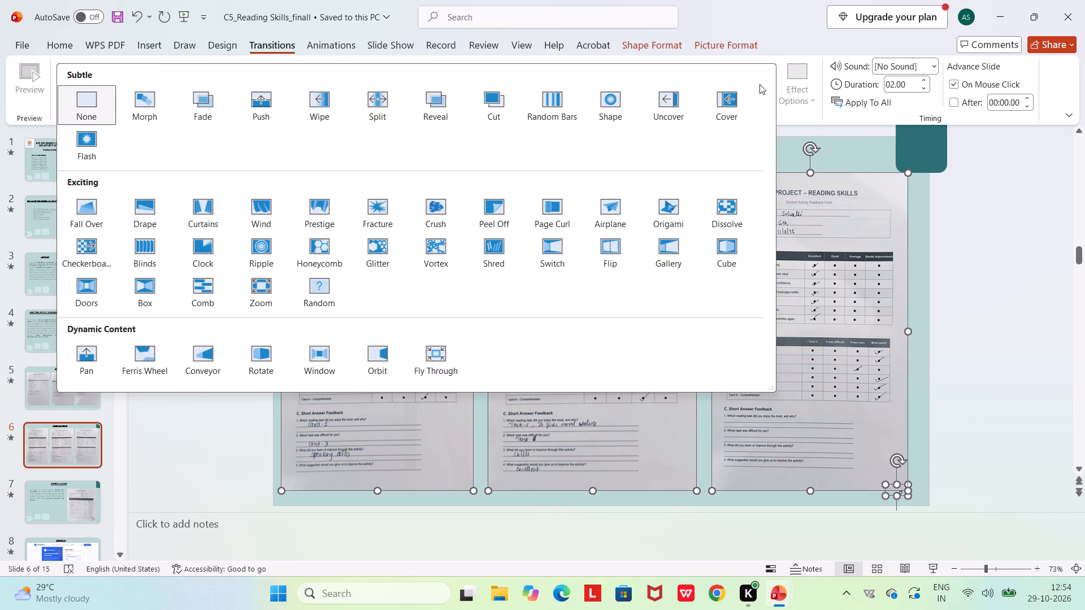
click(332, 51)
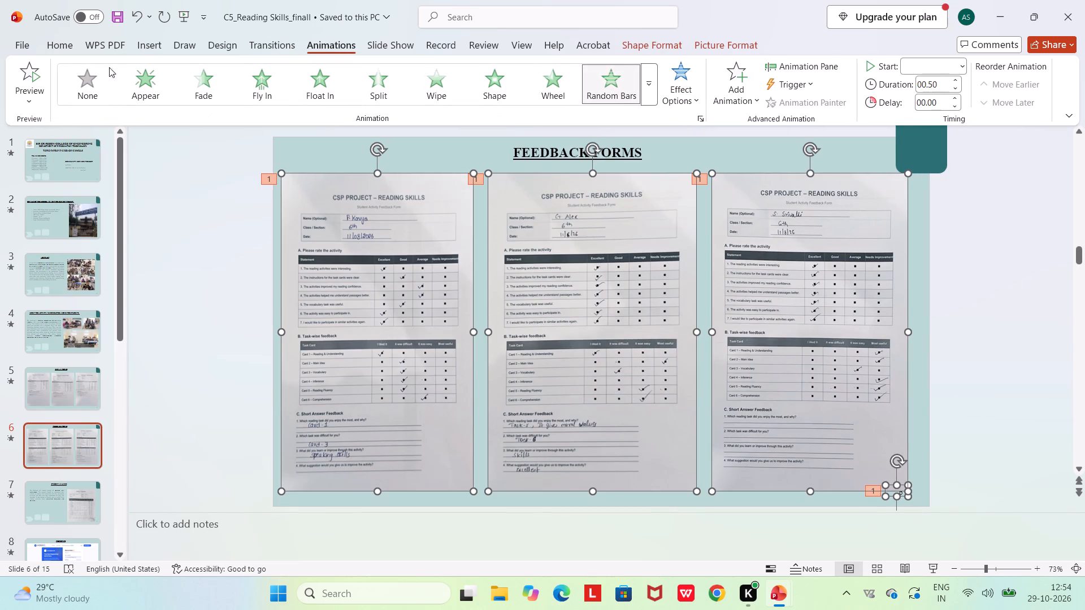
drag(19, 79, 97, 79)
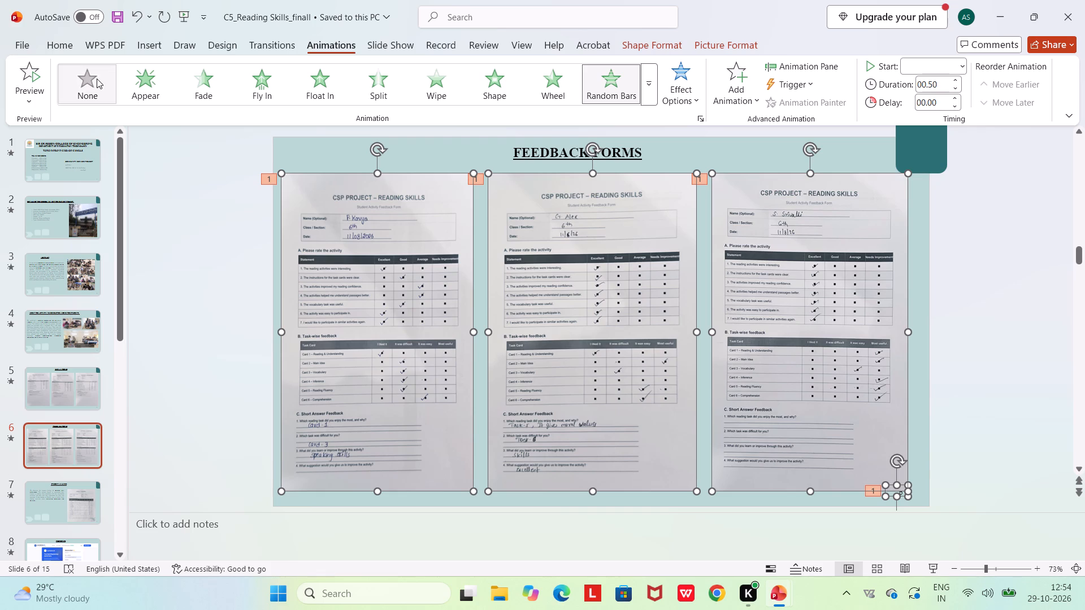
click(97, 79)
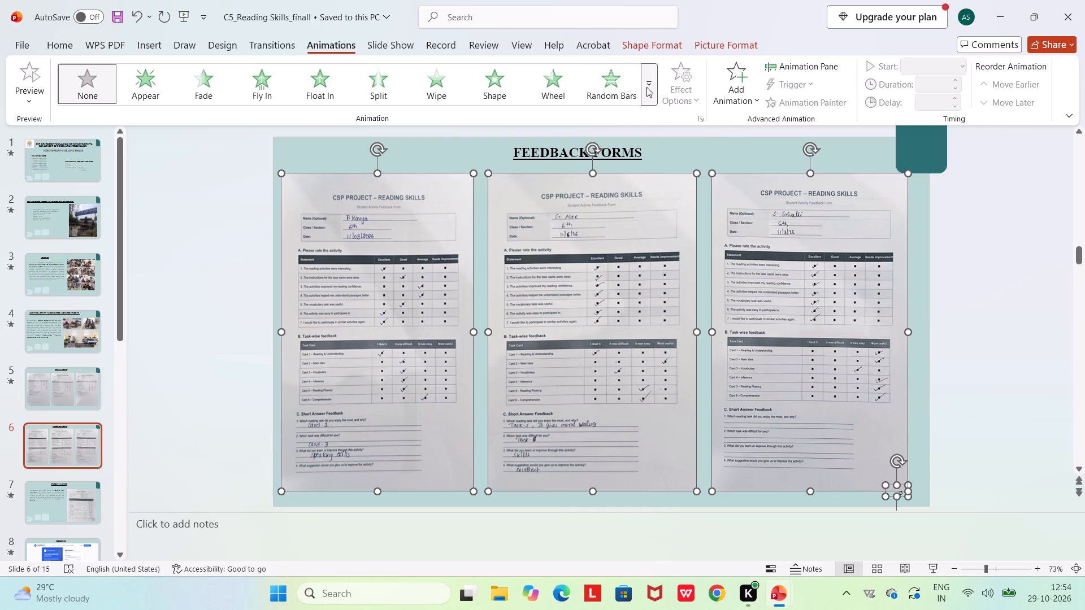
click(646, 87)
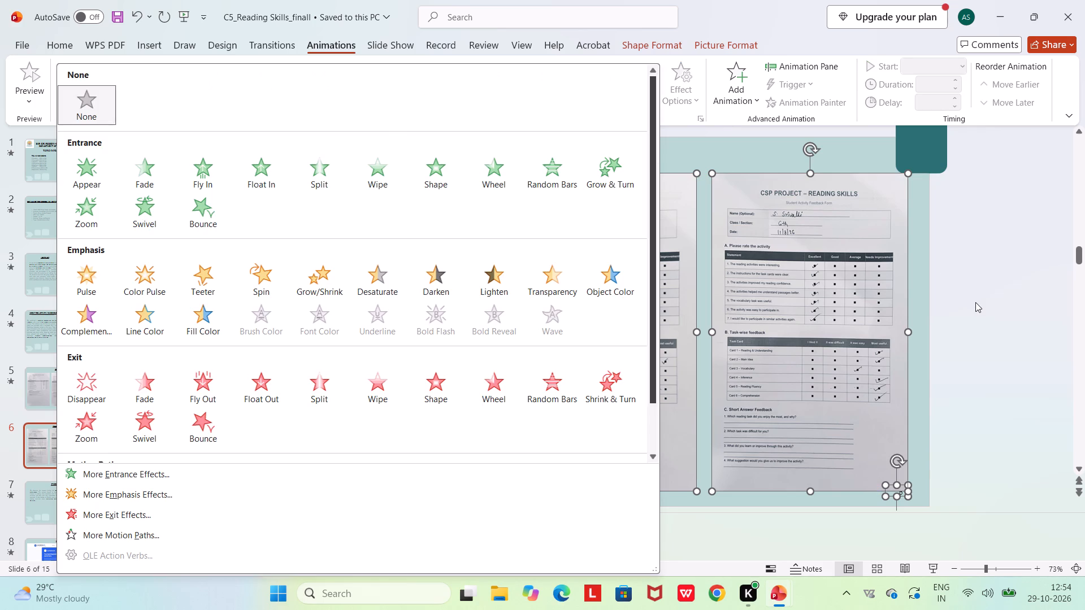
click(975, 302)
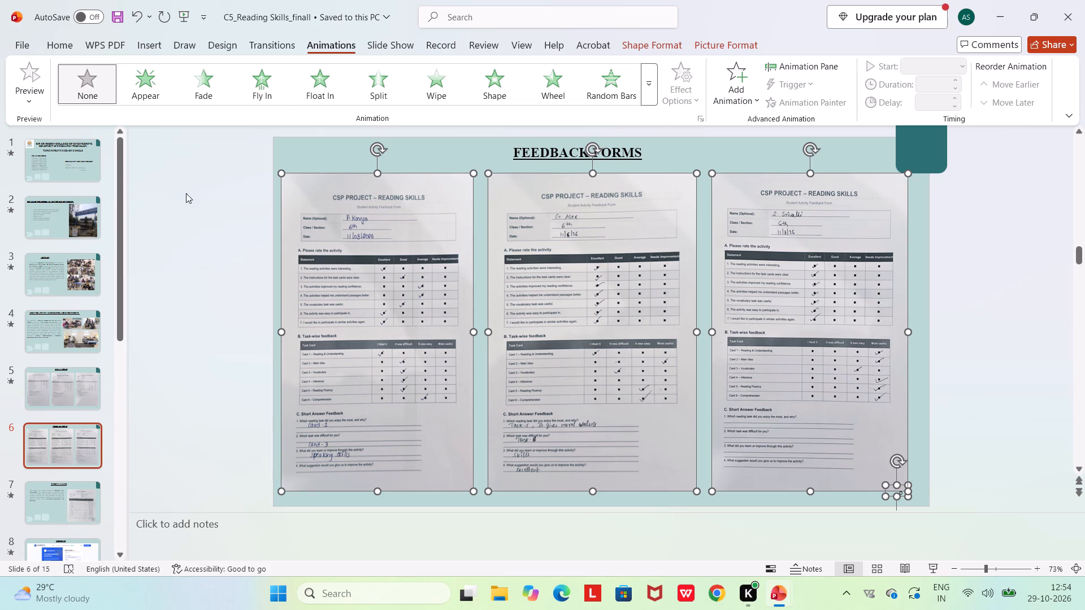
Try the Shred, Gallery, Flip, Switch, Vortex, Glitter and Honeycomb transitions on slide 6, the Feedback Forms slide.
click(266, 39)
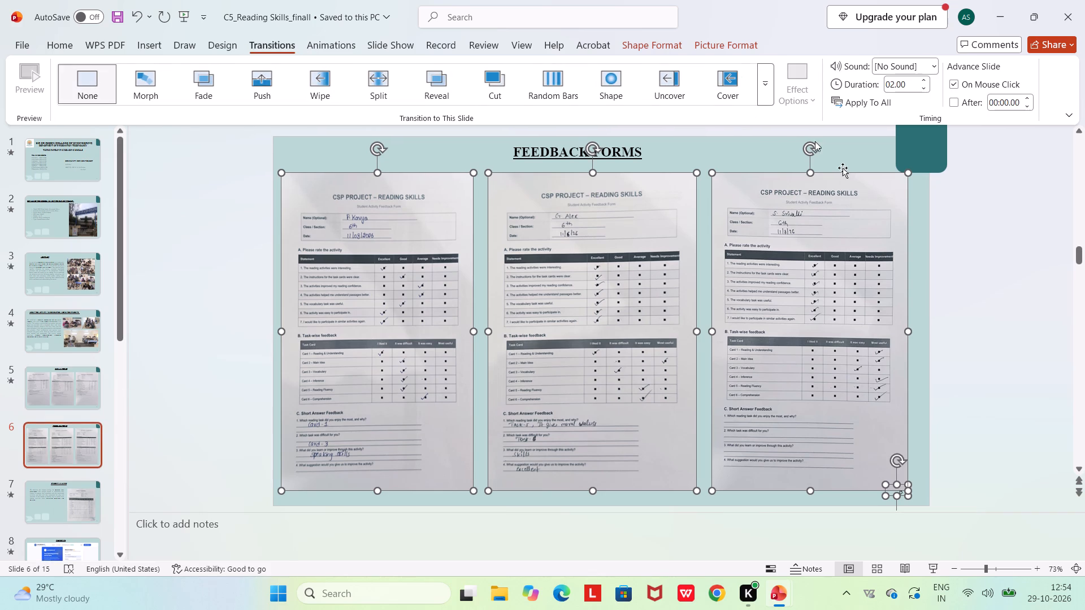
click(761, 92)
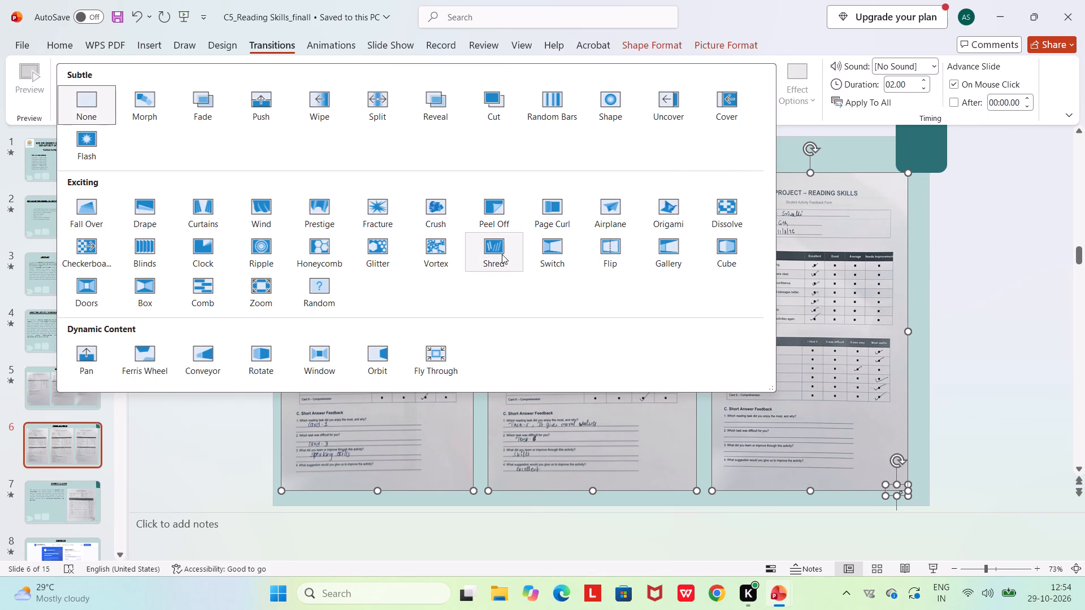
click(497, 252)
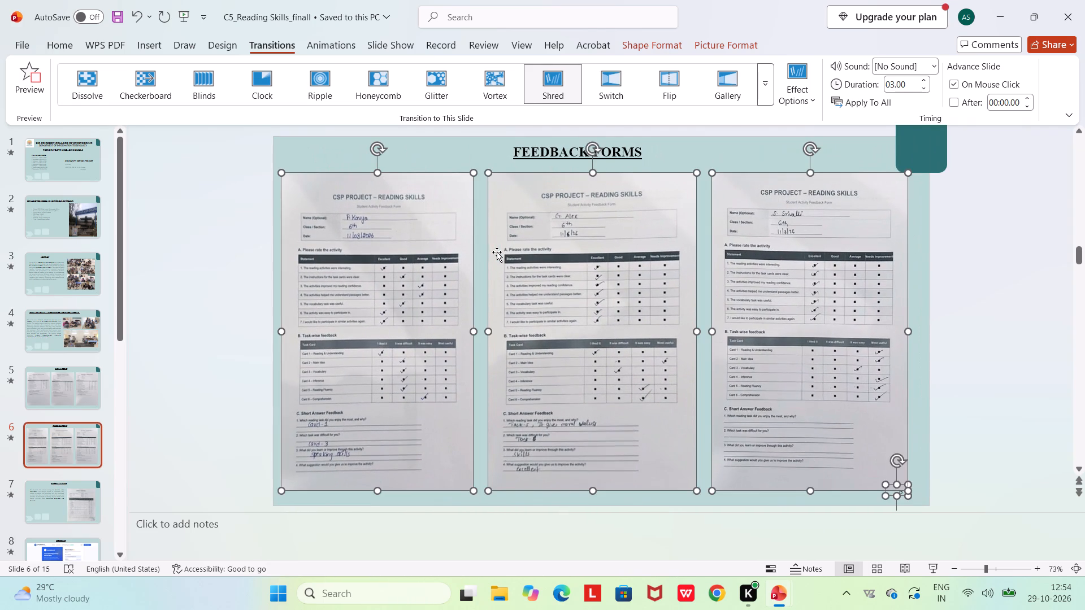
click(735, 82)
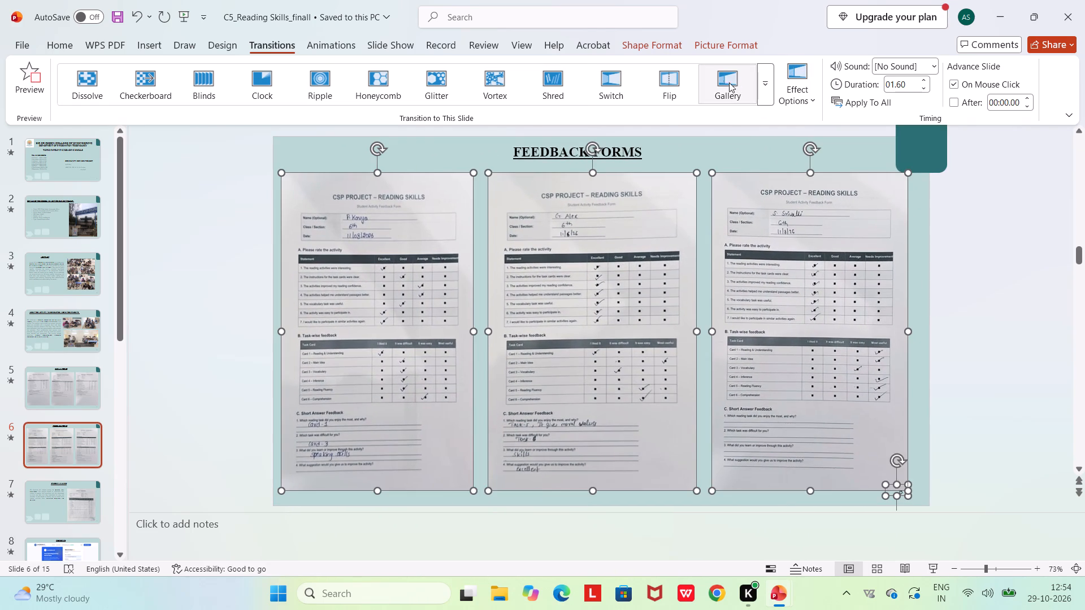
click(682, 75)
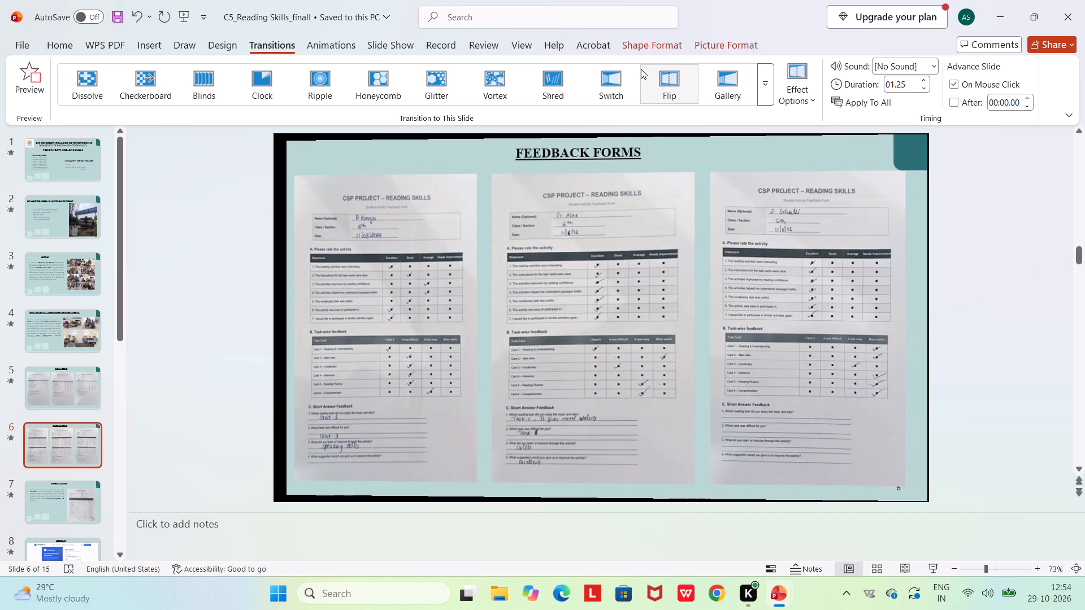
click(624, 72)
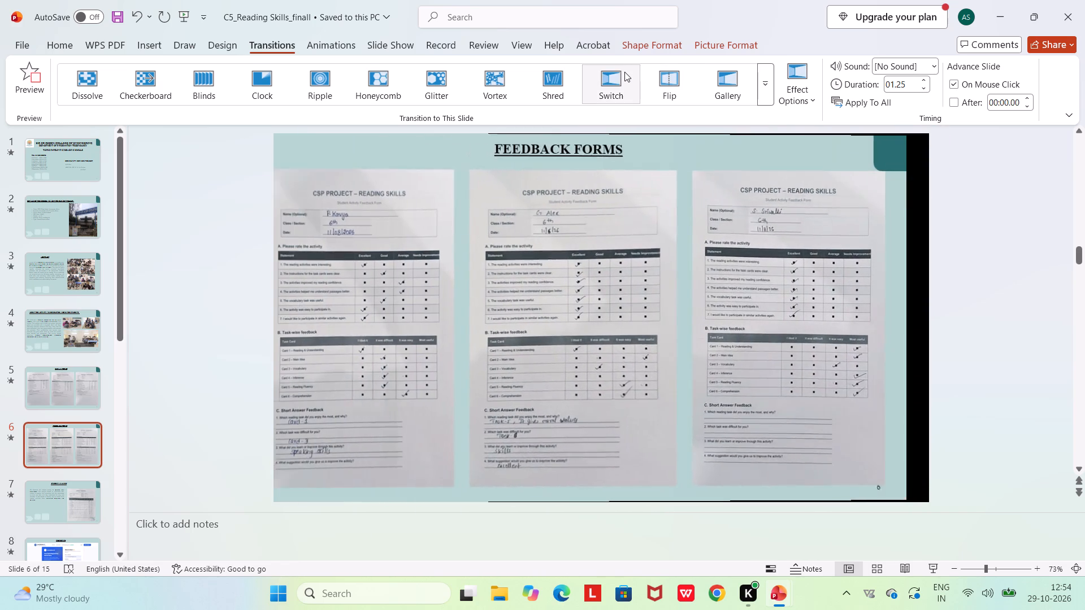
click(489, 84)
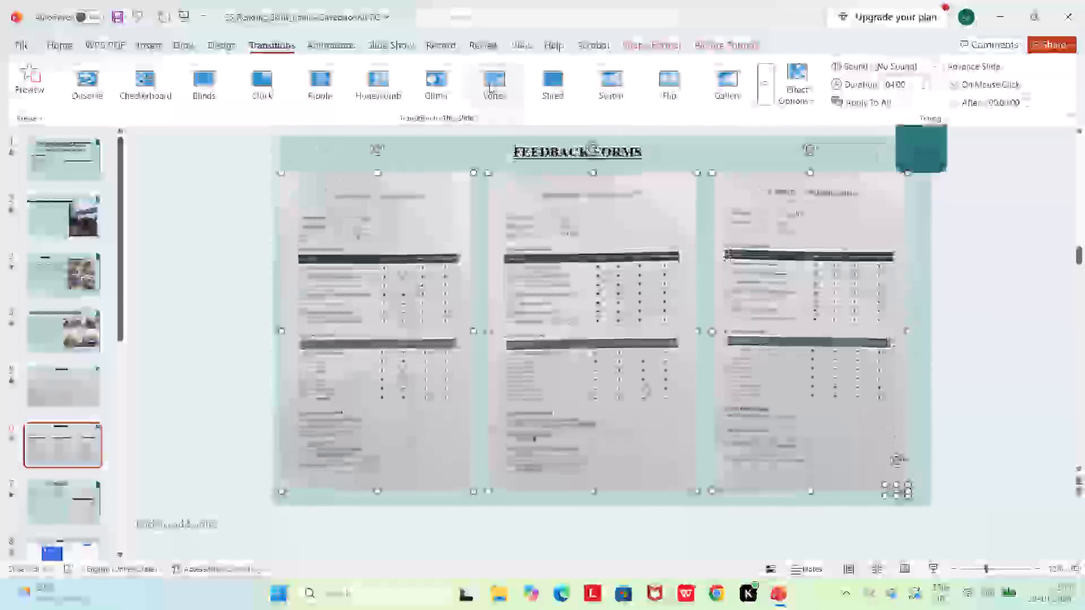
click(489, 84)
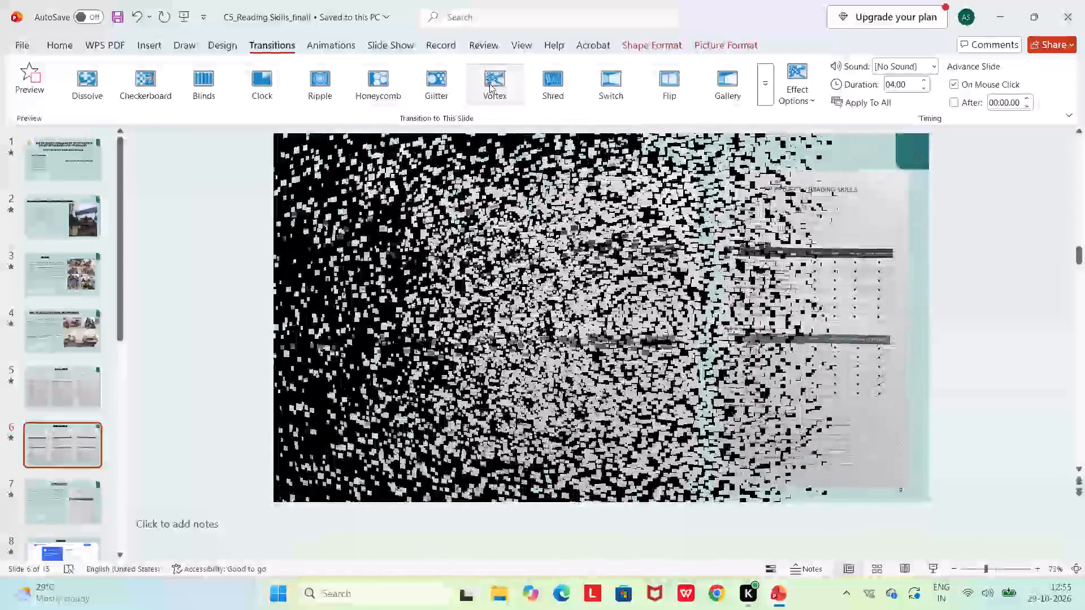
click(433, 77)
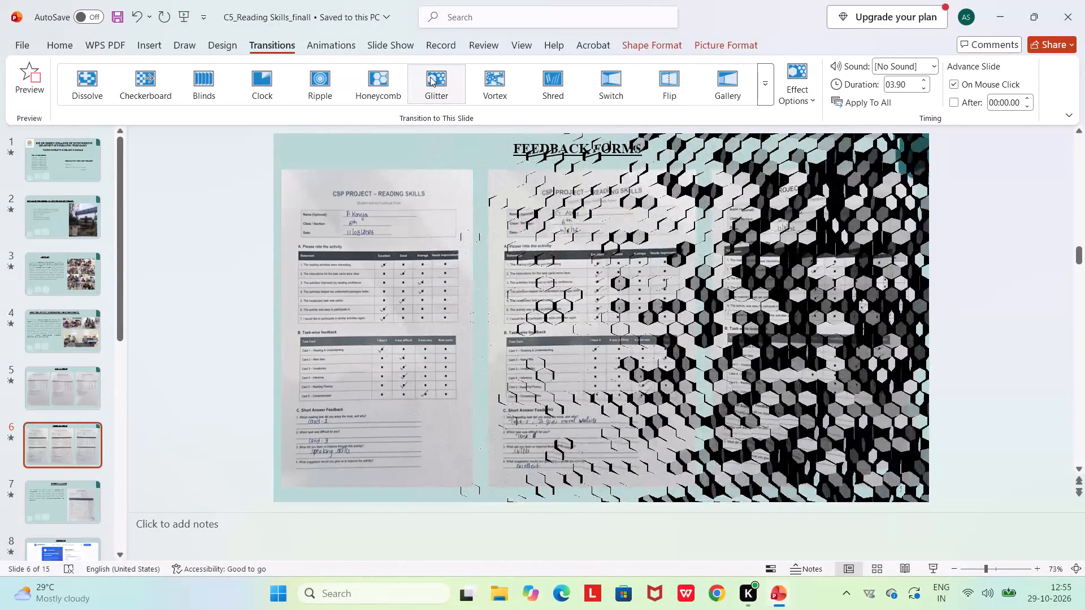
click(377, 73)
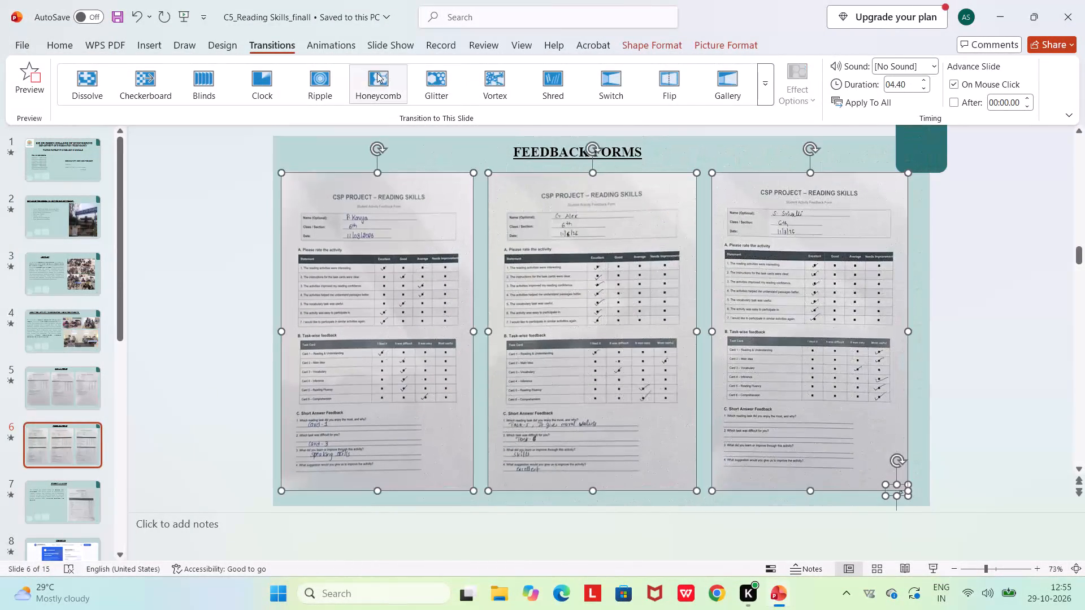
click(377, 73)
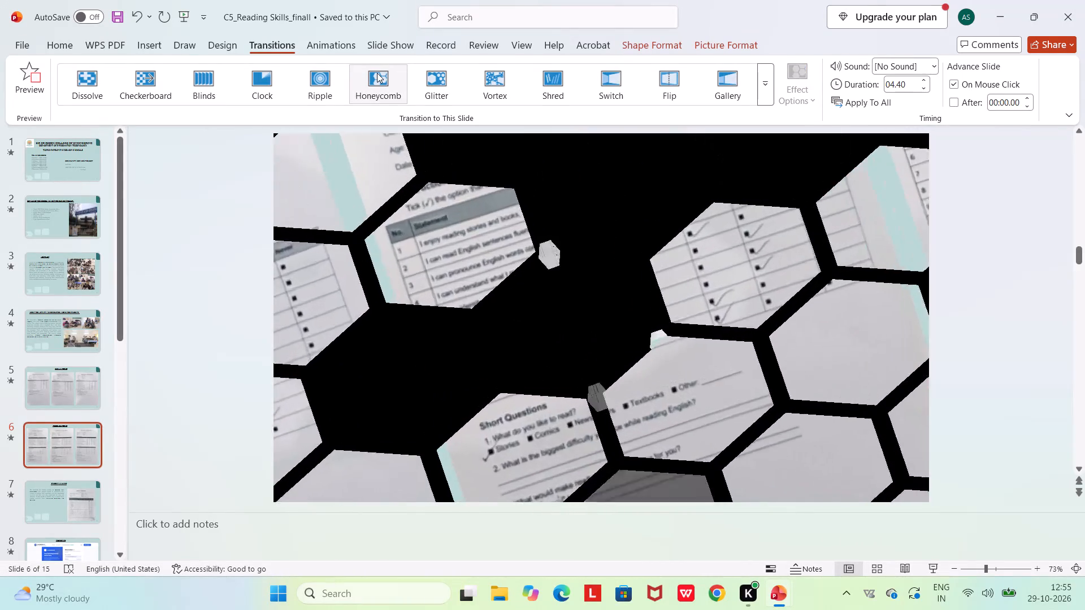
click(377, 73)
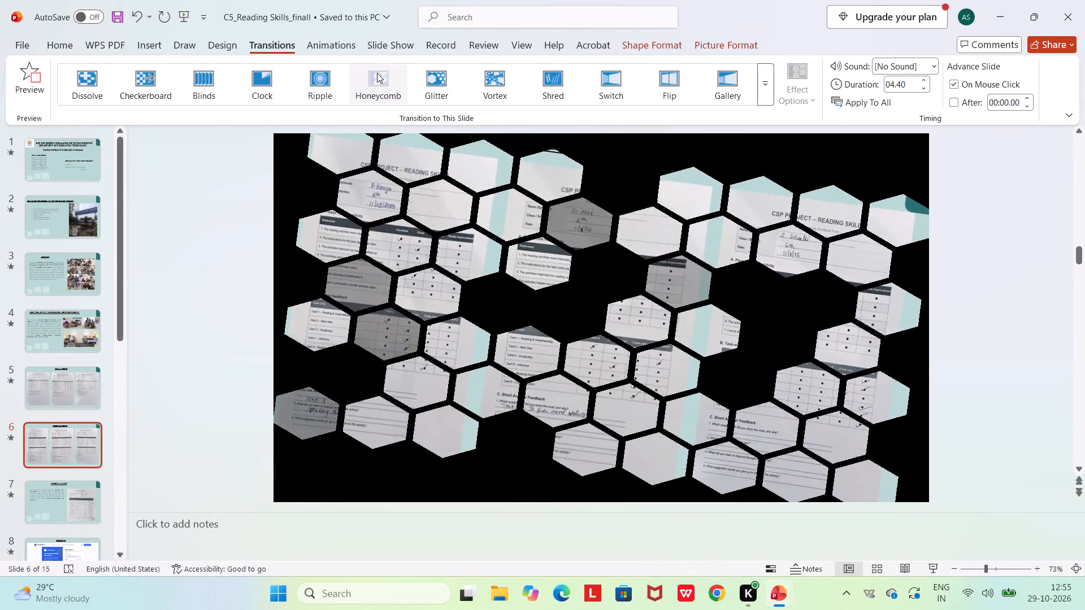
Apply the Checkerboard transition to slide 6, the Feedback Forms slide, after comparing it with Clock, Blinds and Dissolve.
click(266, 93)
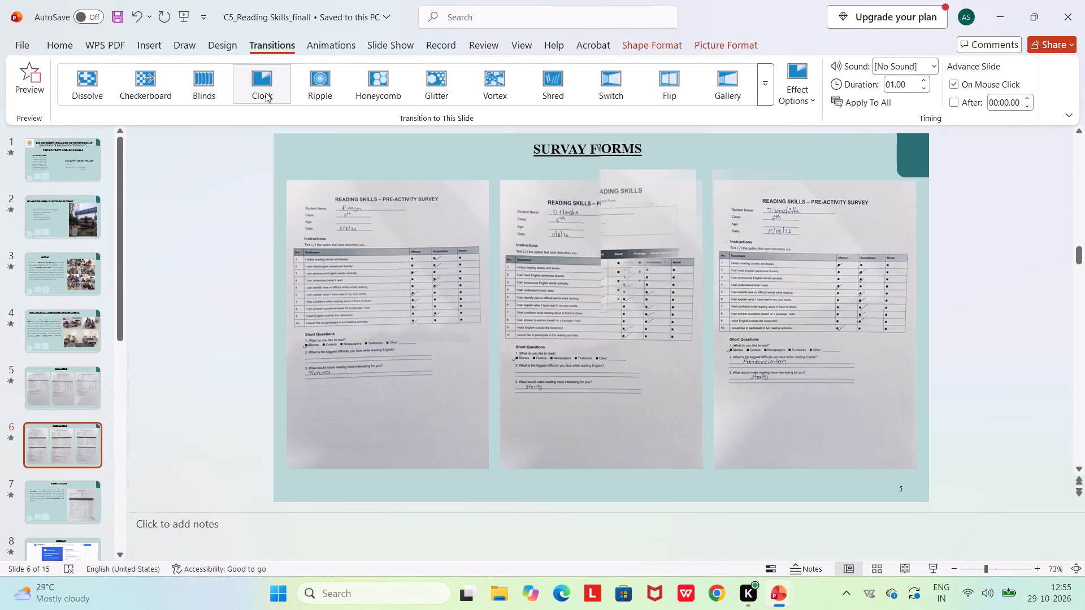
click(185, 94)
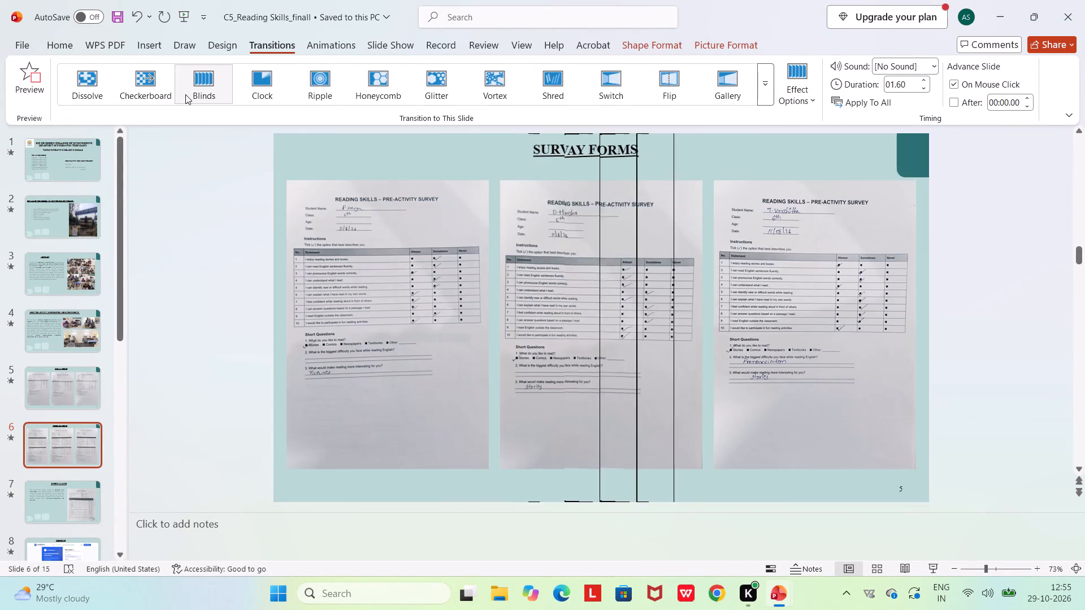
click(149, 87)
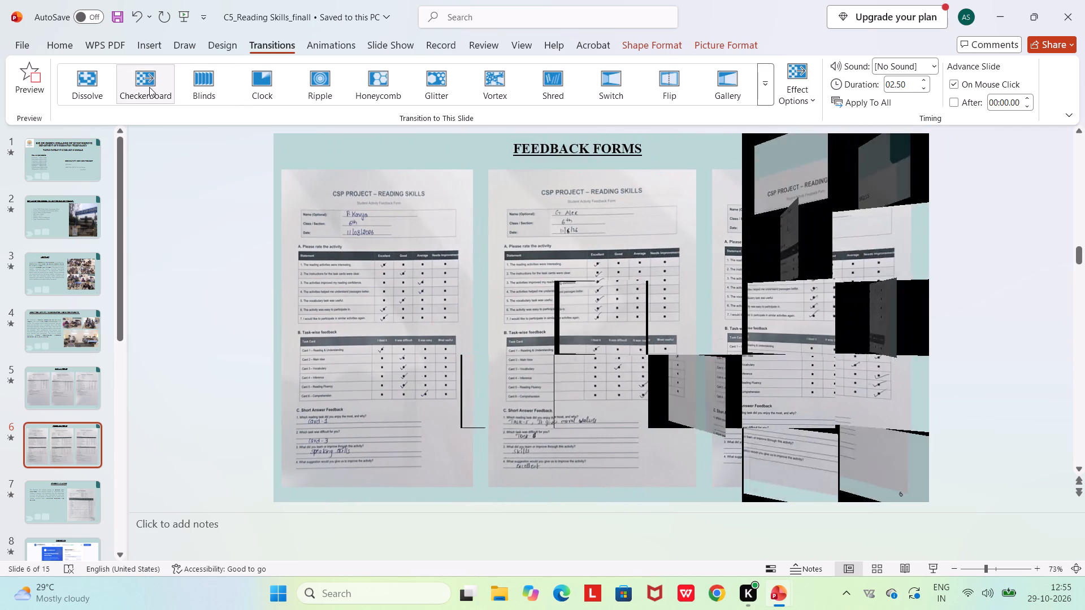
click(109, 84)
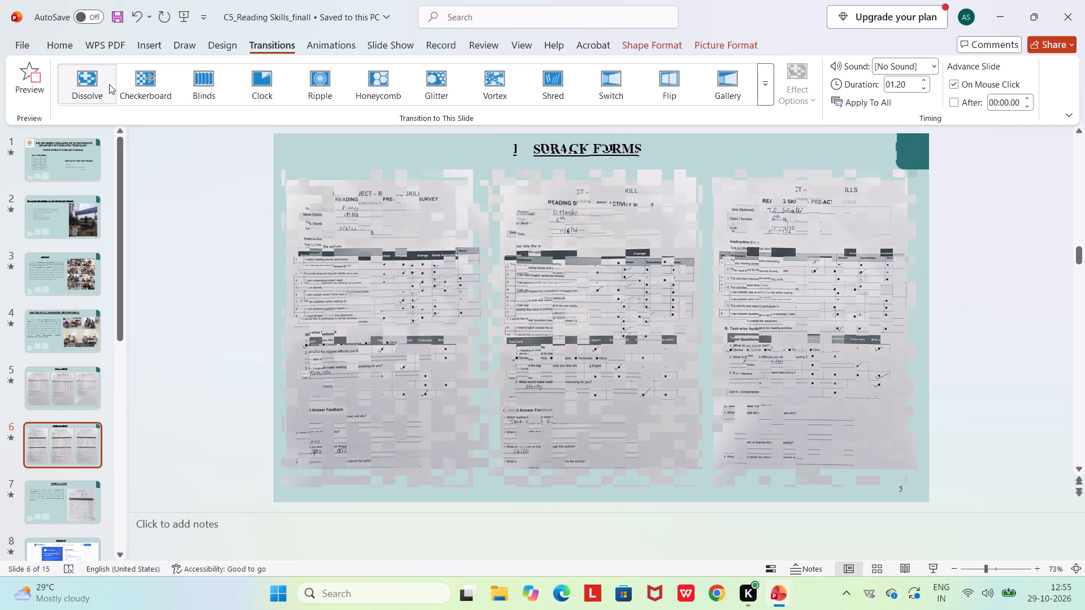
click(140, 87)
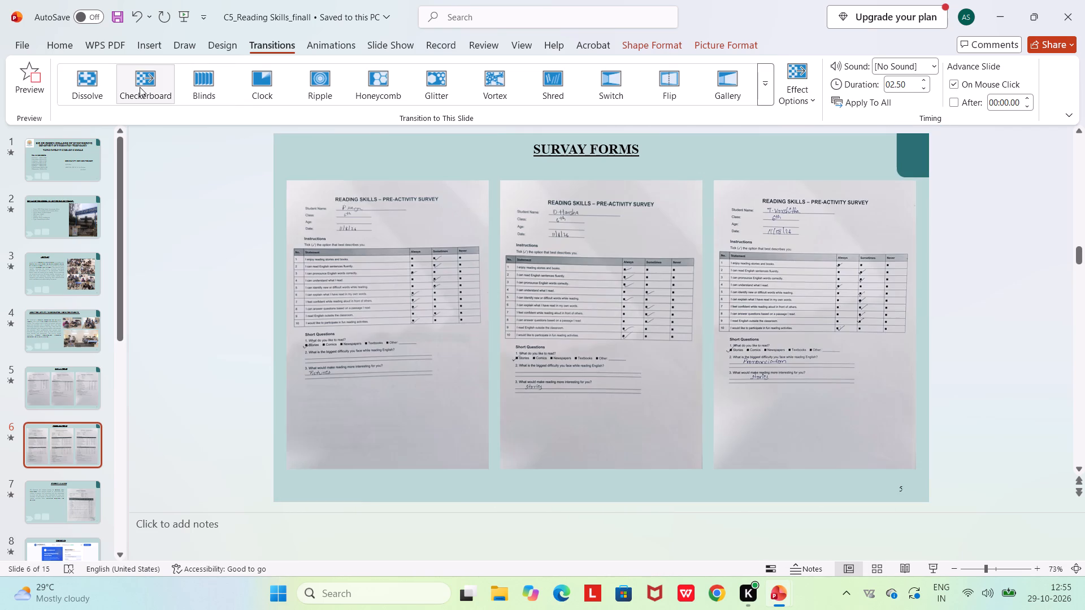
Apply the Switch transition to slide 7, the Student Analysis slide, after trying Glitter, Honeycomb and Vortex.
click(71, 495)
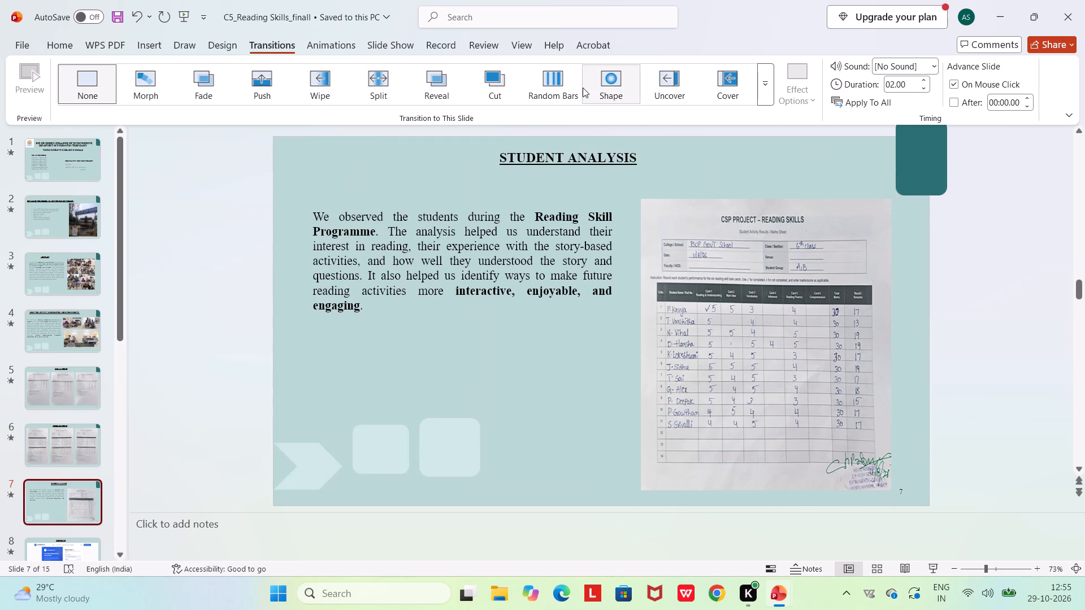
click(769, 98)
click(361, 255)
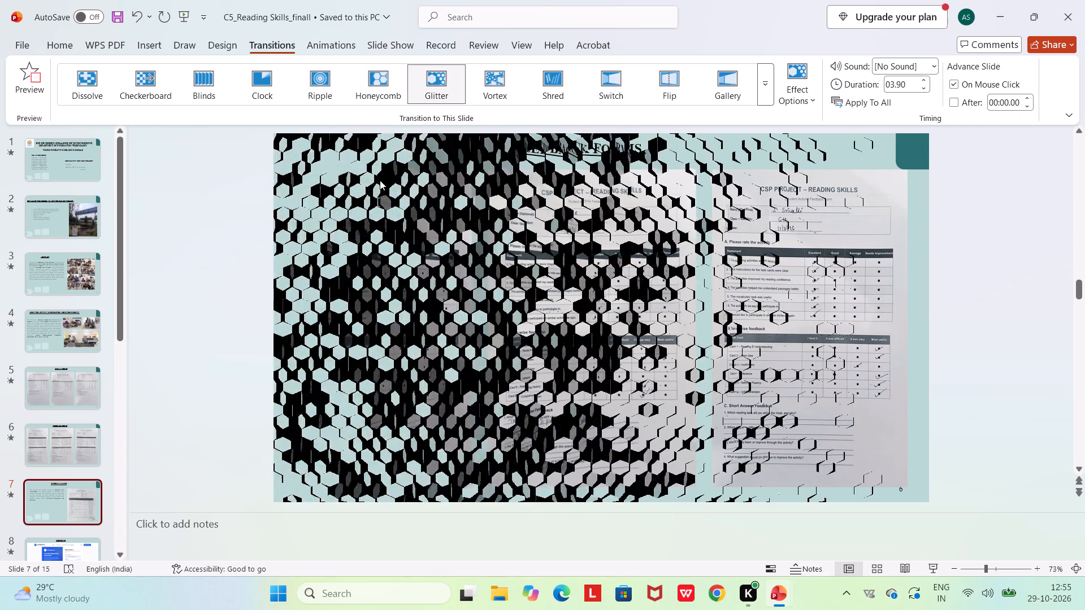
click(387, 81)
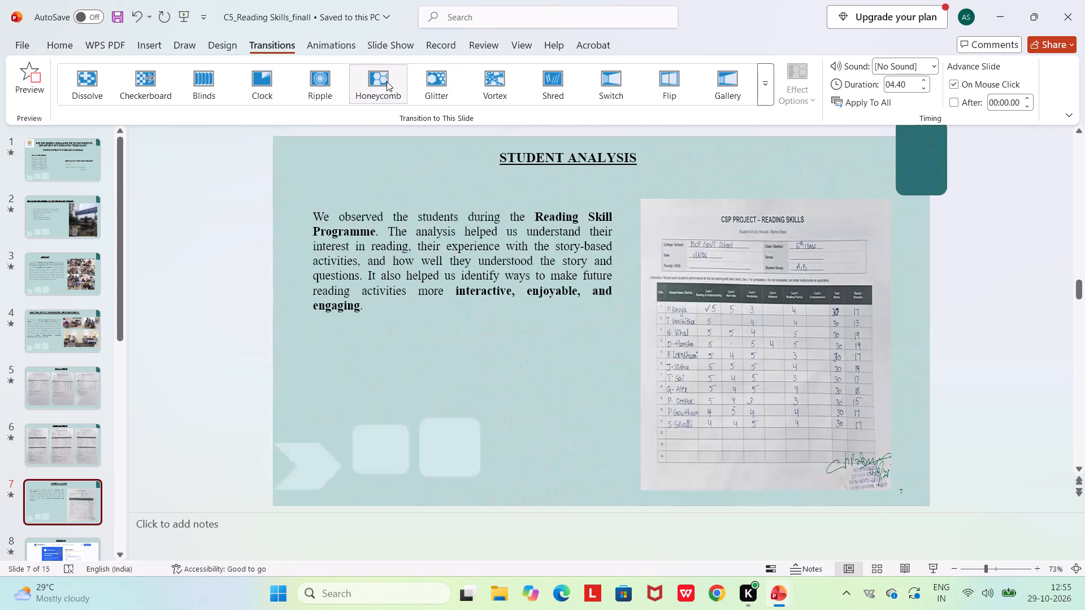
click(387, 81)
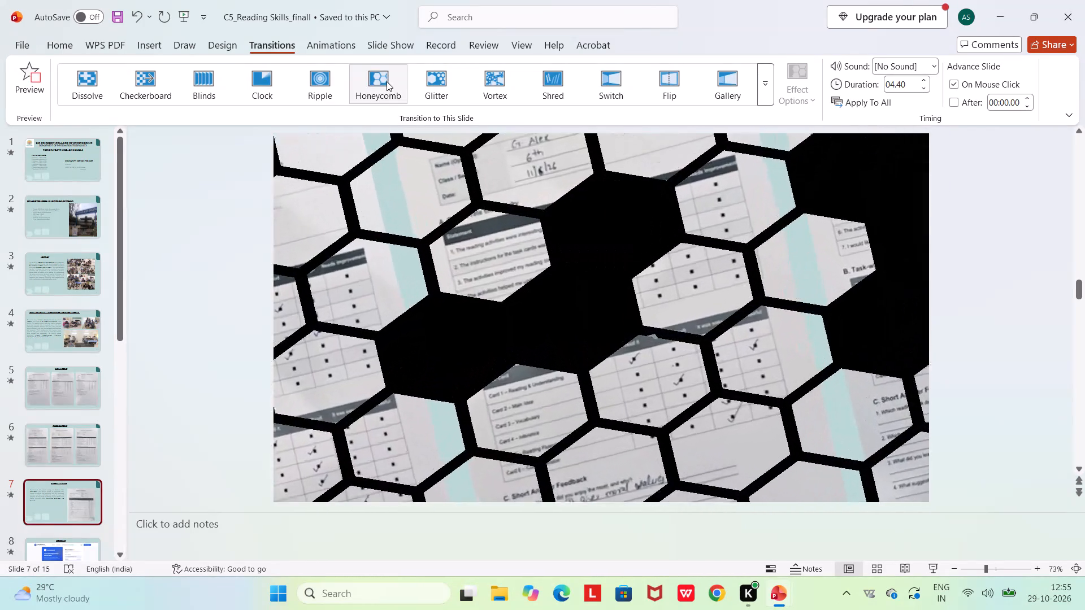
click(483, 82)
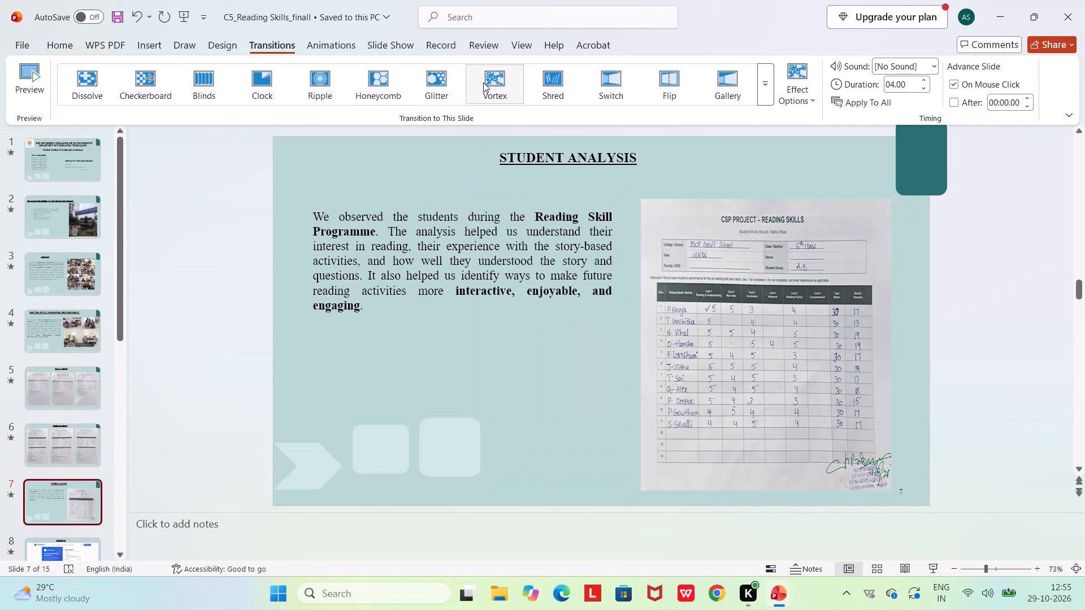
click(483, 82)
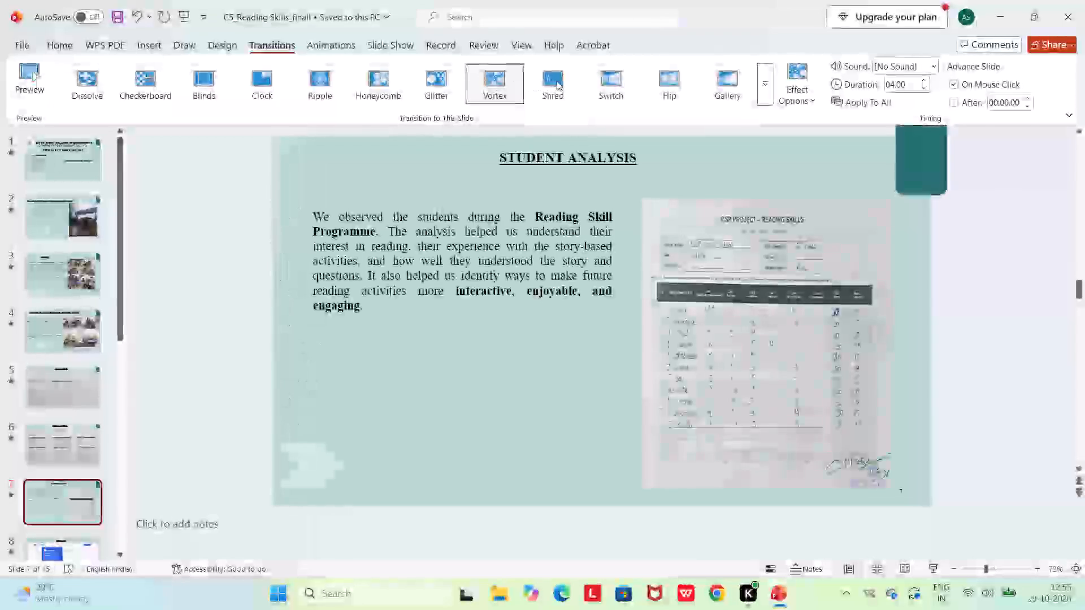
click(593, 85)
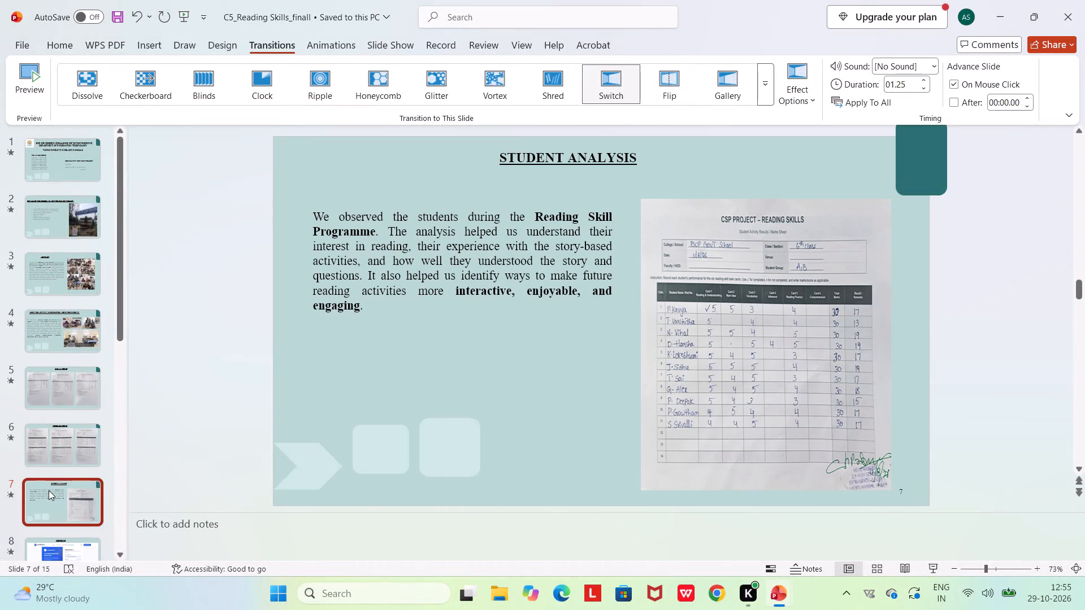
Apply the Vortex transition to slide 8, the Prototype slide showing the login page.
scroll(49, 490, down, 1)
click(55, 457)
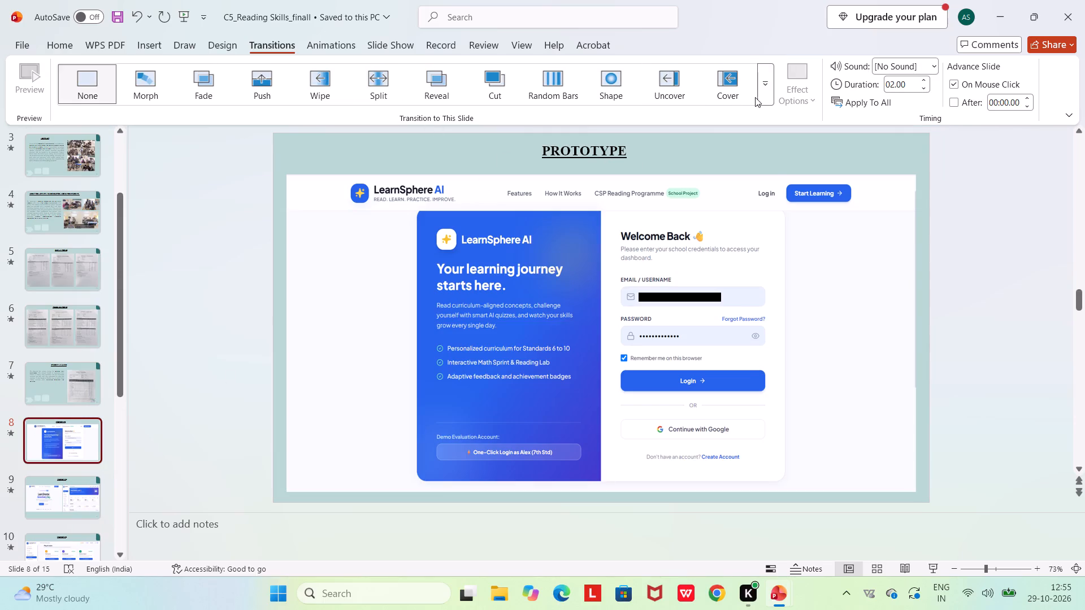
click(771, 100)
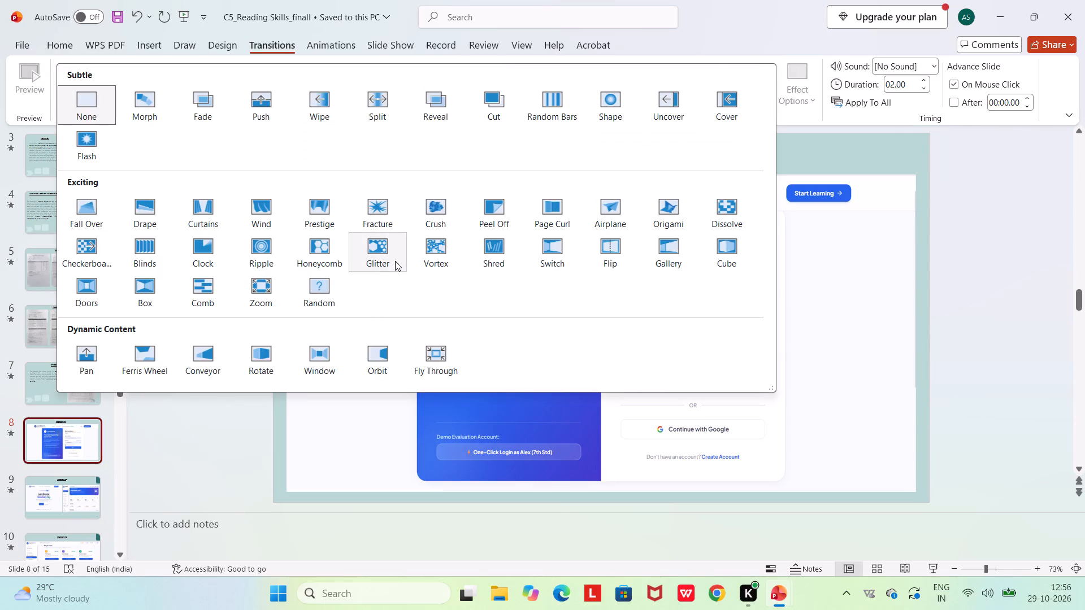
click(424, 258)
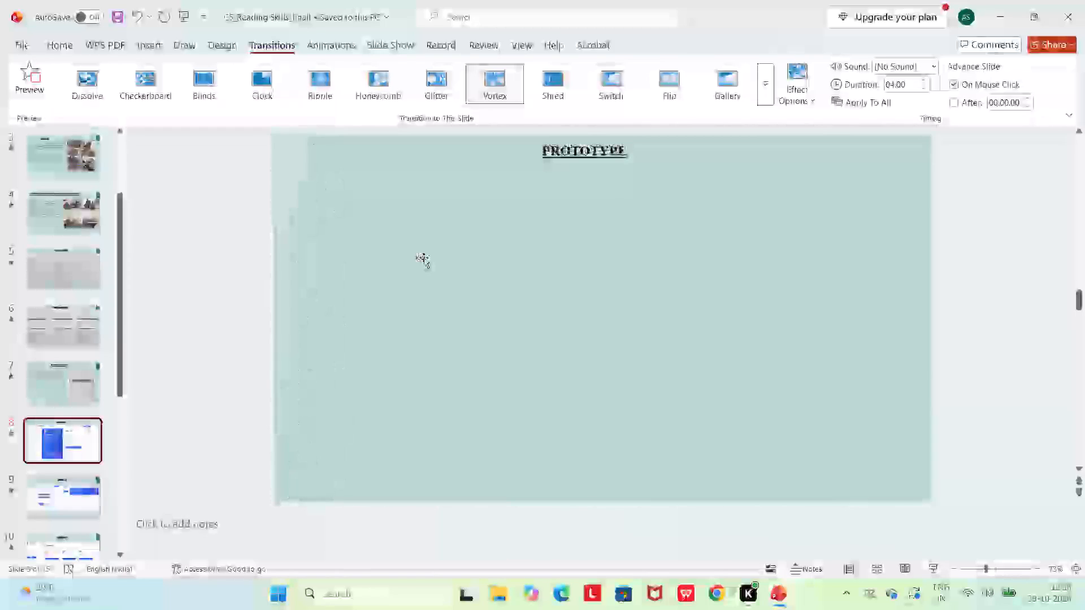
Remove the animations from the login page screenshot and the slide number on slide 8.
drag(248, 172, 1062, 503)
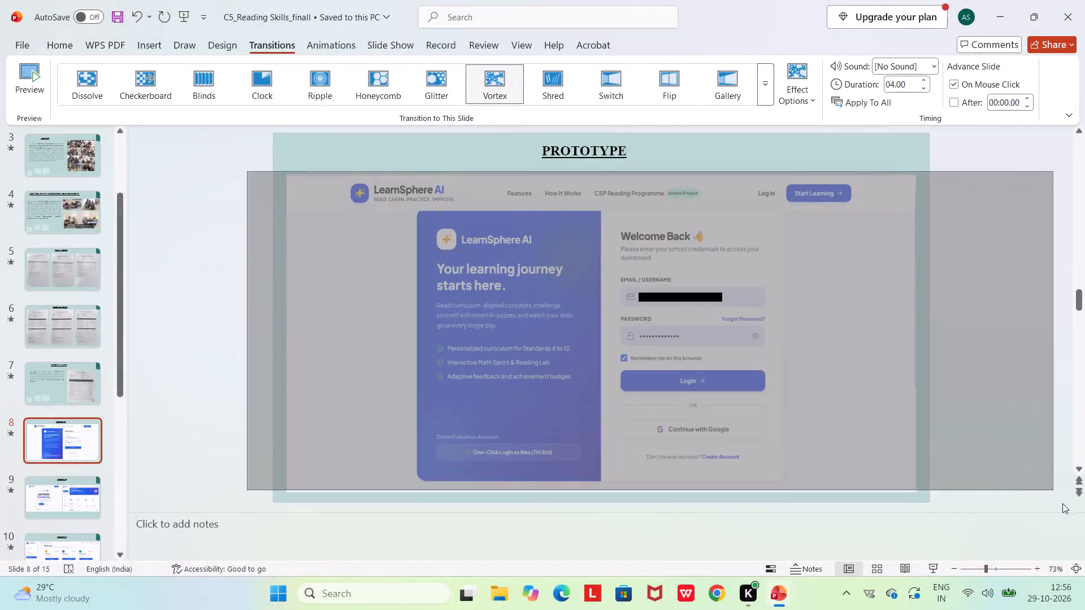
drag(1062, 503, 1061, 497)
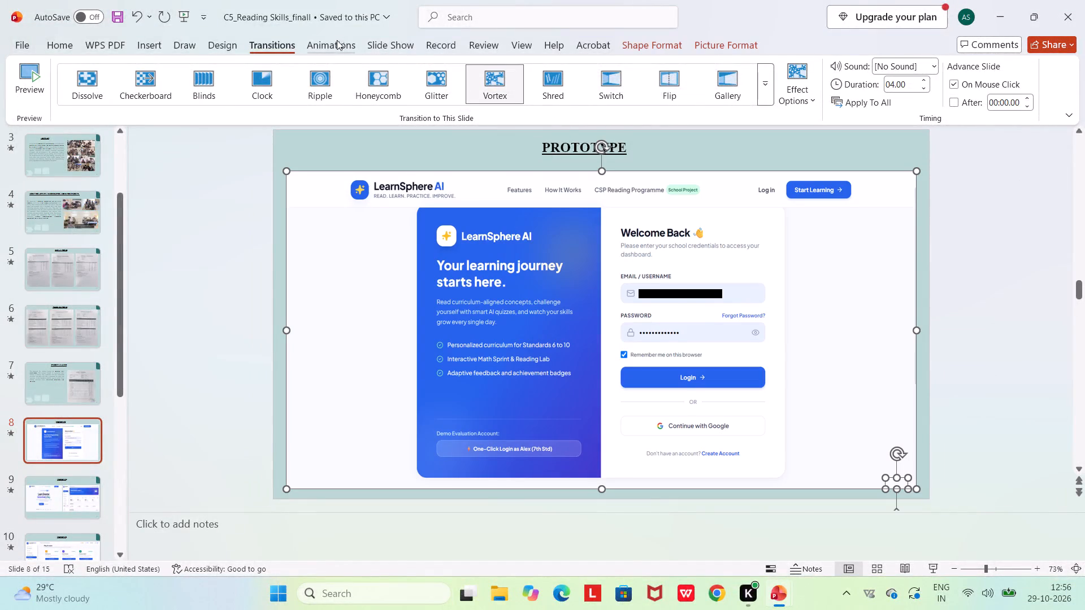
click(334, 49)
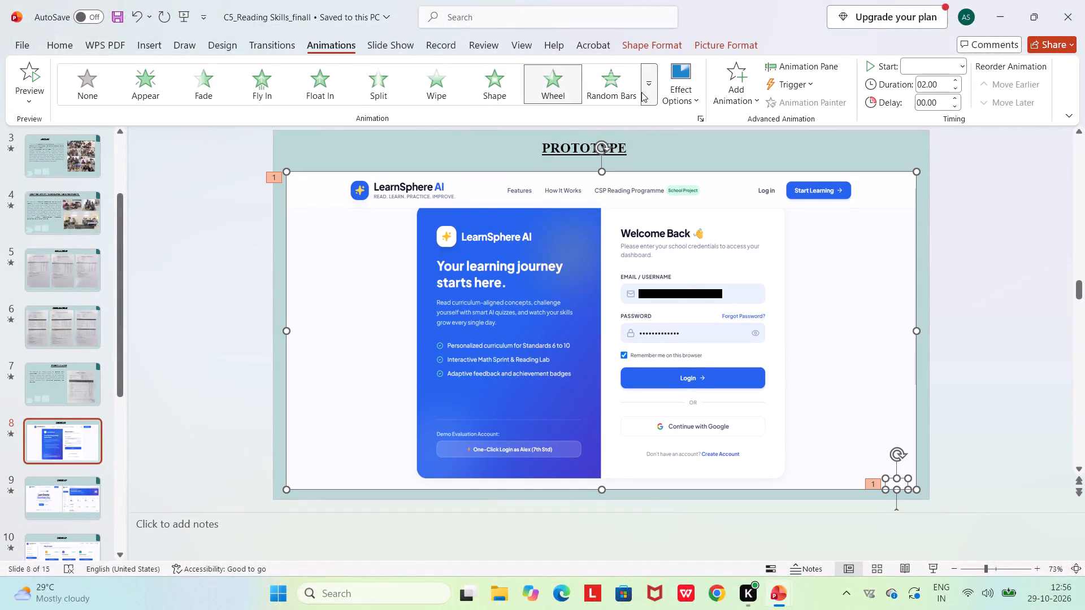
click(644, 95)
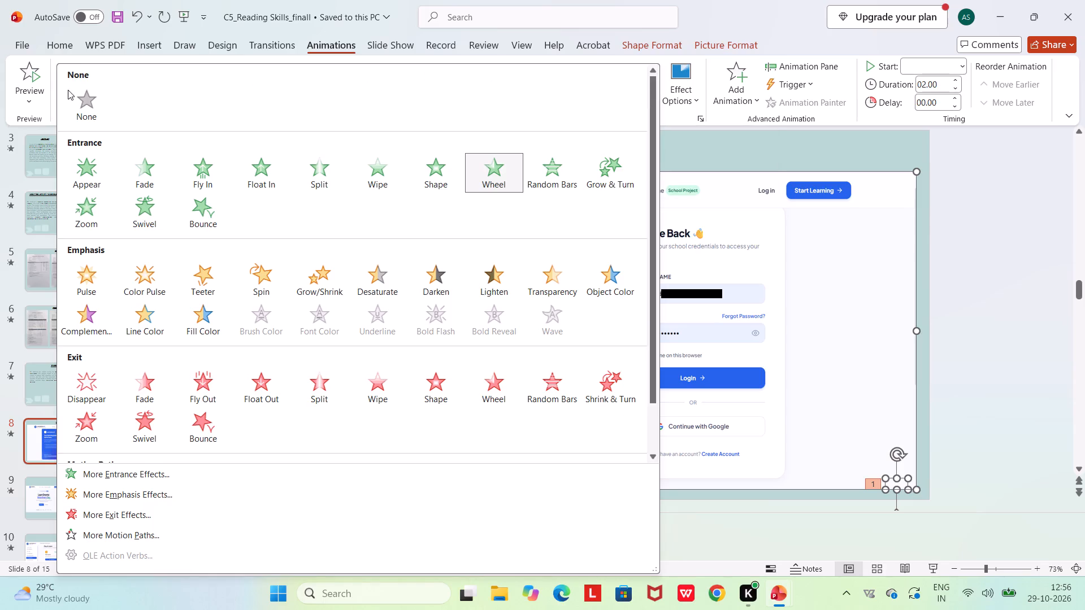
click(83, 97)
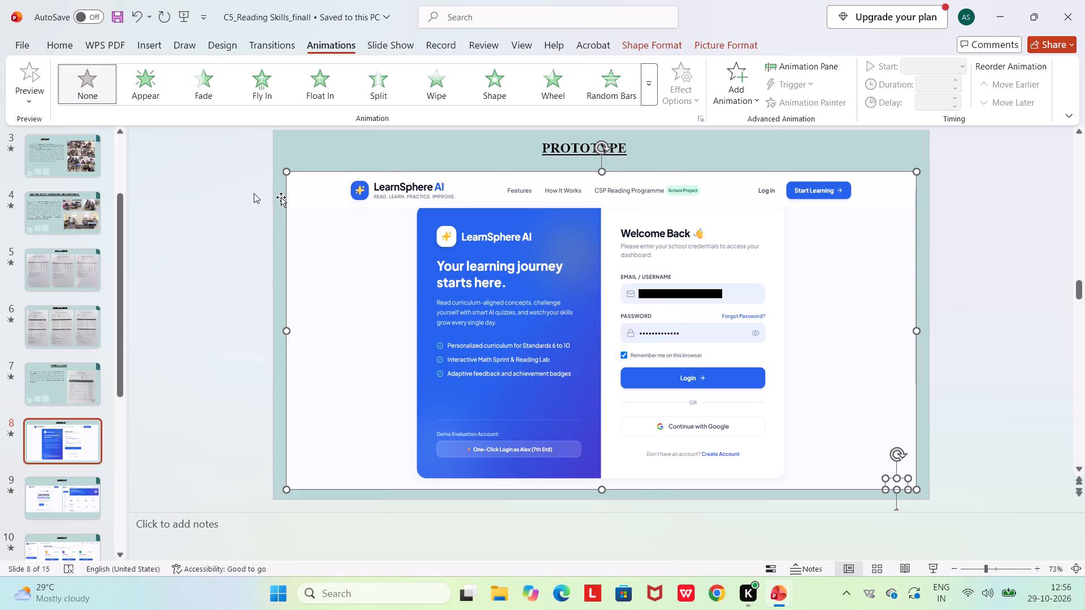
click(254, 193)
Replay the Vortex transition on slide 8 with the object animations removed.
click(279, 47)
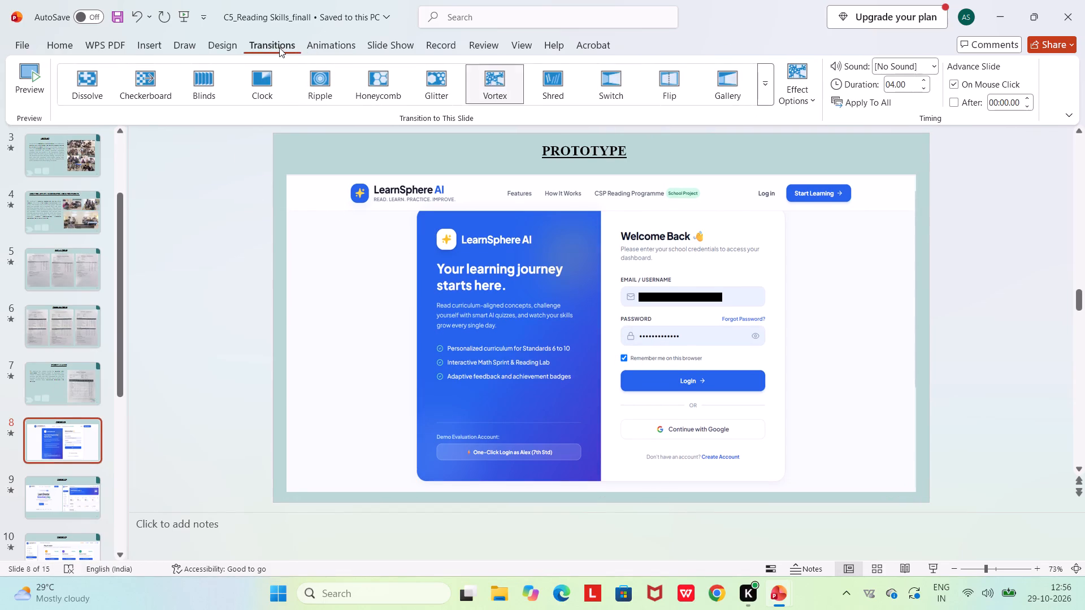
click(522, 85)
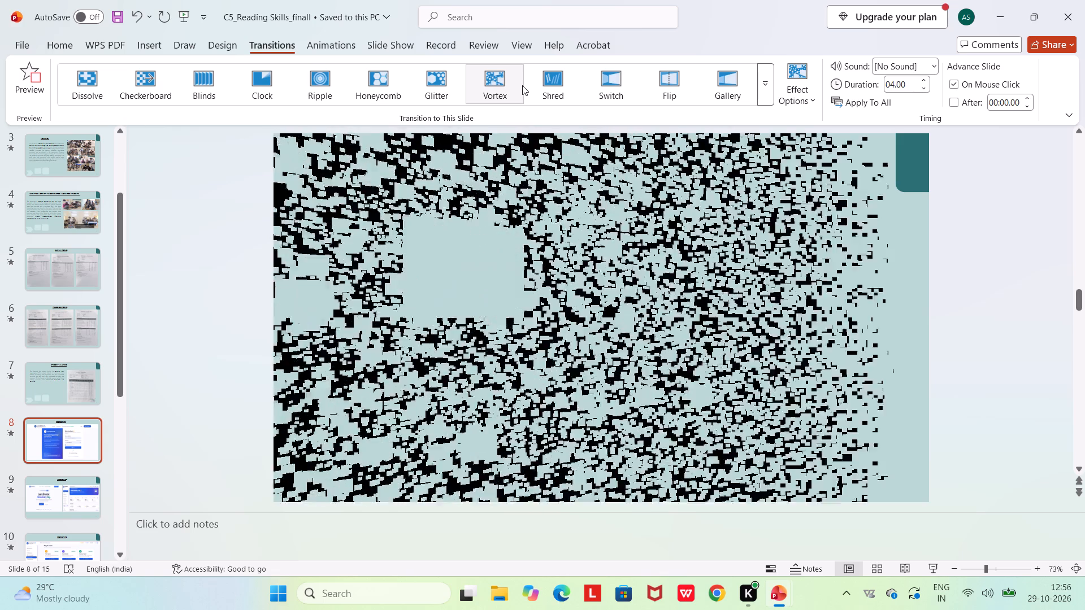
Remove the animations from the body text, marks sheet image, decorative shapes and slide number on slide 7, the Student Analysis slide.
click(73, 380)
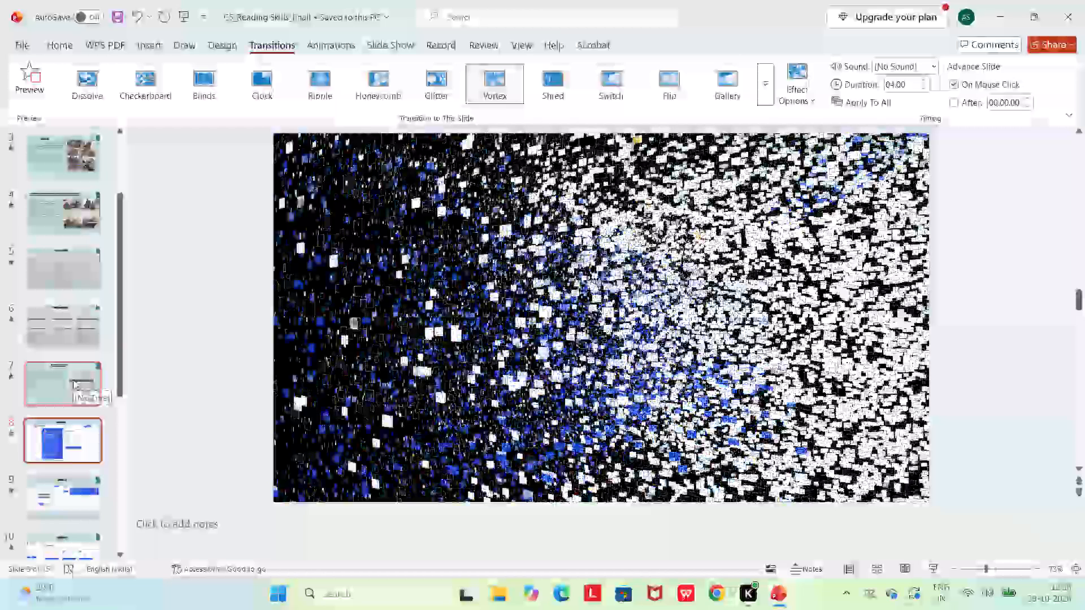
drag(223, 179, 834, 384)
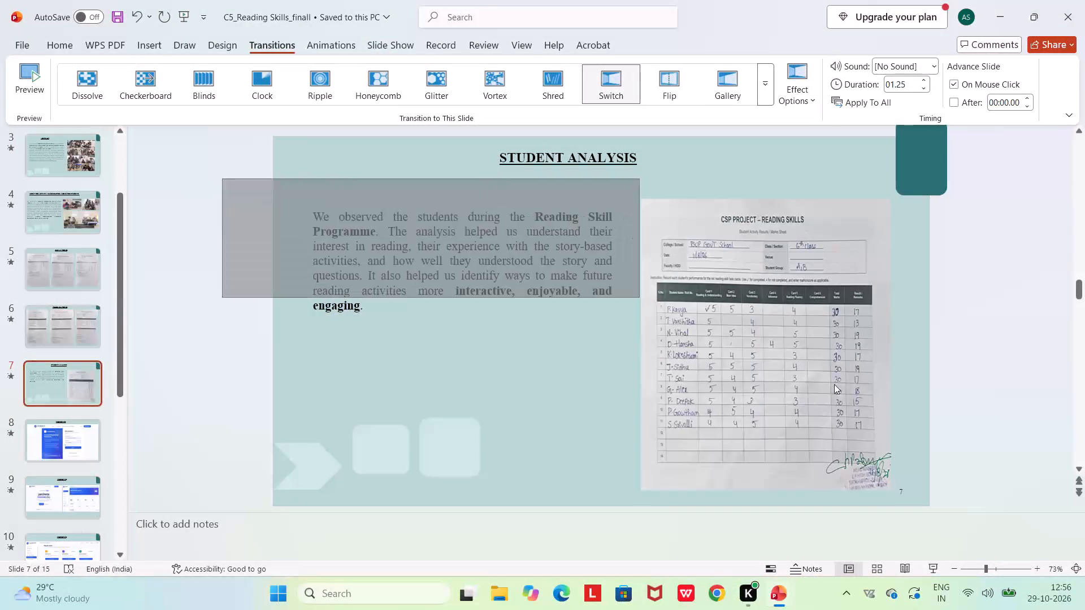
drag(834, 384, 1002, 511)
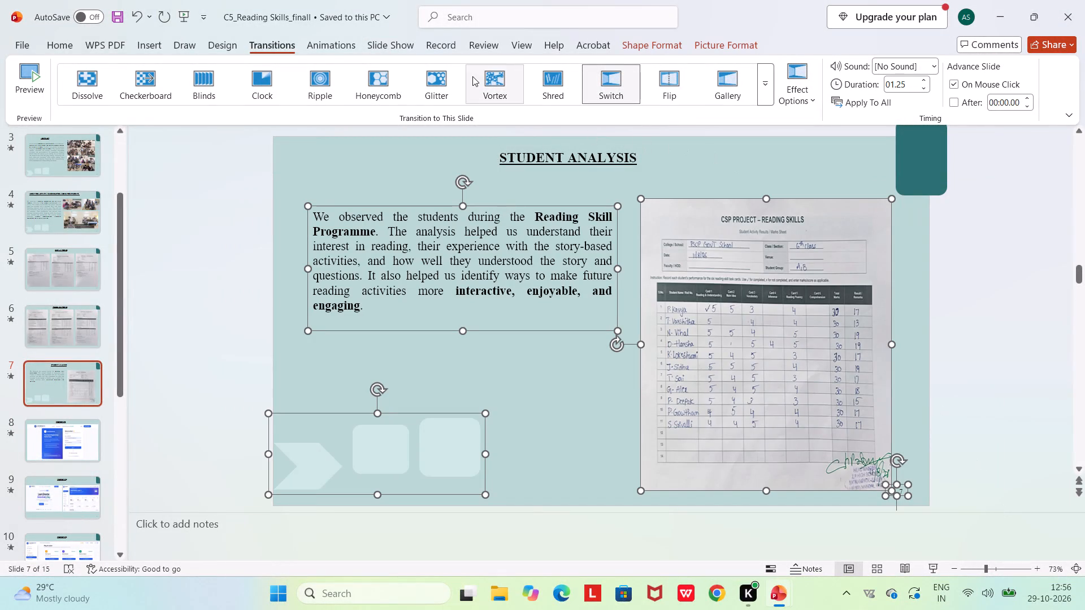
click(328, 47)
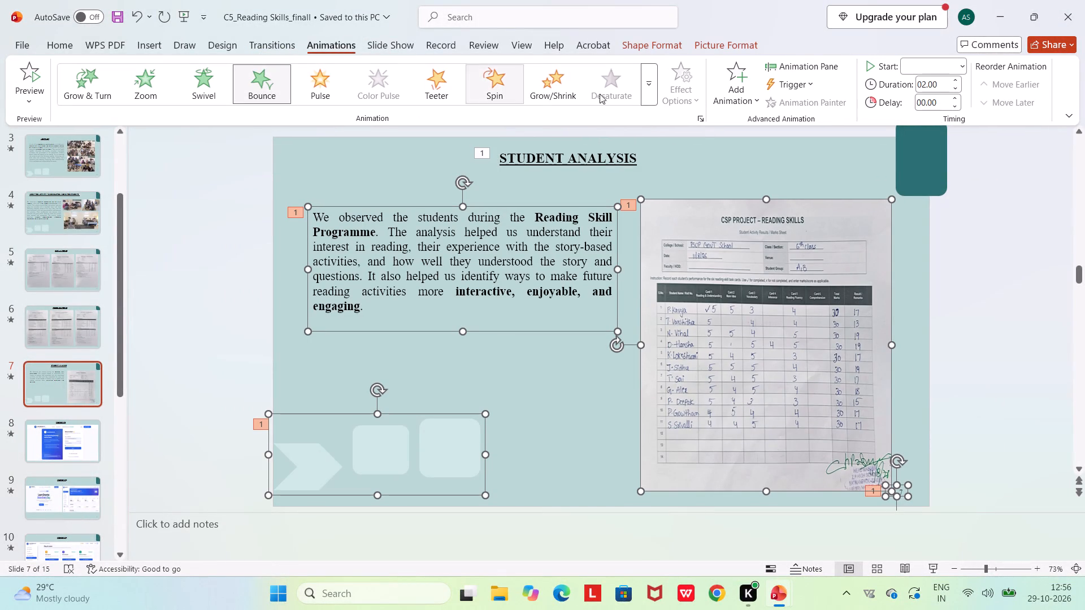
click(644, 96)
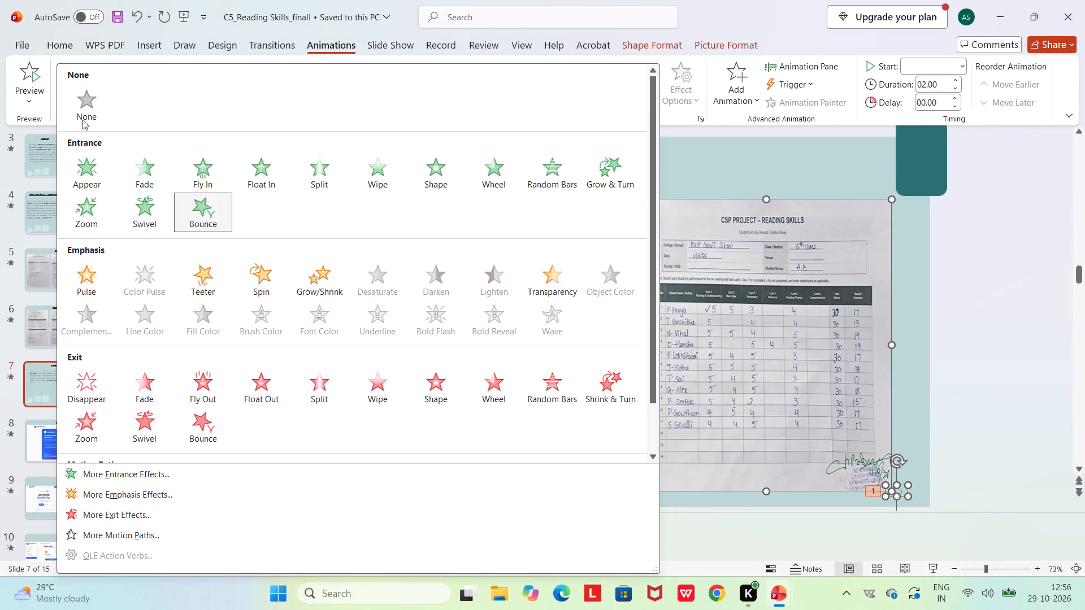
click(90, 98)
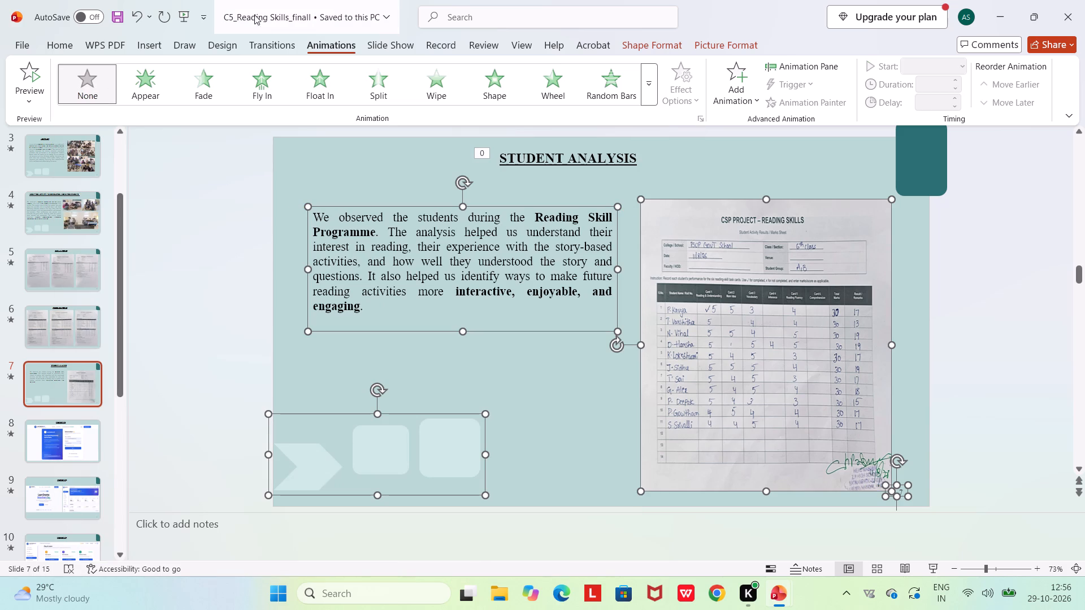
click(272, 33)
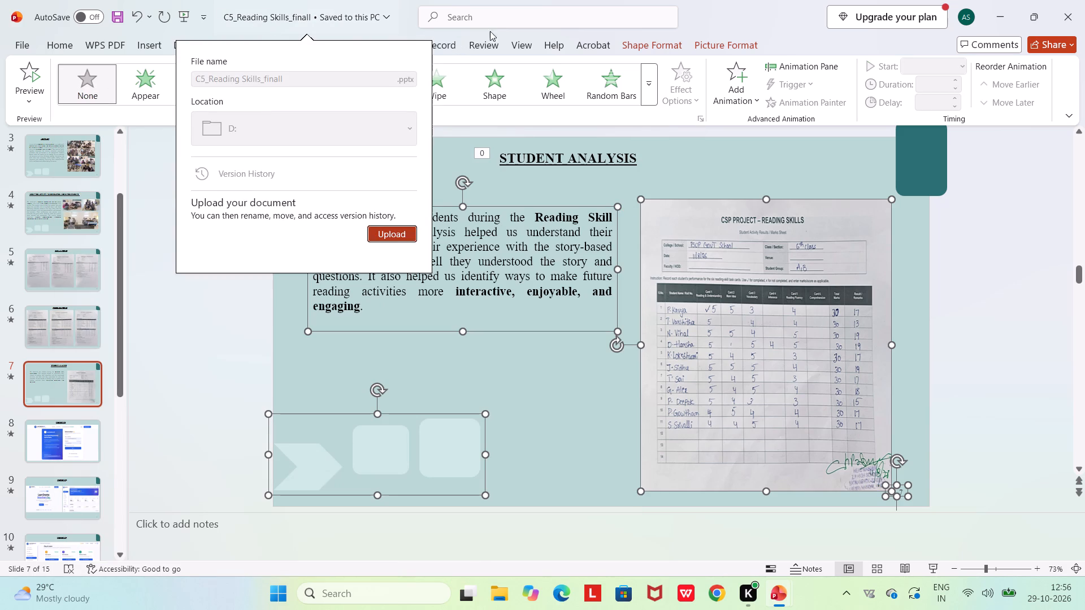
click(262, 321)
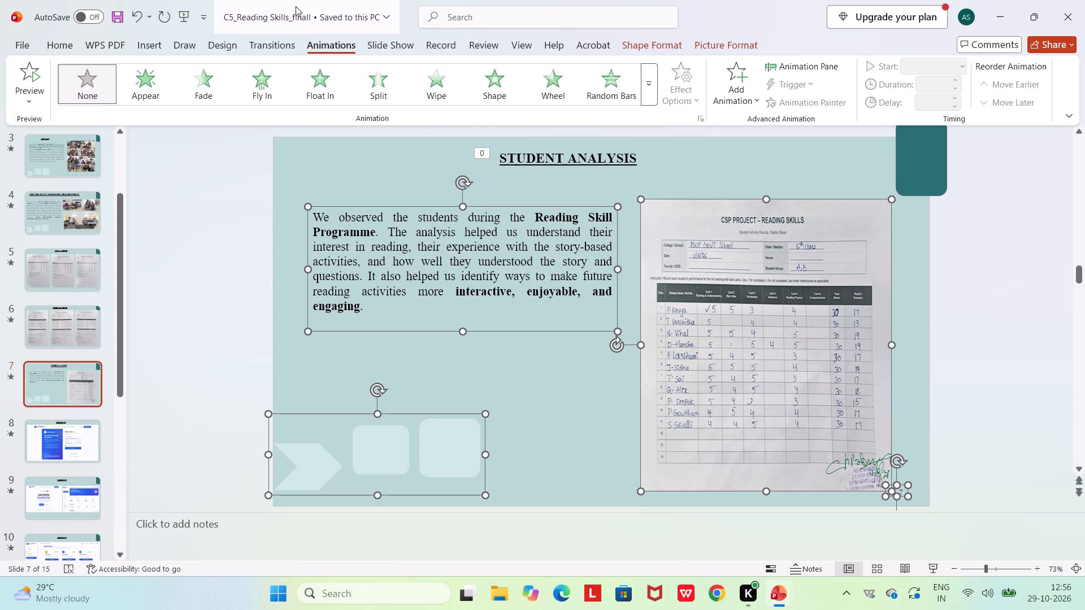
Change the transition of slide 7, the Student Analysis slide, to Vortex.
click(269, 49)
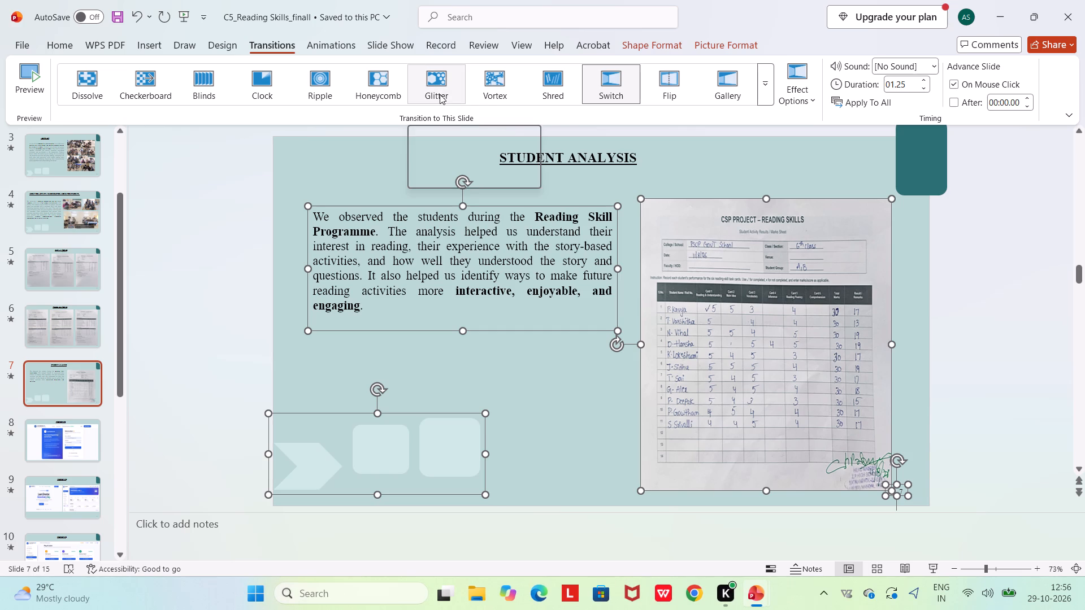
click(487, 93)
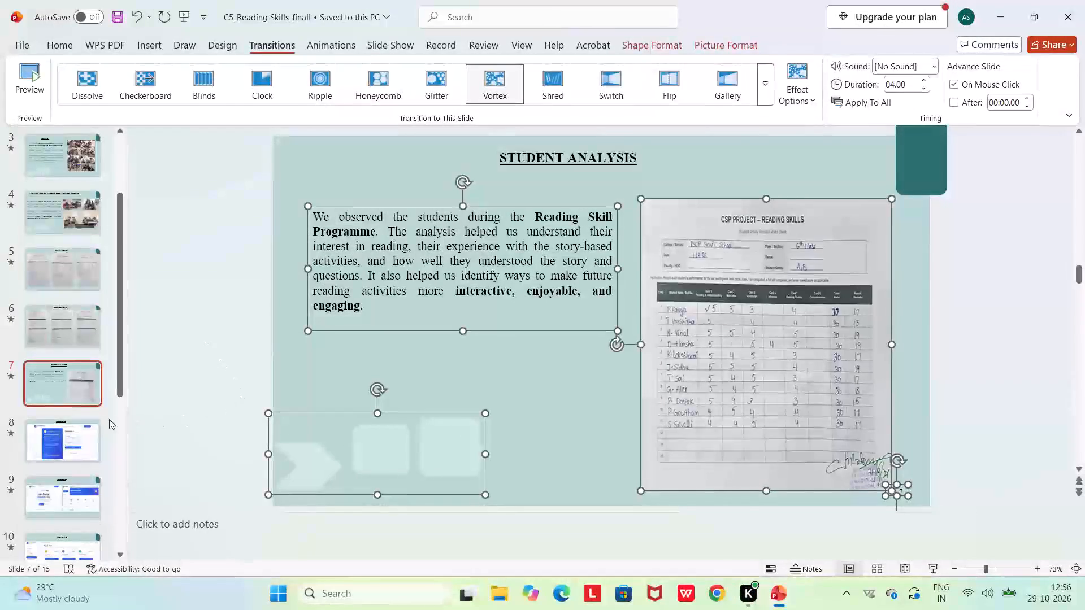
Replay the Vortex transition on slide 8, the Prototype login page slide.
click(81, 433)
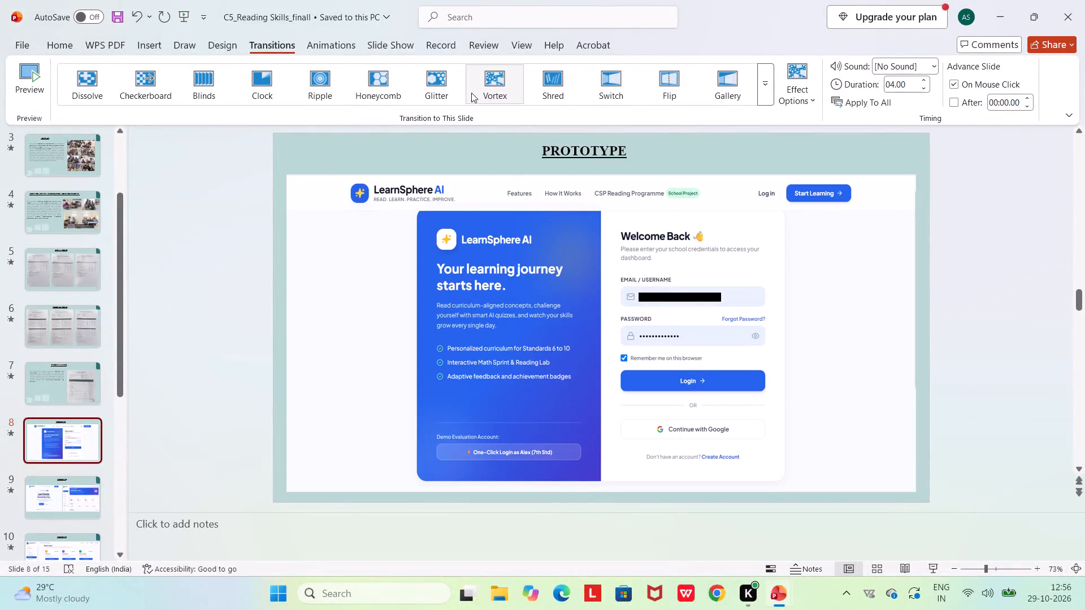
click(475, 92)
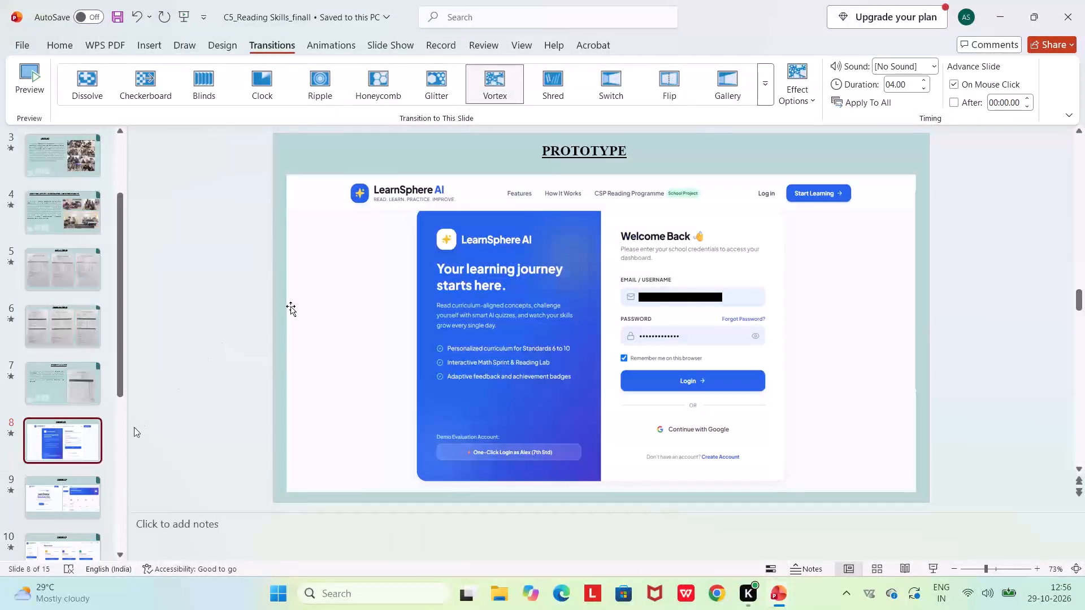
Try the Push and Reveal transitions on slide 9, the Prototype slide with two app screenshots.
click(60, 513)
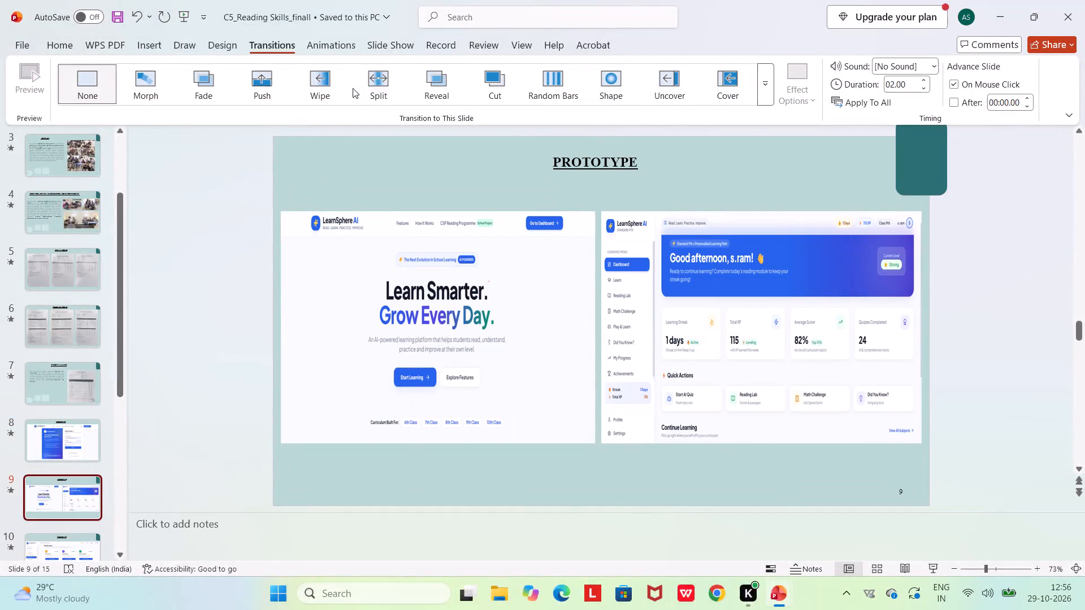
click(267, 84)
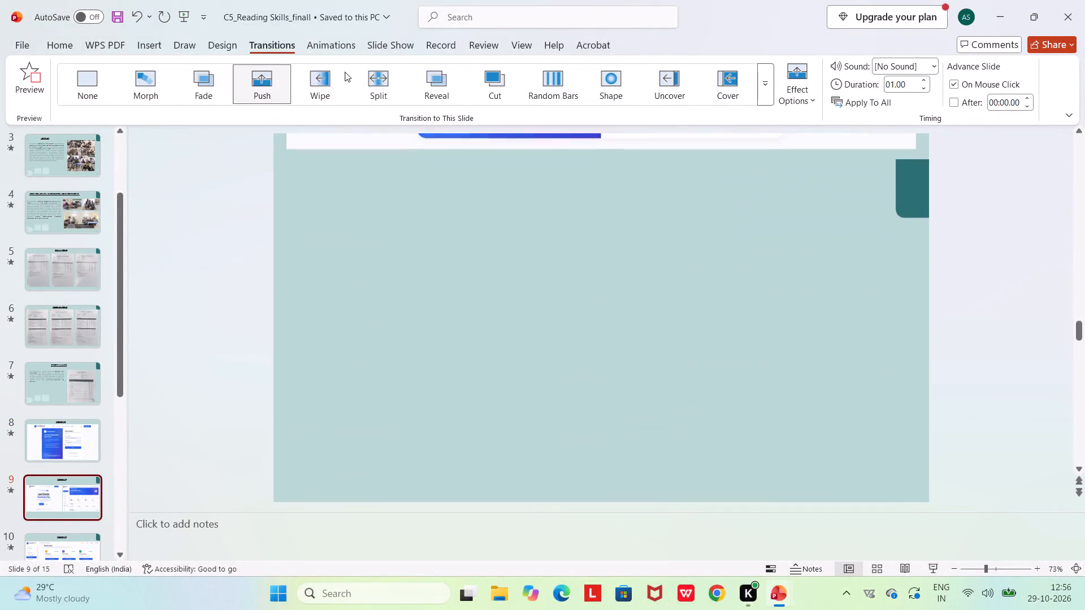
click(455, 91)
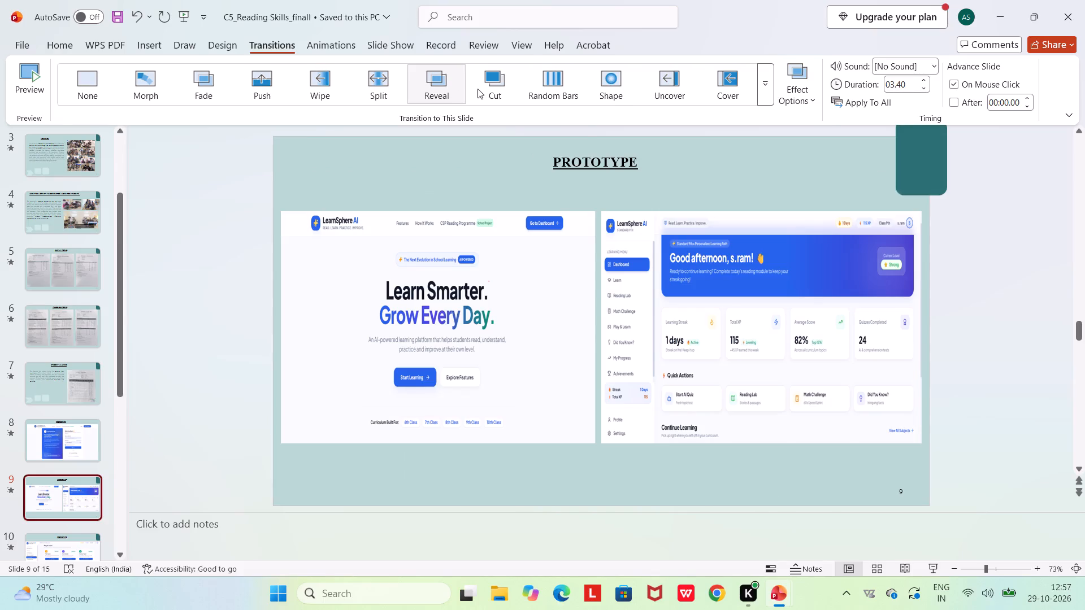
Remove the animations from the PROTOTYPE heading and the two app screenshots on slide 9.
drag(190, 145, 1010, 546)
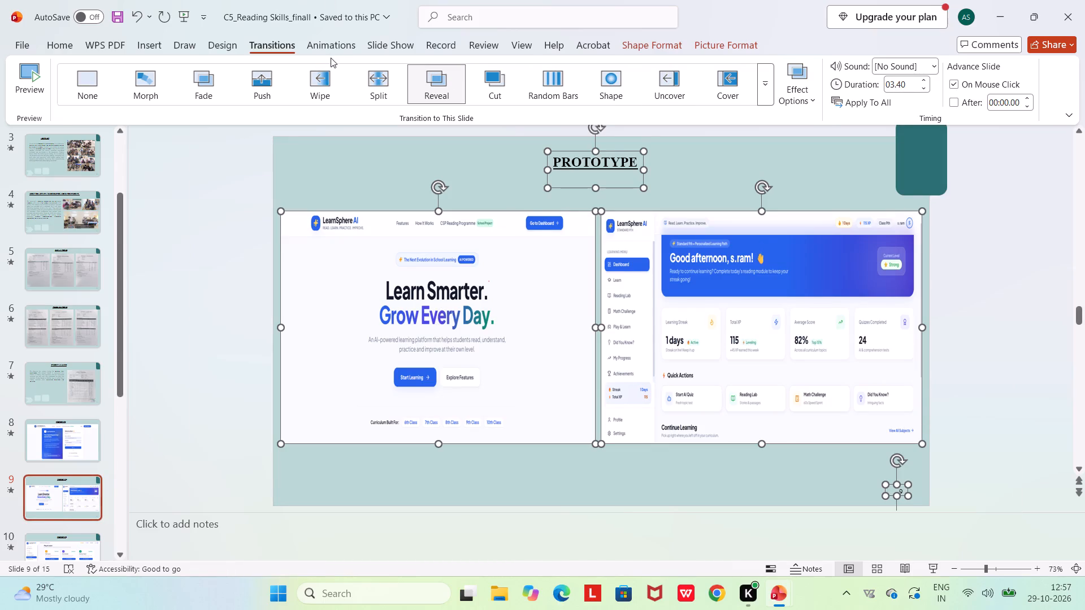
click(329, 45)
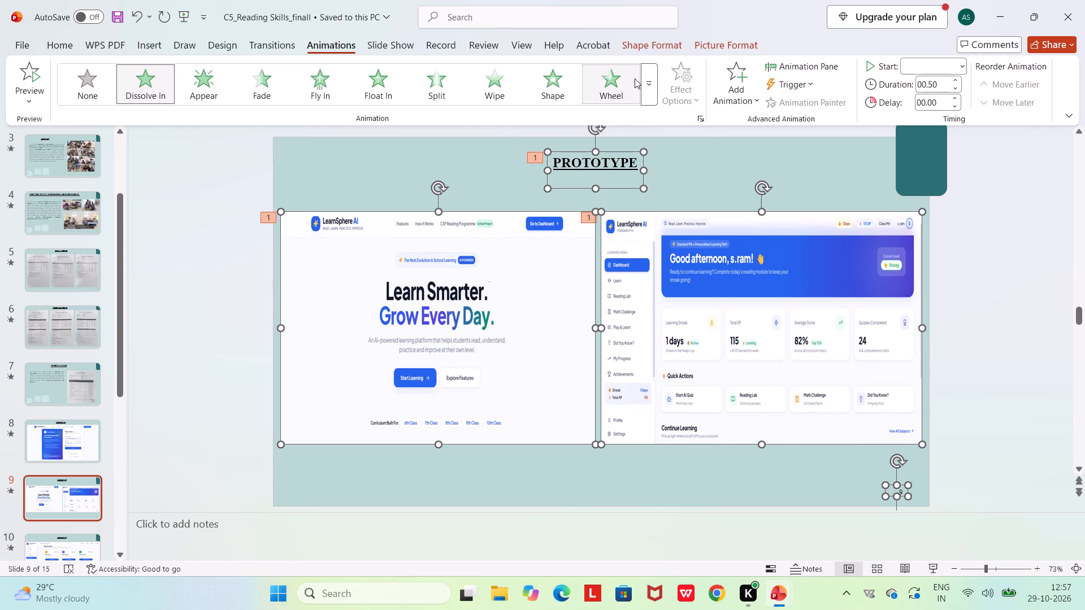
click(103, 80)
click(228, 178)
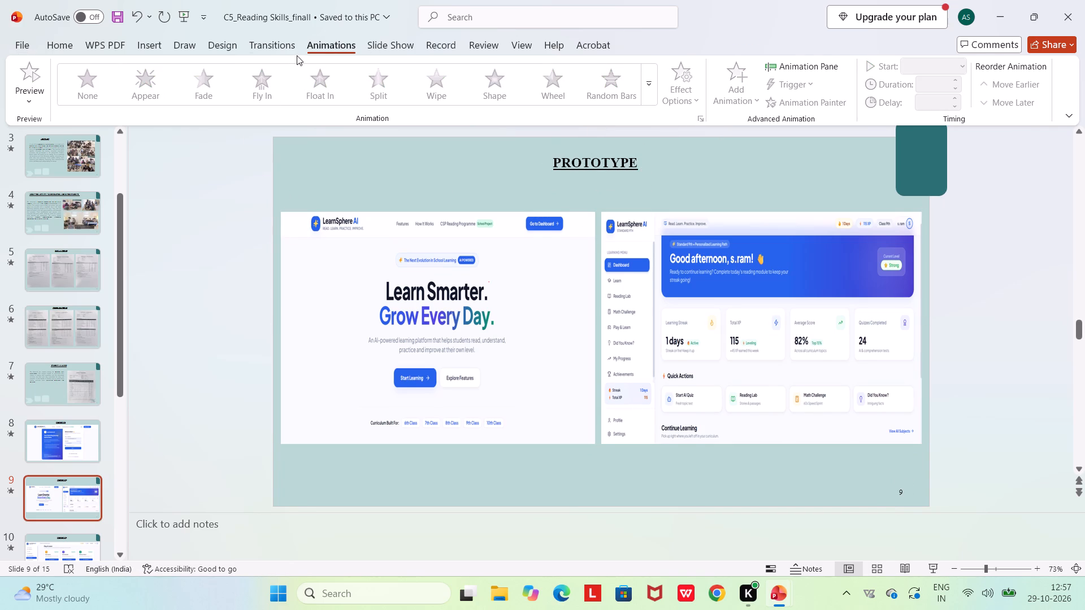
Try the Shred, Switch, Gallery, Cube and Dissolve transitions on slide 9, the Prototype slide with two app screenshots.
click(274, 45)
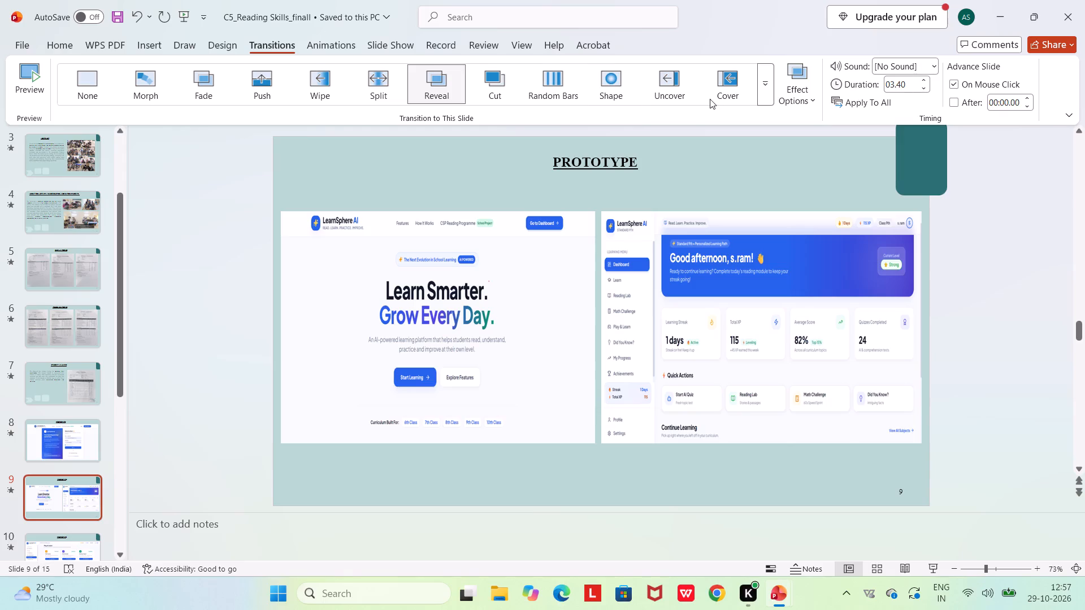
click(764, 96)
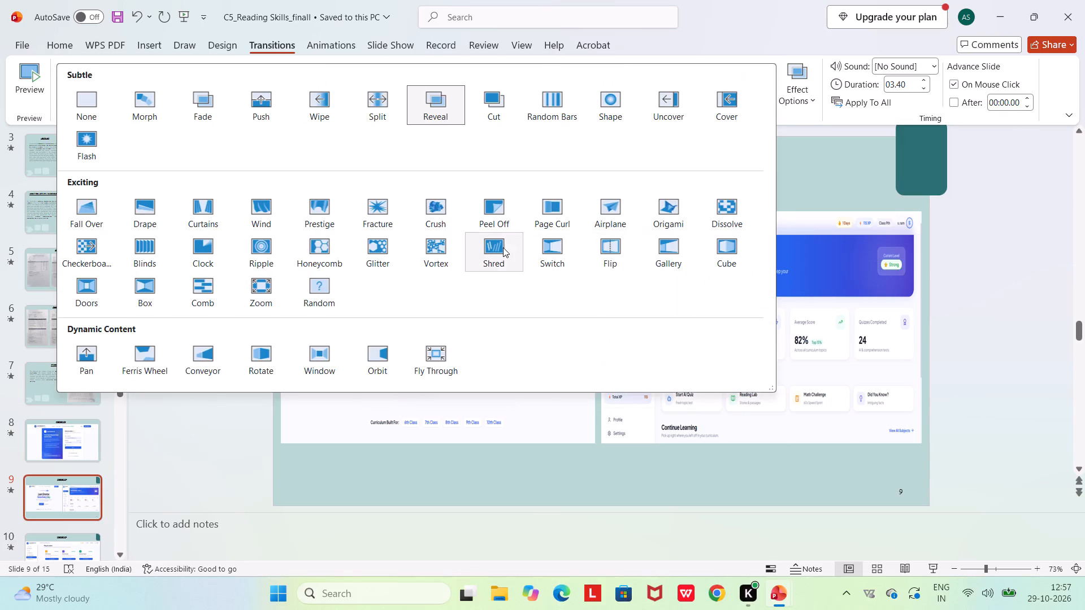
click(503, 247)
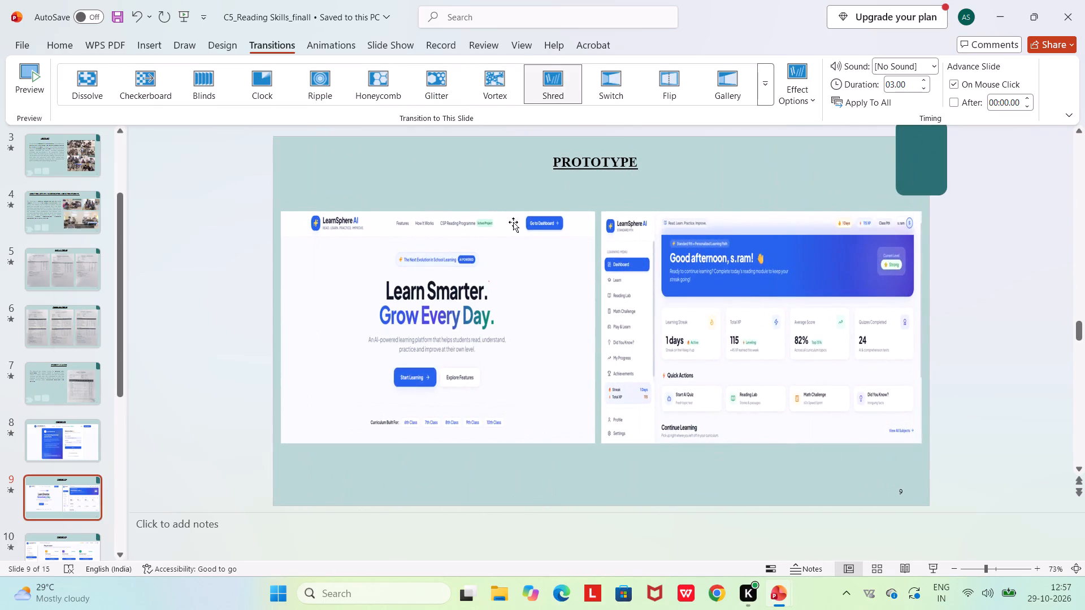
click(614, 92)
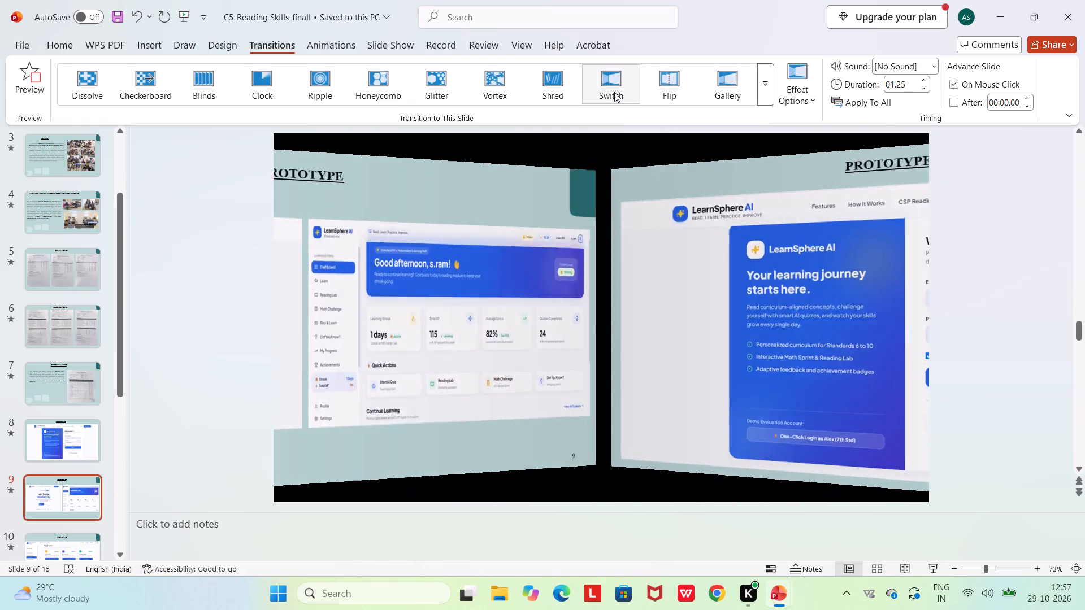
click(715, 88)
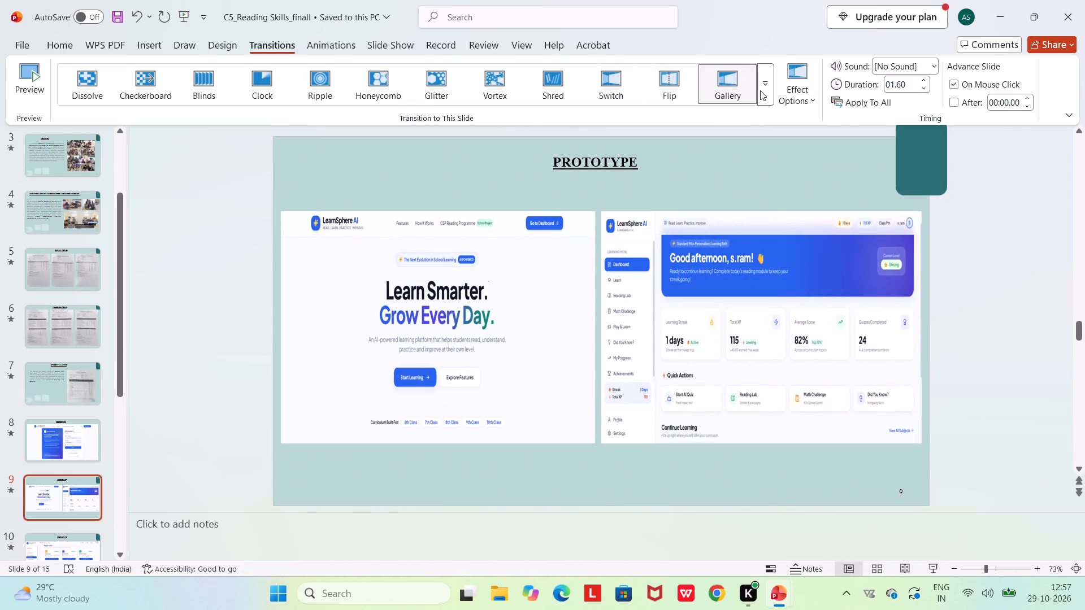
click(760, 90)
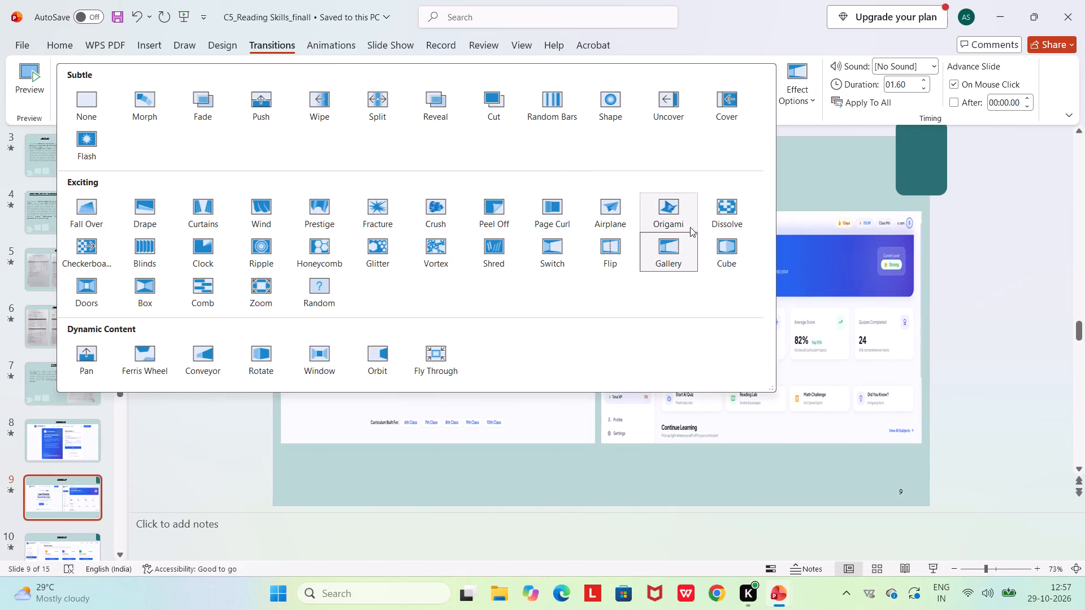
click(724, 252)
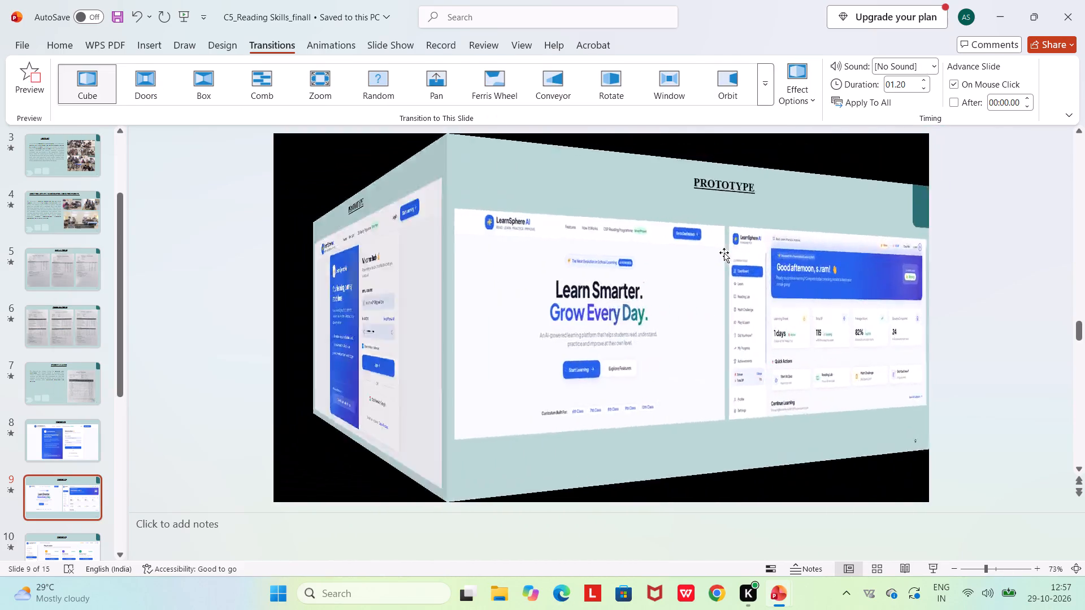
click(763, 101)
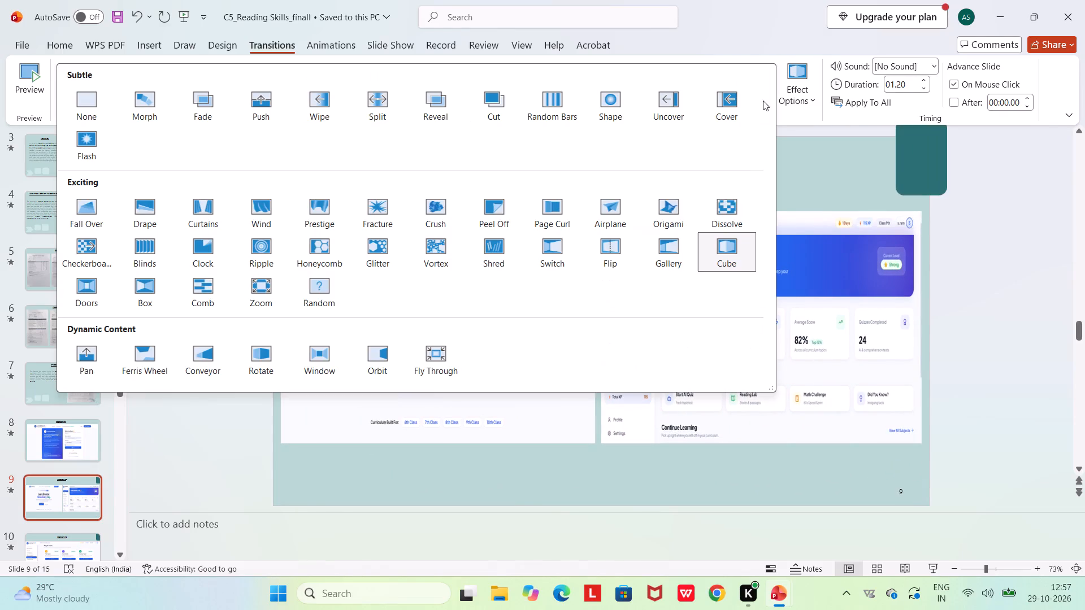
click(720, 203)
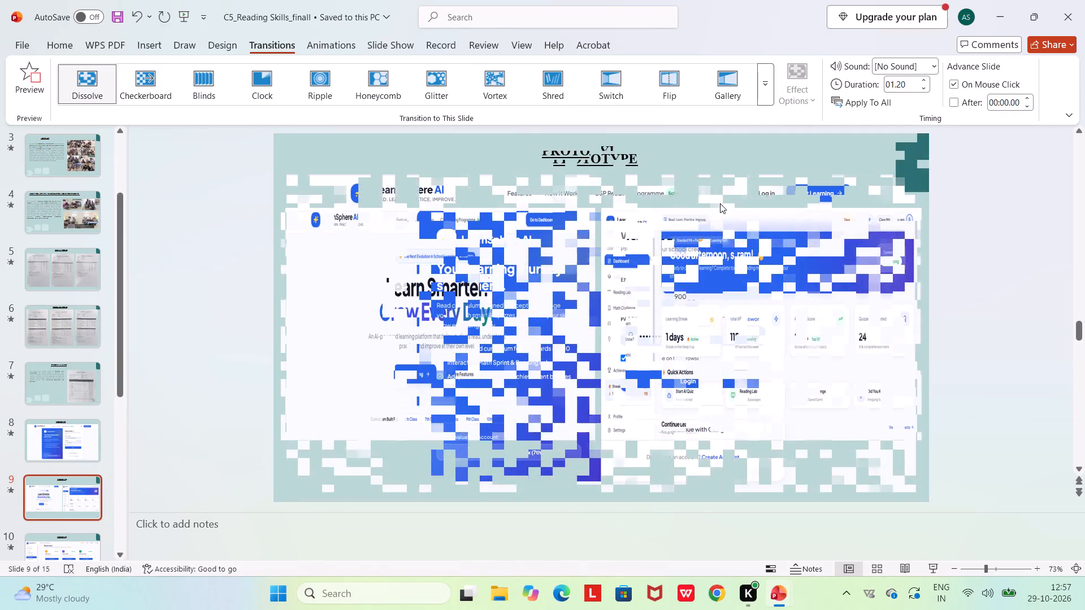
Change the transition of slide 9 to Checkerboard.
click(773, 95)
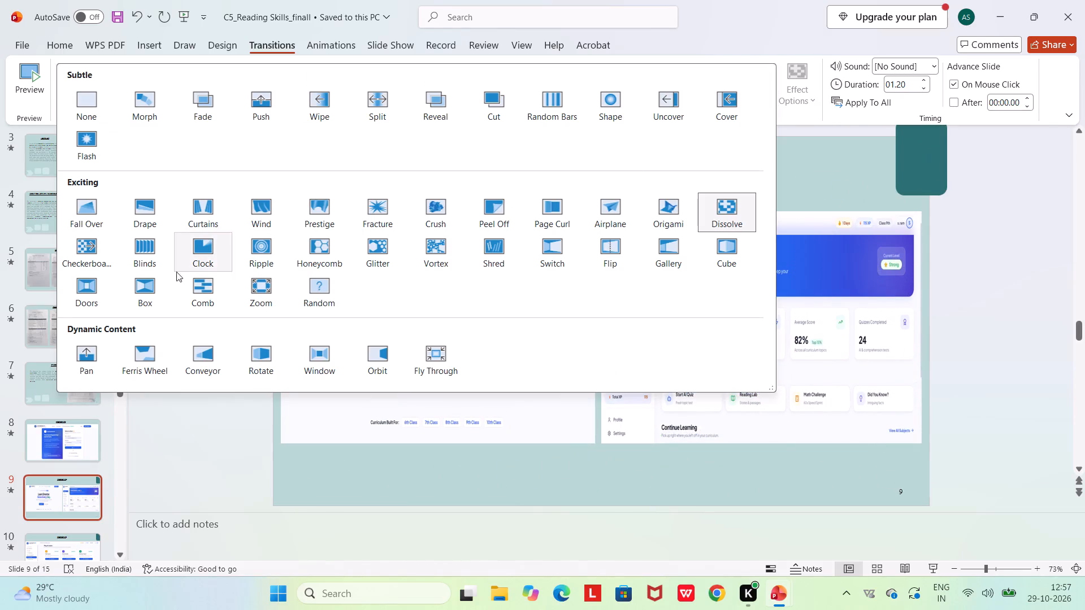
click(90, 255)
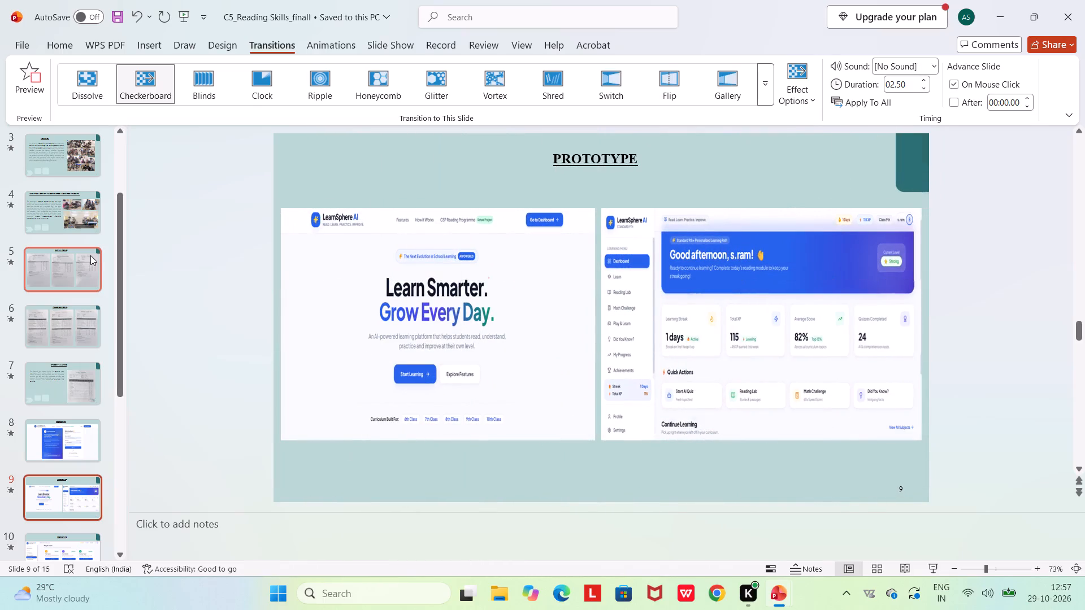
Apply the Shape transition to slide 10, the Prototype slide with the Play & Learn page.
scroll(68, 347, down, 2)
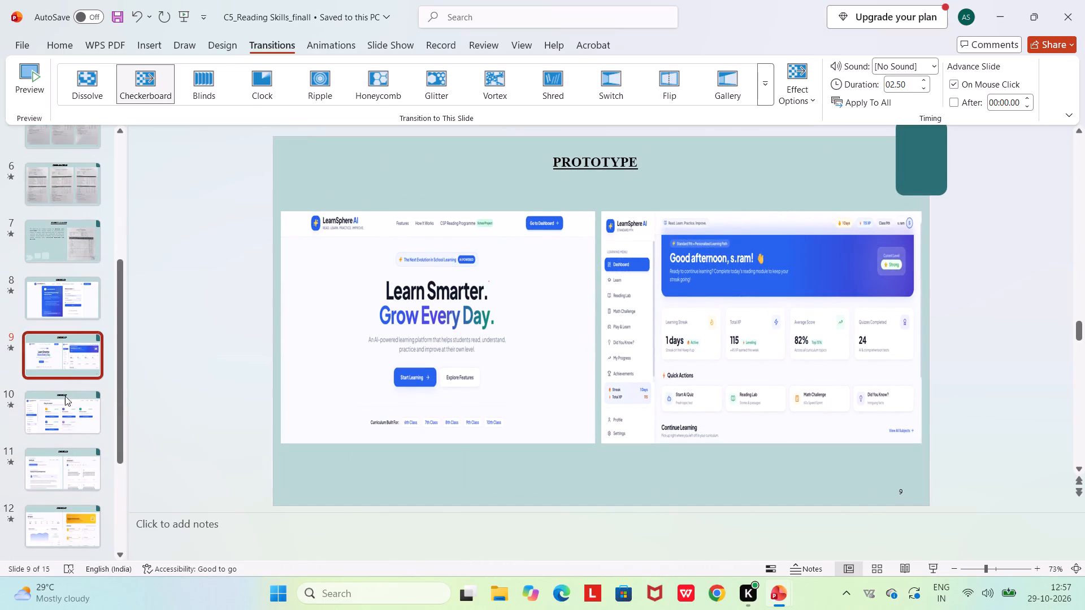
click(63, 407)
scroll(63, 407, down, 1)
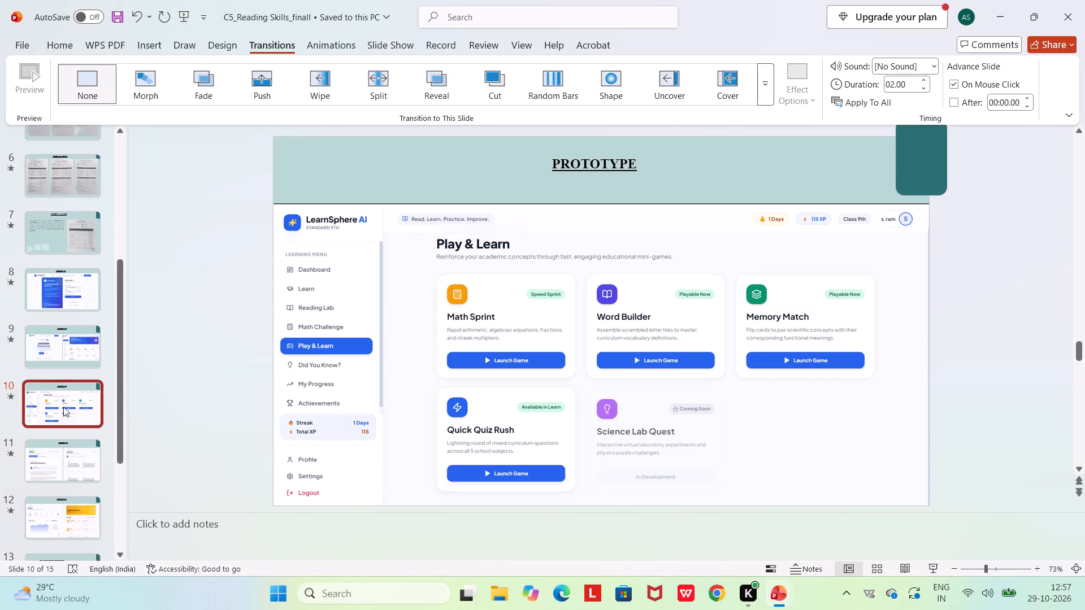
scroll(63, 407, down, 10)
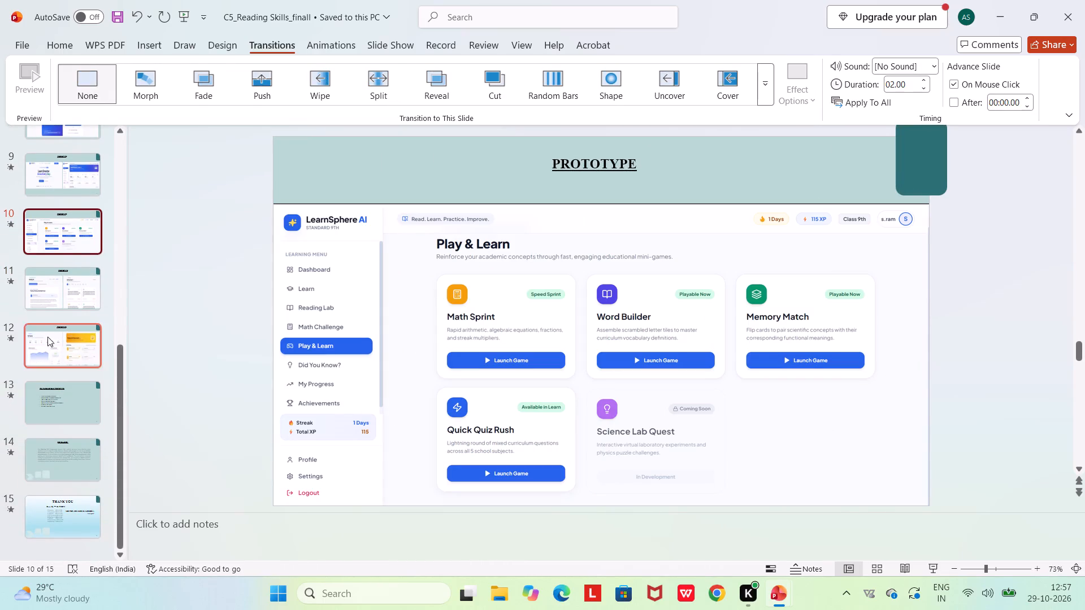
click(54, 241)
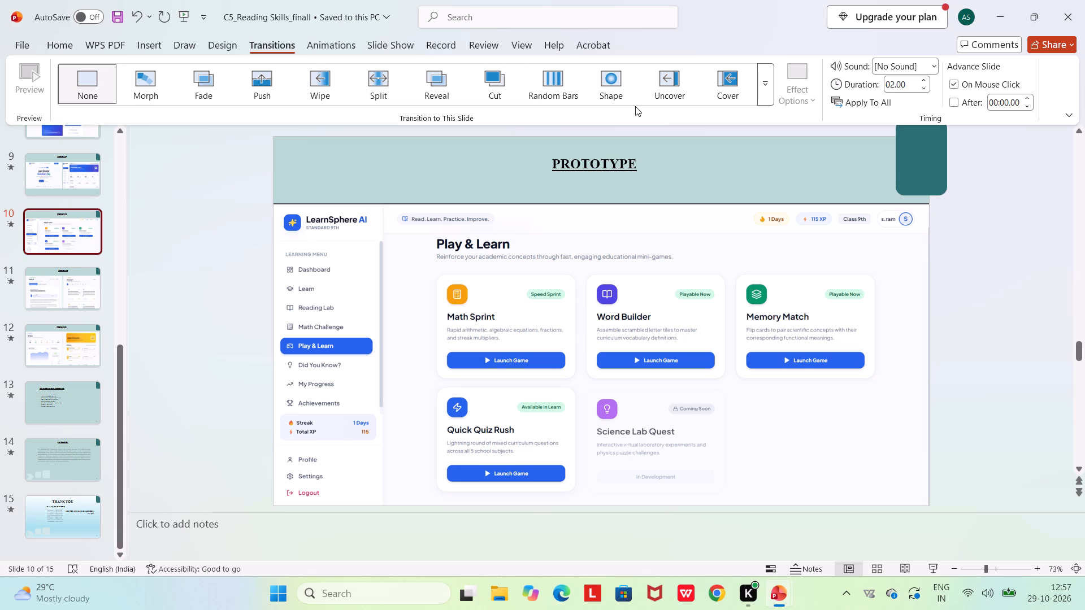
click(615, 90)
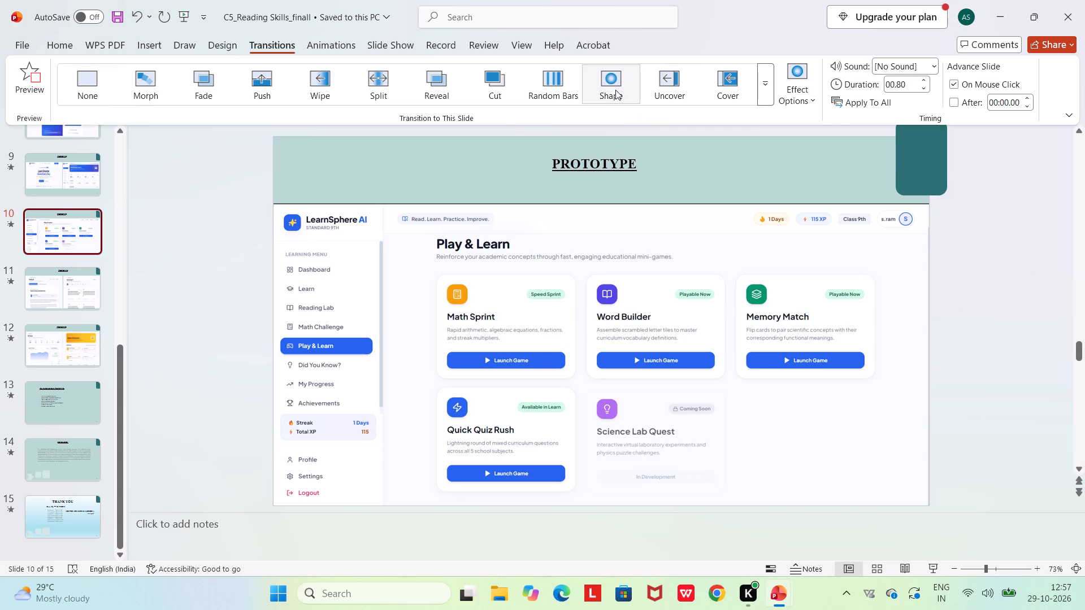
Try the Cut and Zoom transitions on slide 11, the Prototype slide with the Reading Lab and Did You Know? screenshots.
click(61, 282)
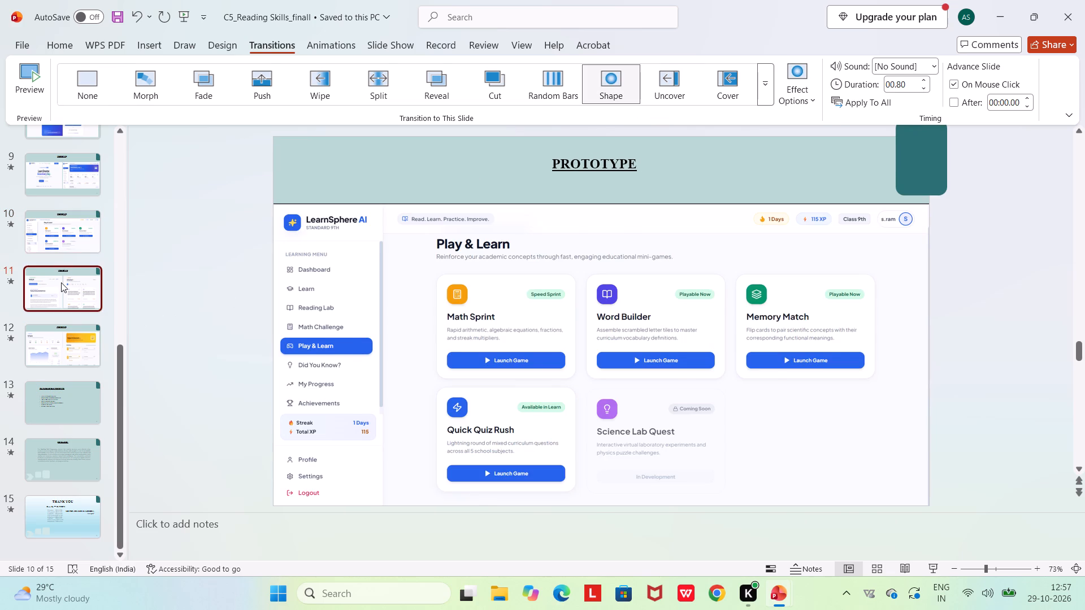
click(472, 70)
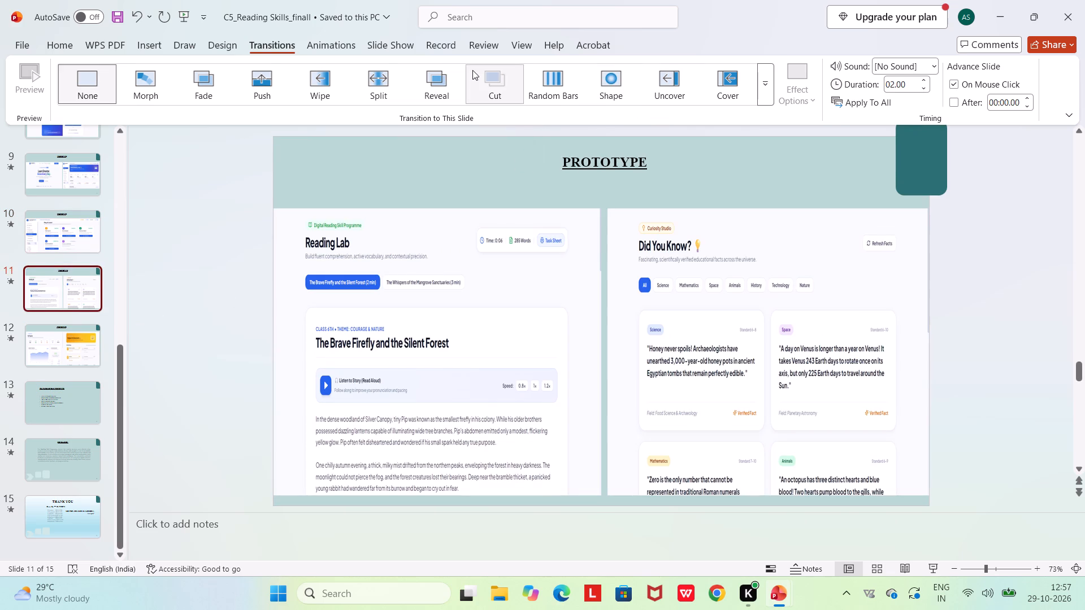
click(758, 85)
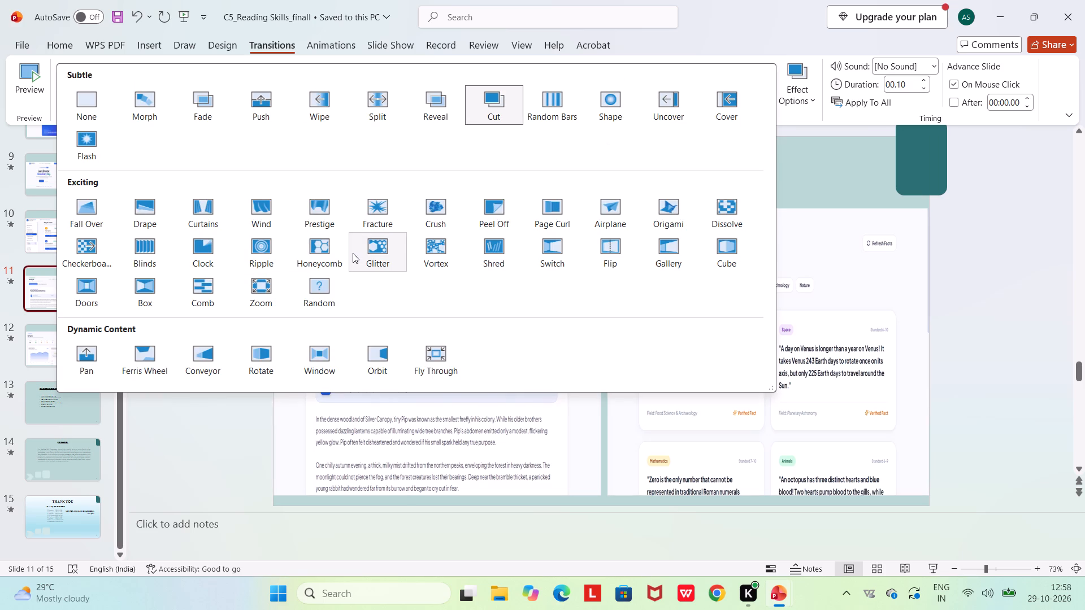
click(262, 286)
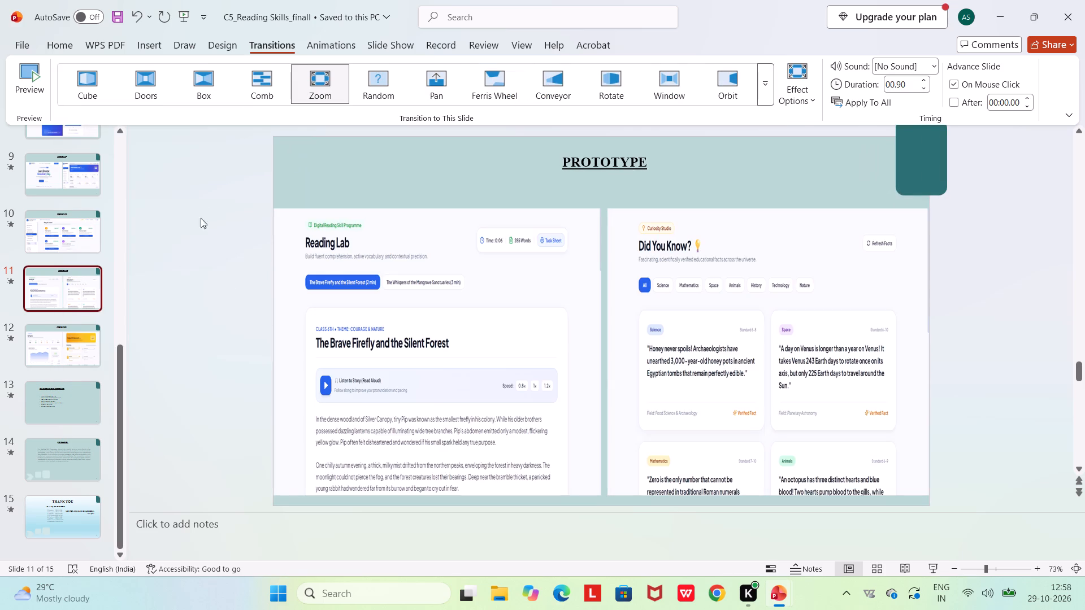
Remove the animations from the two app screenshots and the slide number on slide 11.
drag(212, 197, 1037, 518)
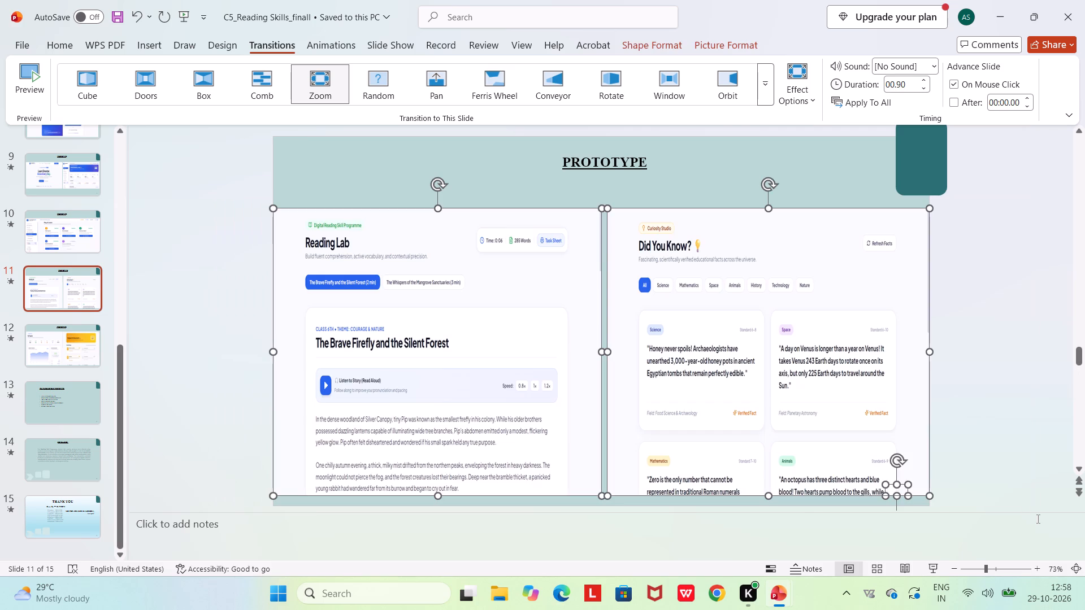
click(319, 38)
click(83, 79)
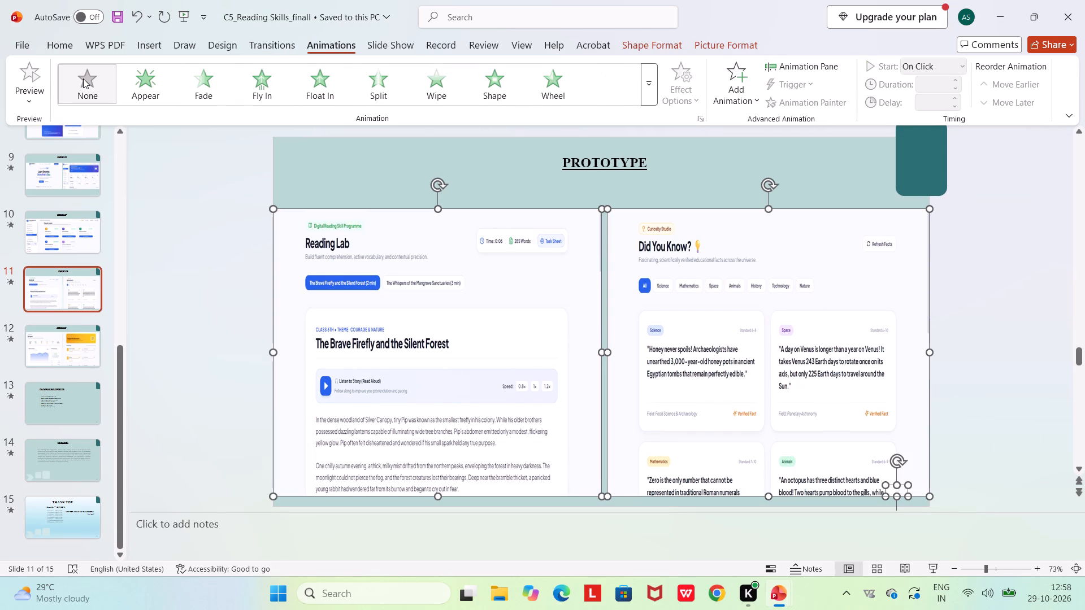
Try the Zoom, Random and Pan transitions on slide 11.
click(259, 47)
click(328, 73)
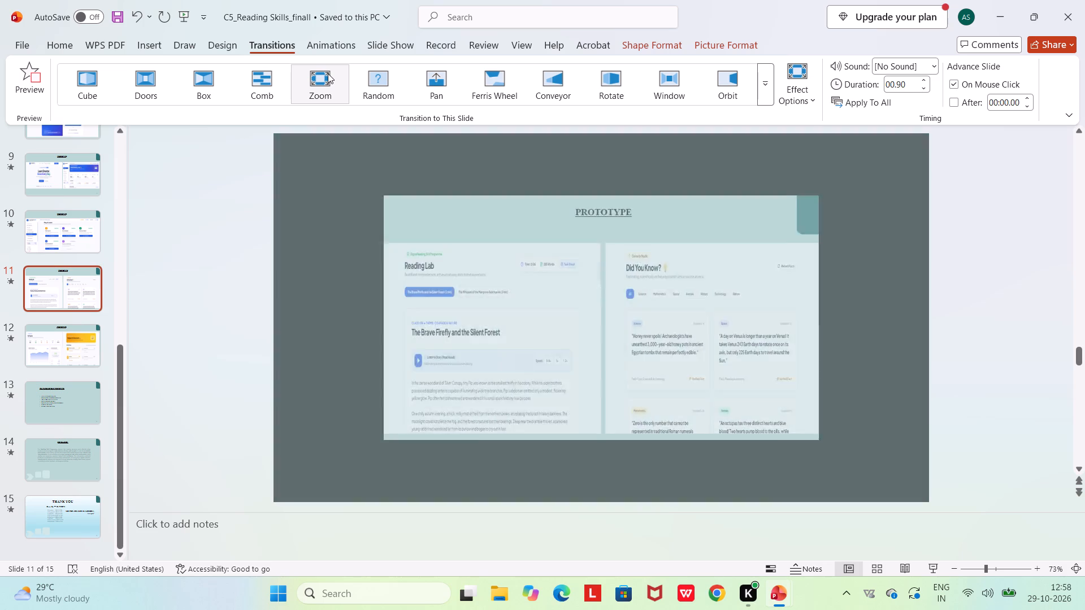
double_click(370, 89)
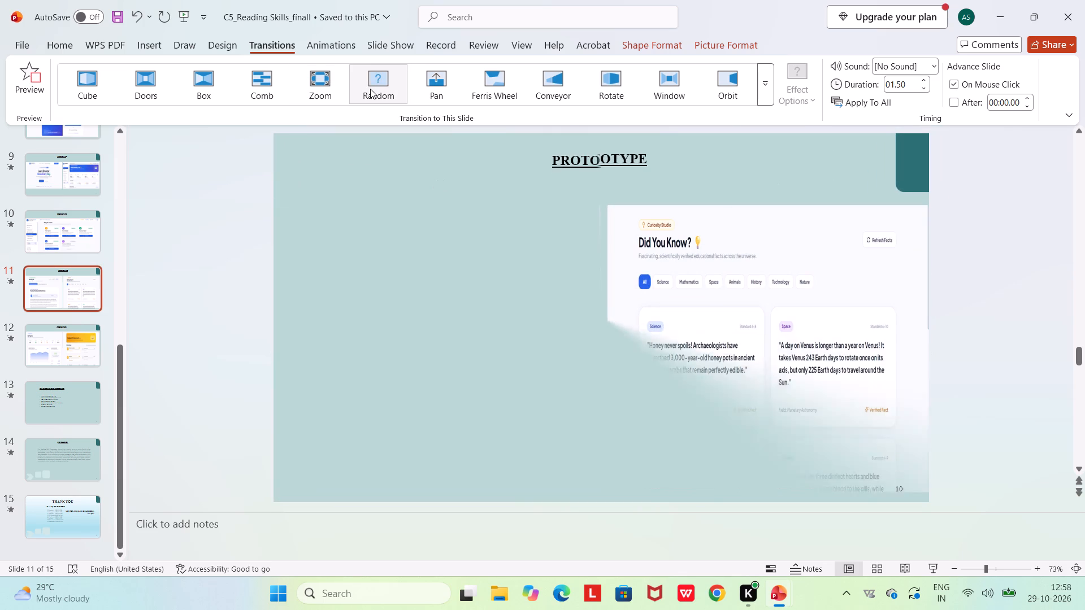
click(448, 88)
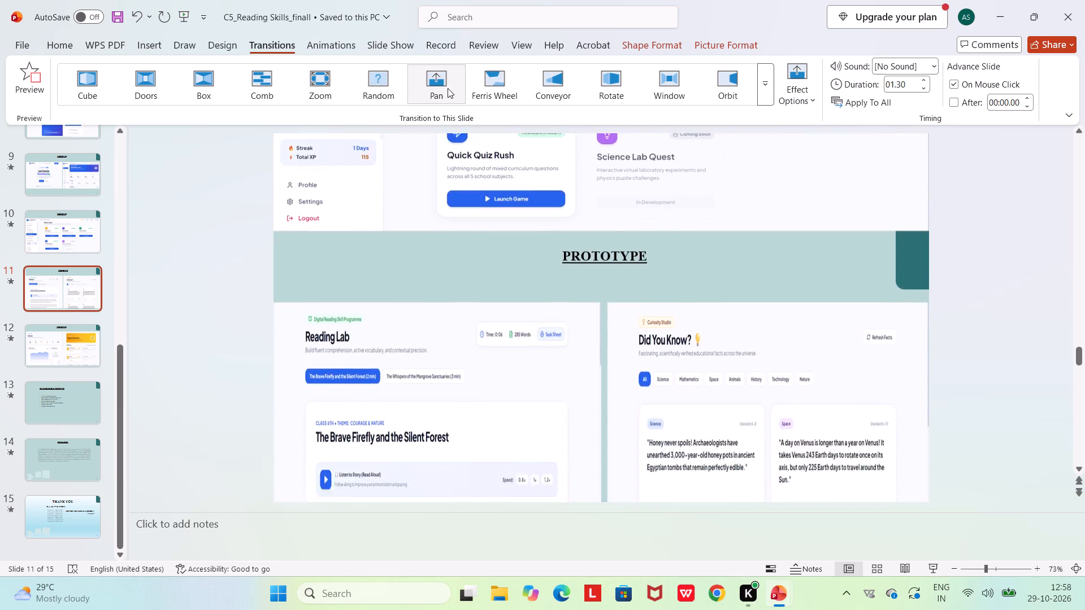
Change the transition of slide 11, the Reading Lab and Did You Know? slide, to Ferris Wheel.
click(496, 86)
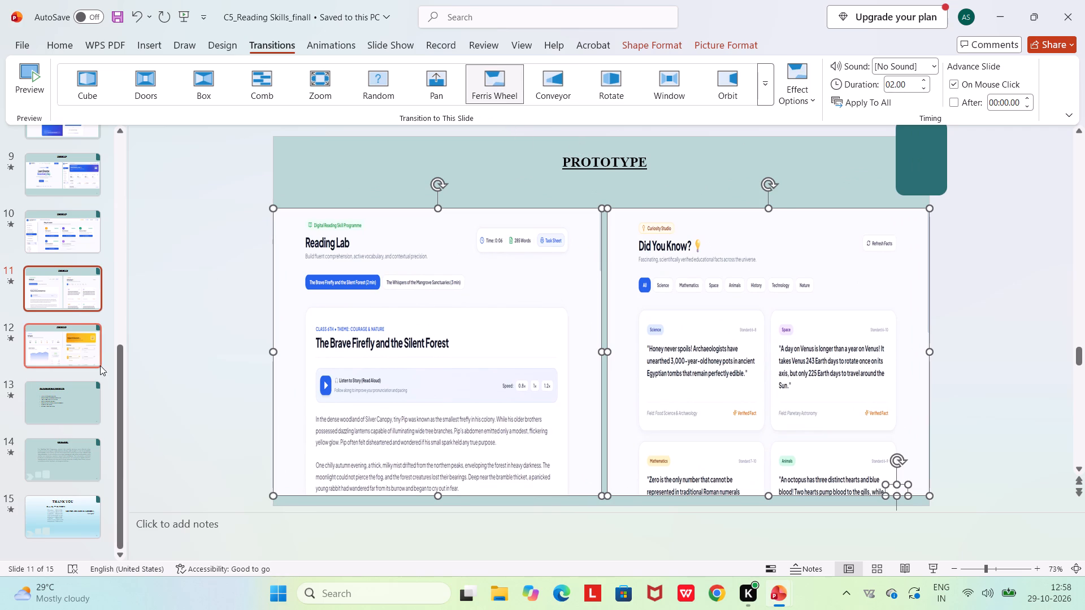
Remove the animations from the My Progress and Badges & Achievements screenshots and the slide number on slide 12.
click(58, 407)
click(59, 355)
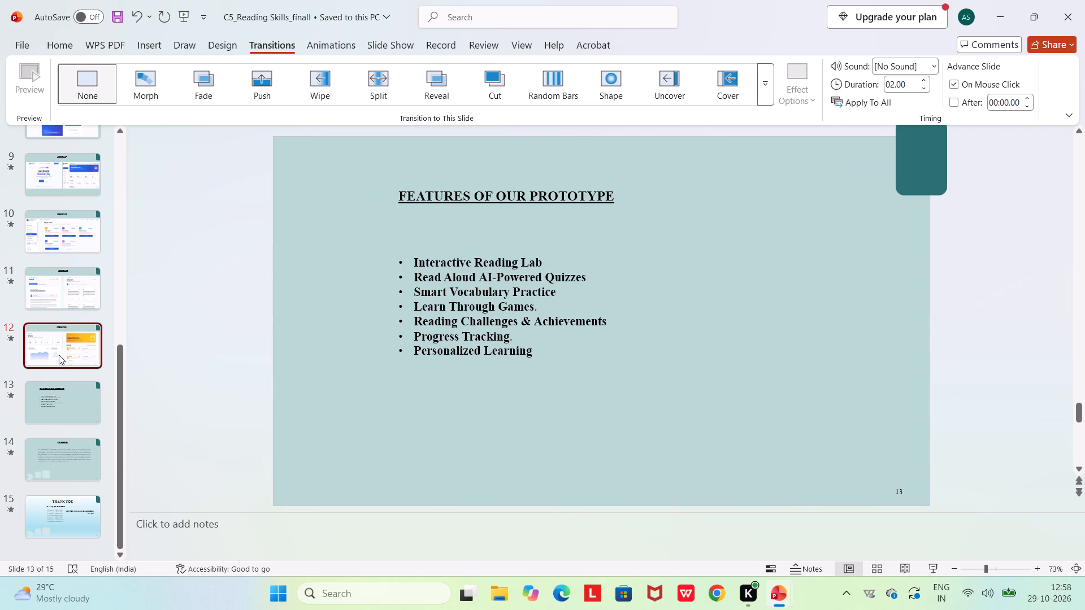
drag(174, 176, 795, 306)
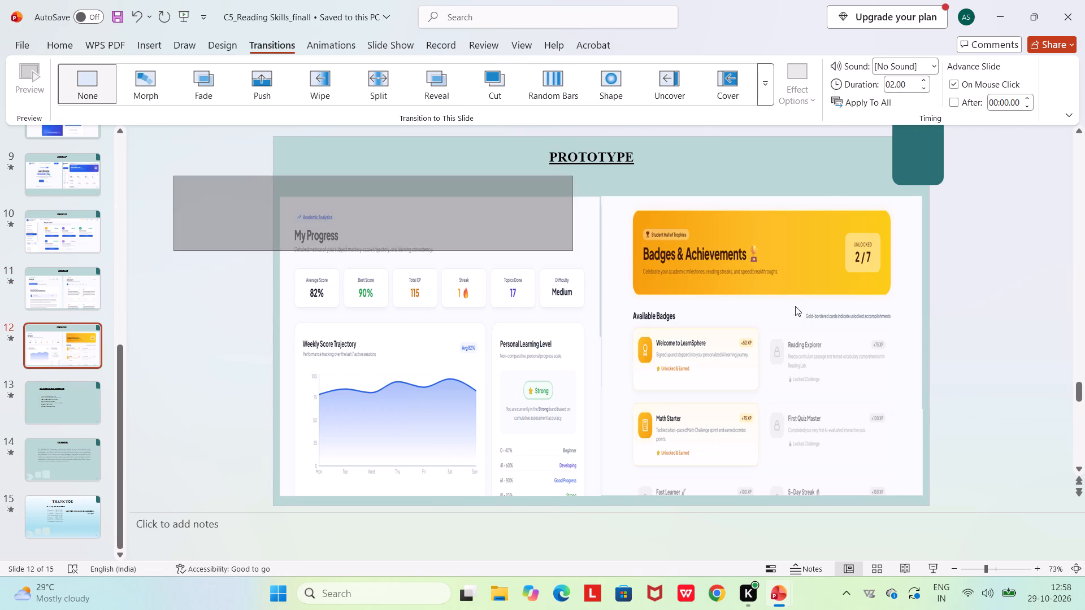
drag(795, 306, 960, 534)
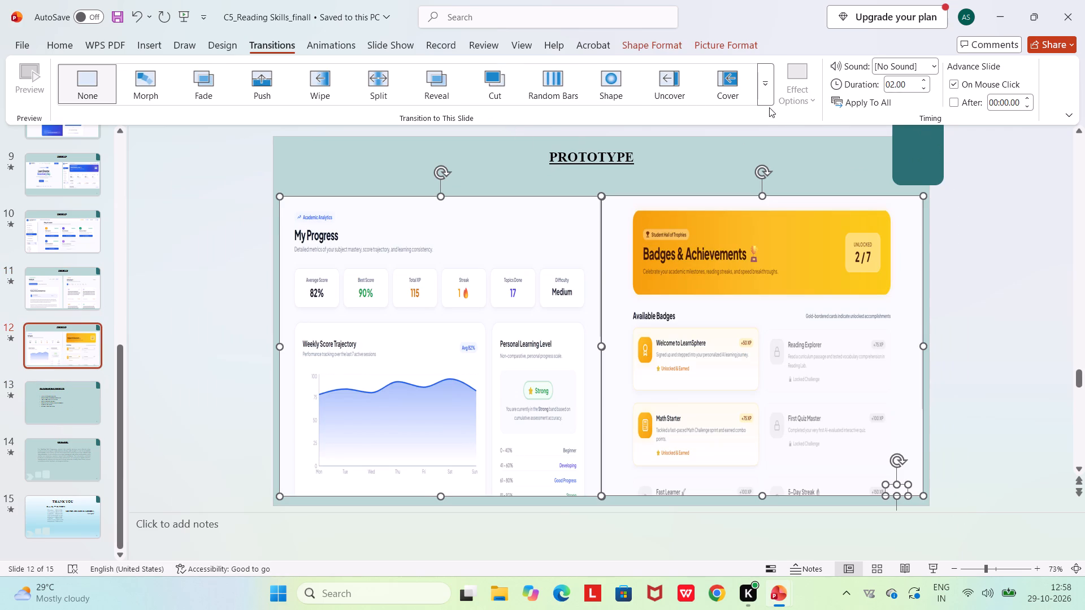
click(336, 40)
click(76, 88)
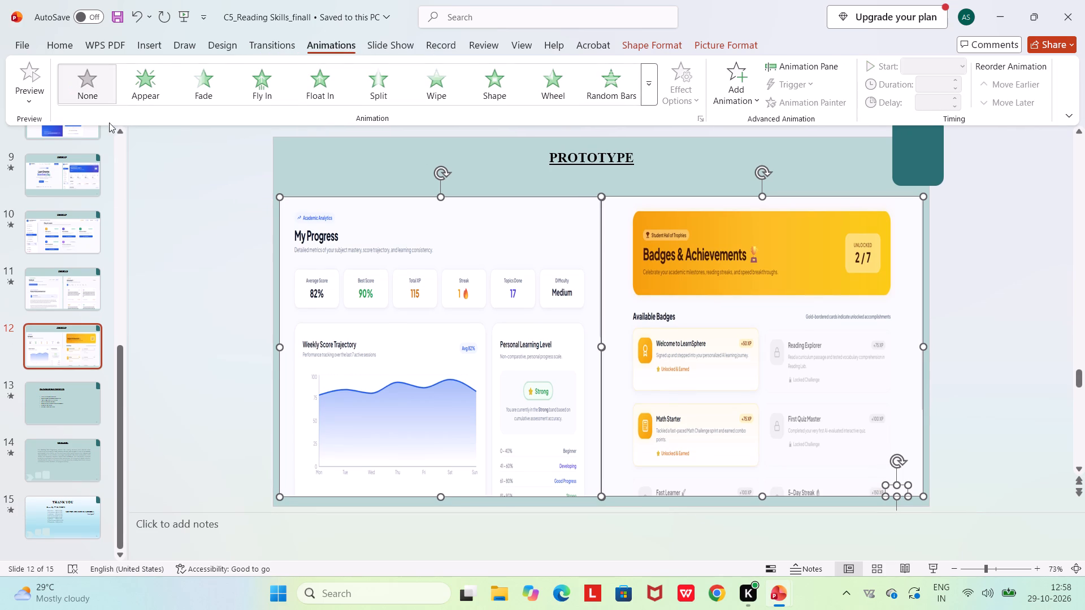
Apply the Comb transition to slide 12, the Prototype slide with My Progress and Badges & Achievements.
click(258, 39)
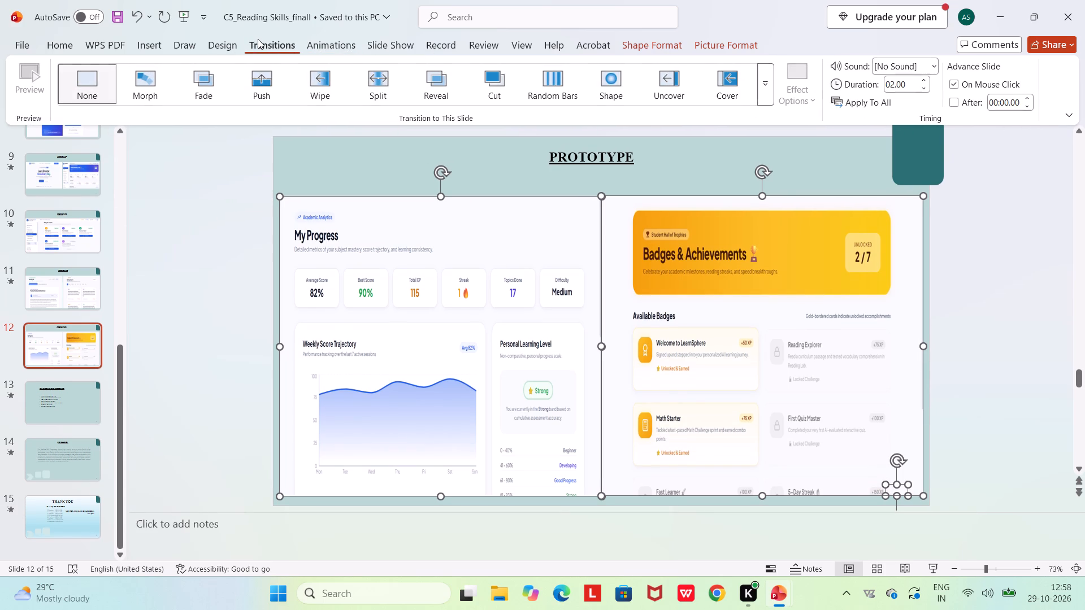
click(767, 99)
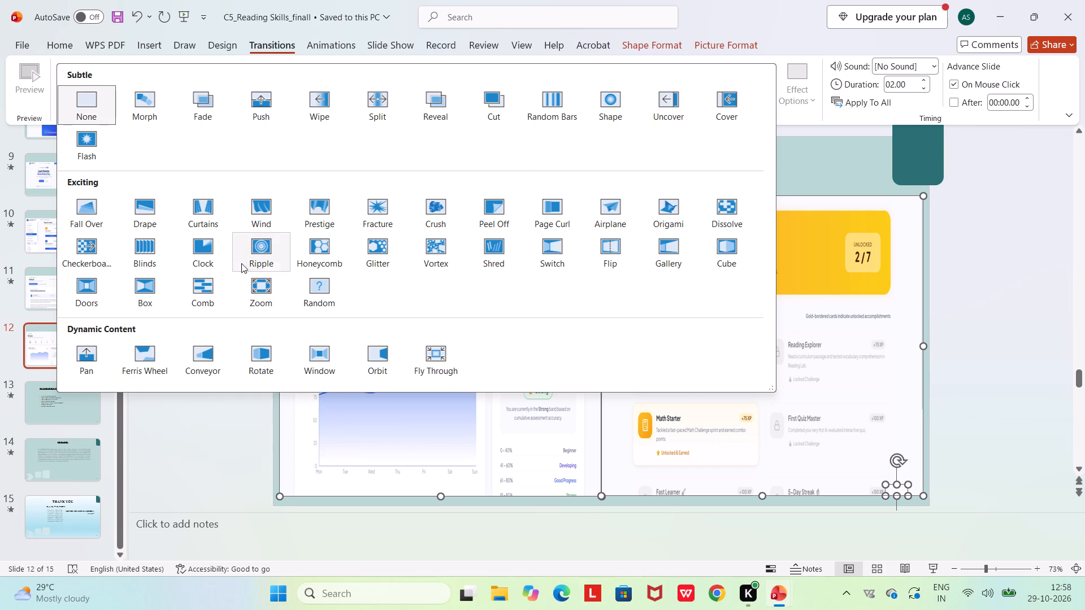
scroll(186, 276, down, 1)
click(188, 282)
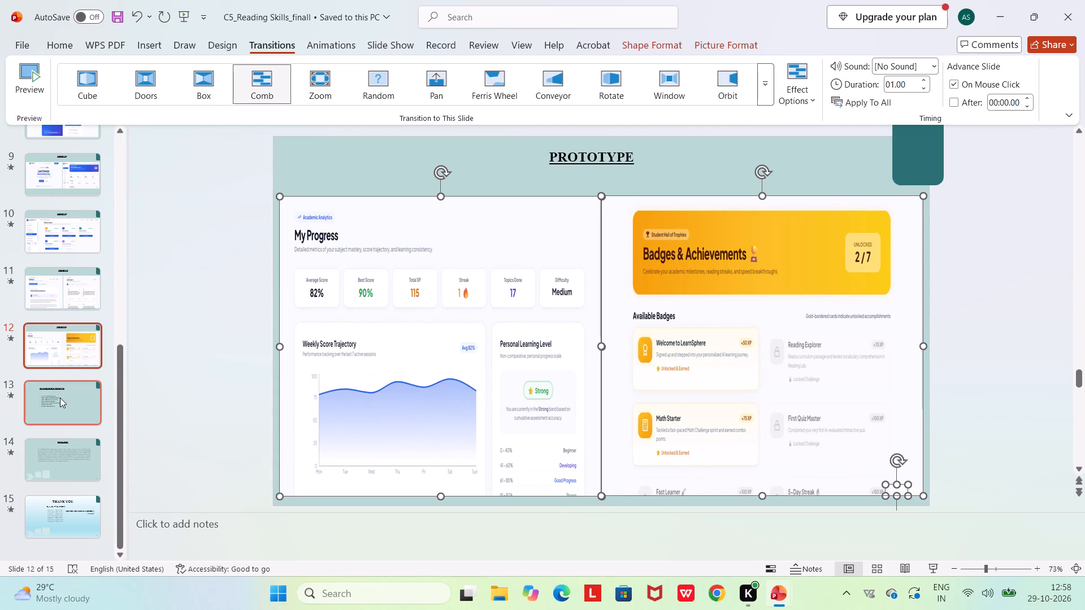
Apply the Airplane transition to slide 13, the Features of Our Prototype slide.
click(37, 394)
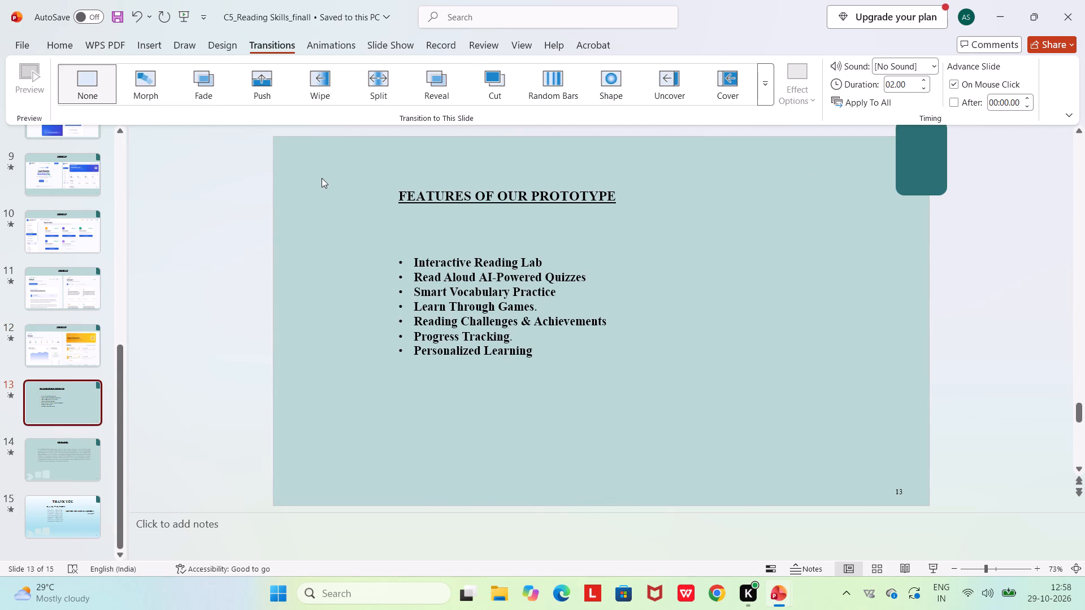
drag(322, 178, 710, 447)
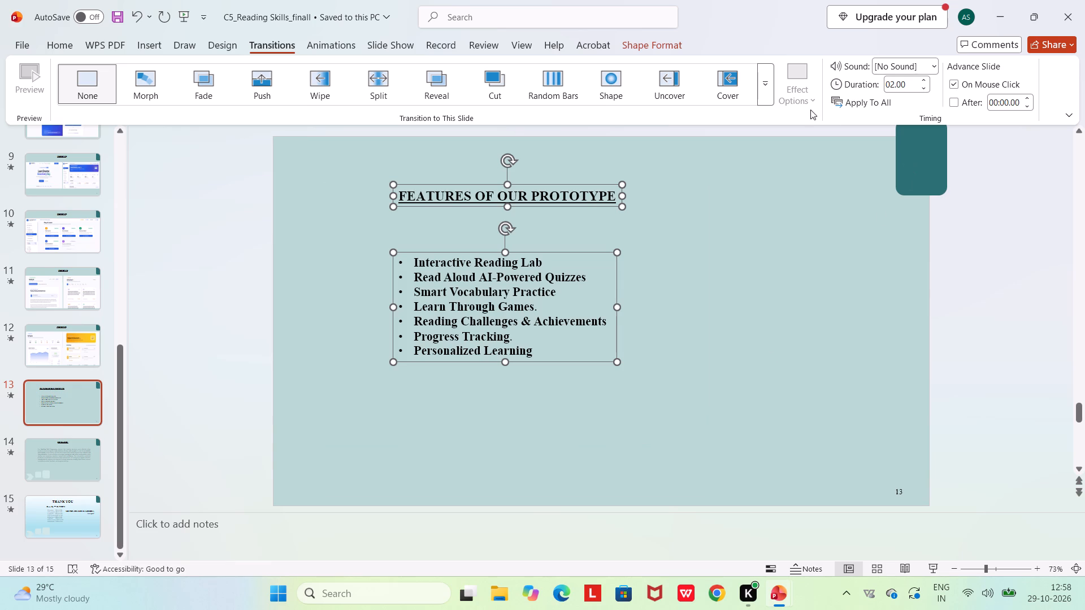
click(763, 89)
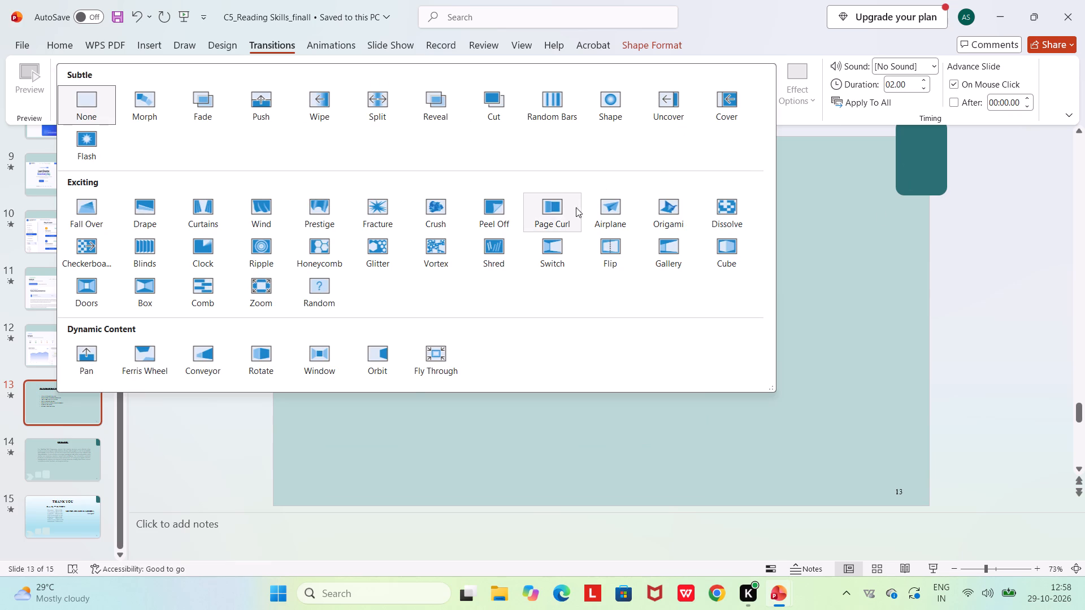
click(601, 208)
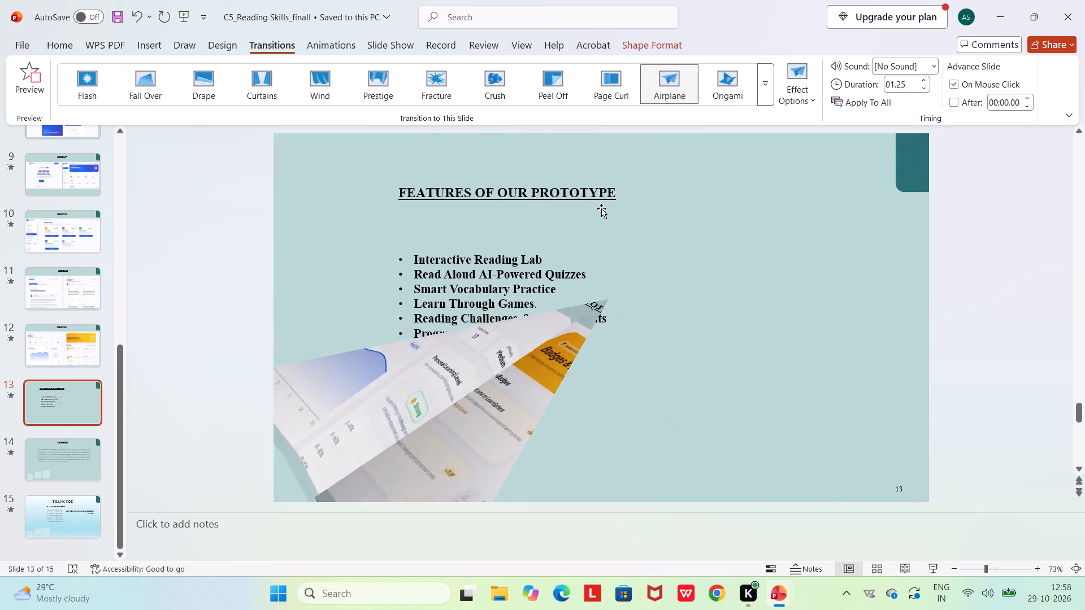
click(50, 438)
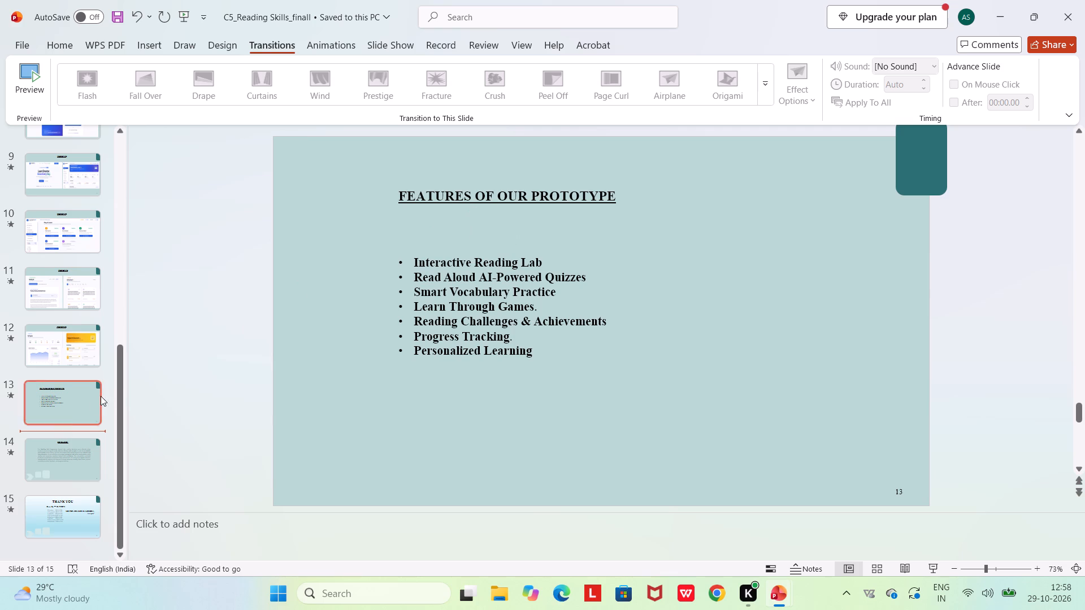
drag(63, 432, 84, 382)
click(84, 382)
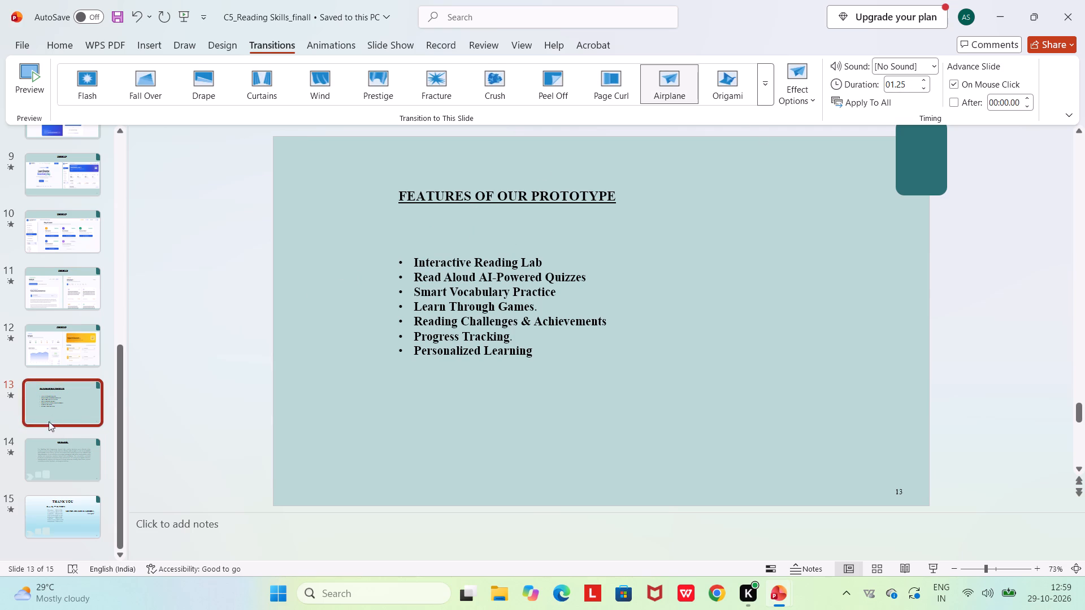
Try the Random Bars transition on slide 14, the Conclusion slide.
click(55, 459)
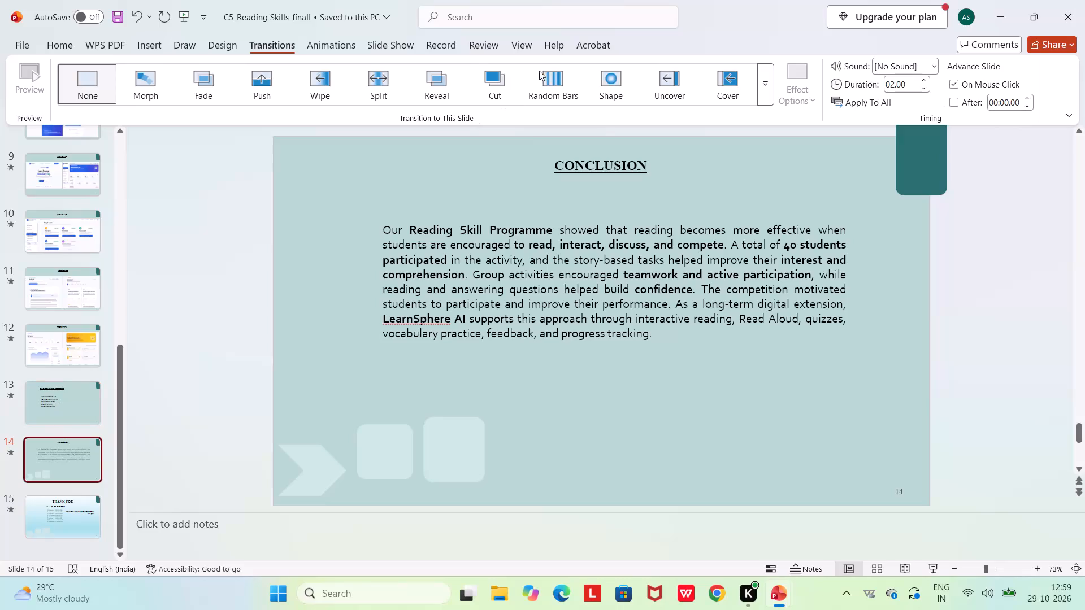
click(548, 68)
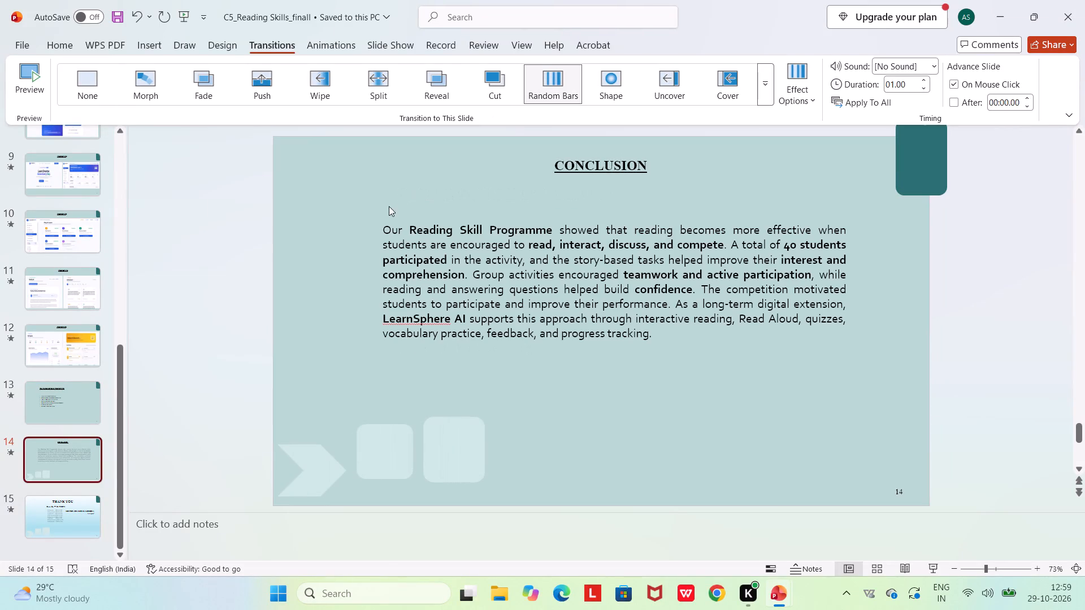
Remove the animation from the body paragraph on slide 14, the Conclusion slide.
drag(329, 167, 964, 396)
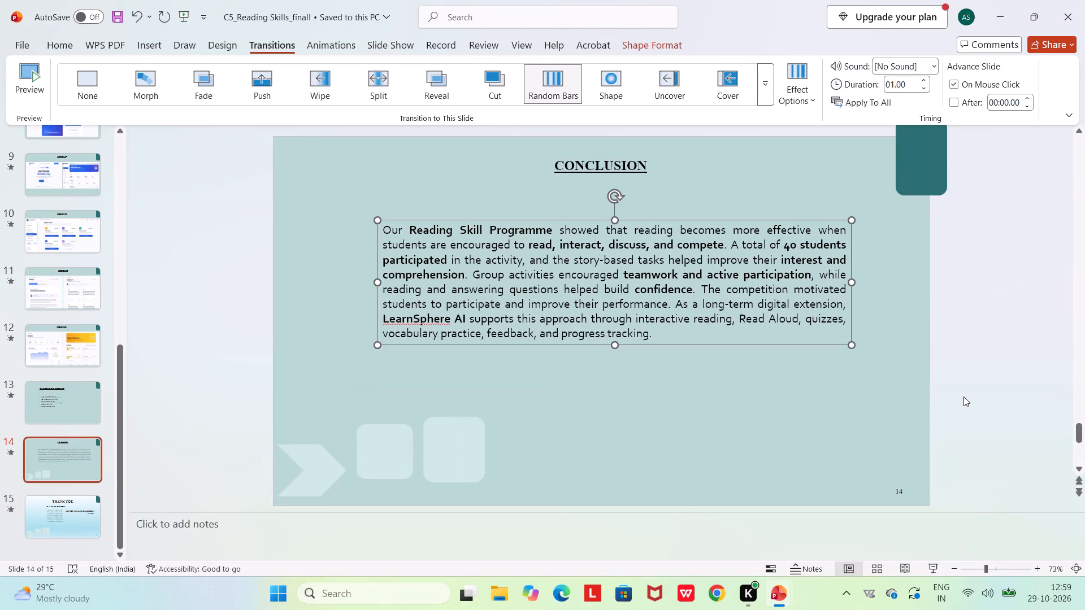
click(336, 42)
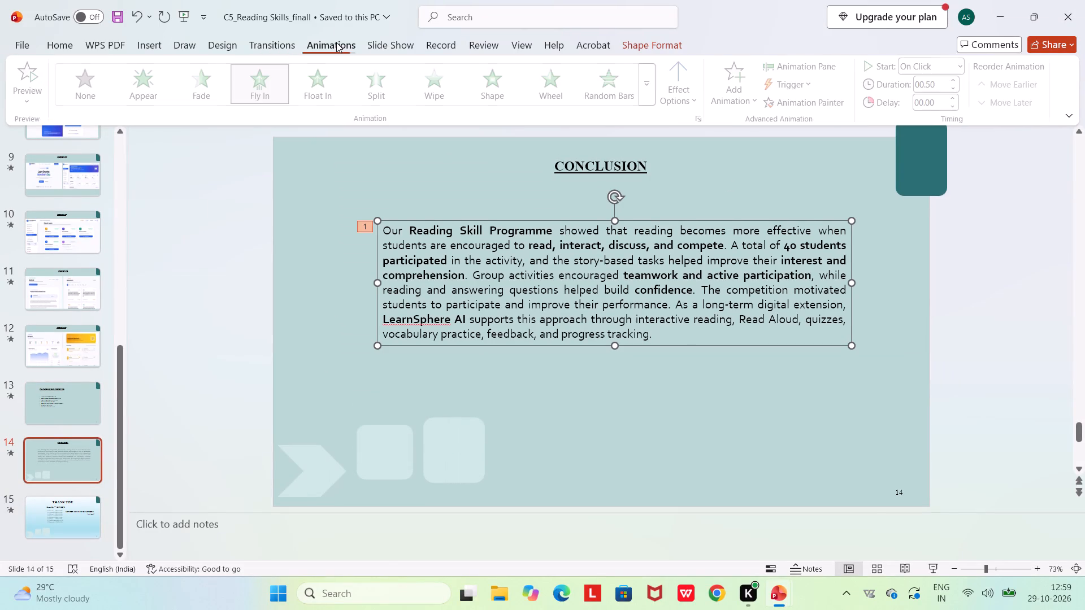
click(93, 75)
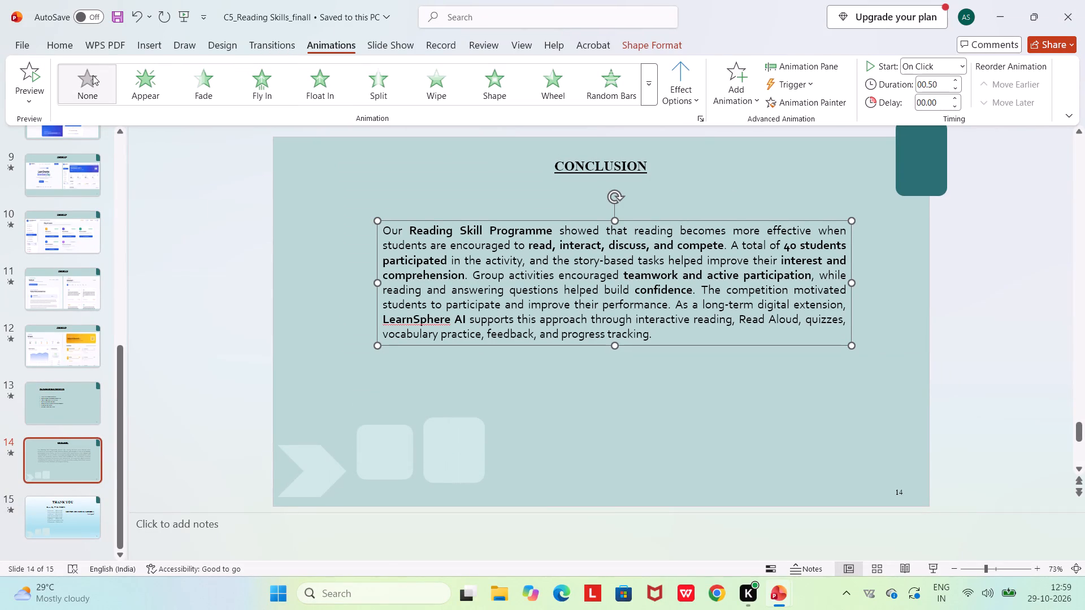
click(95, 75)
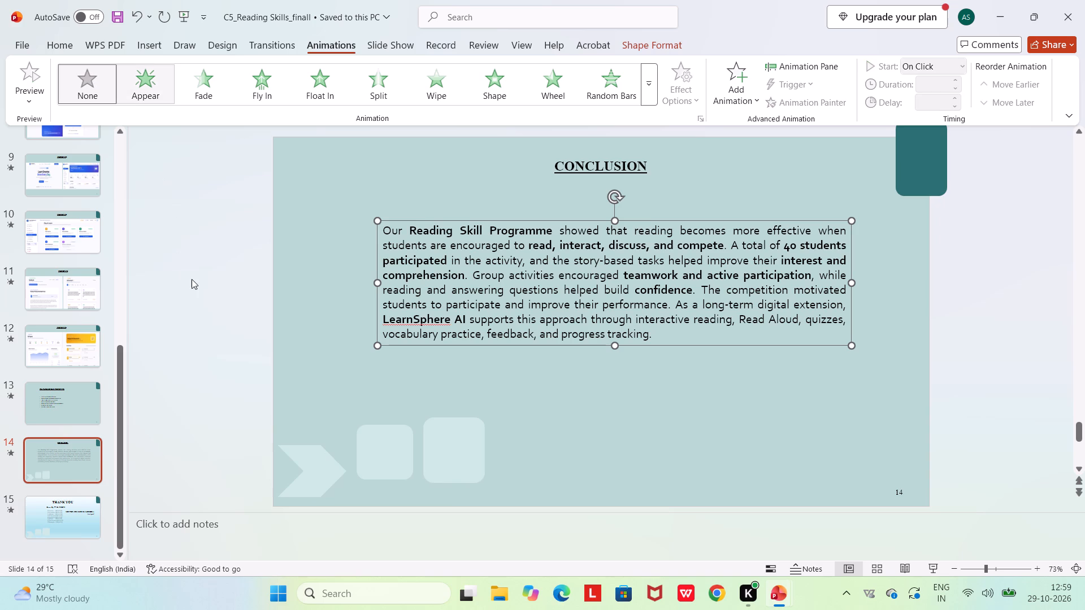
click(192, 279)
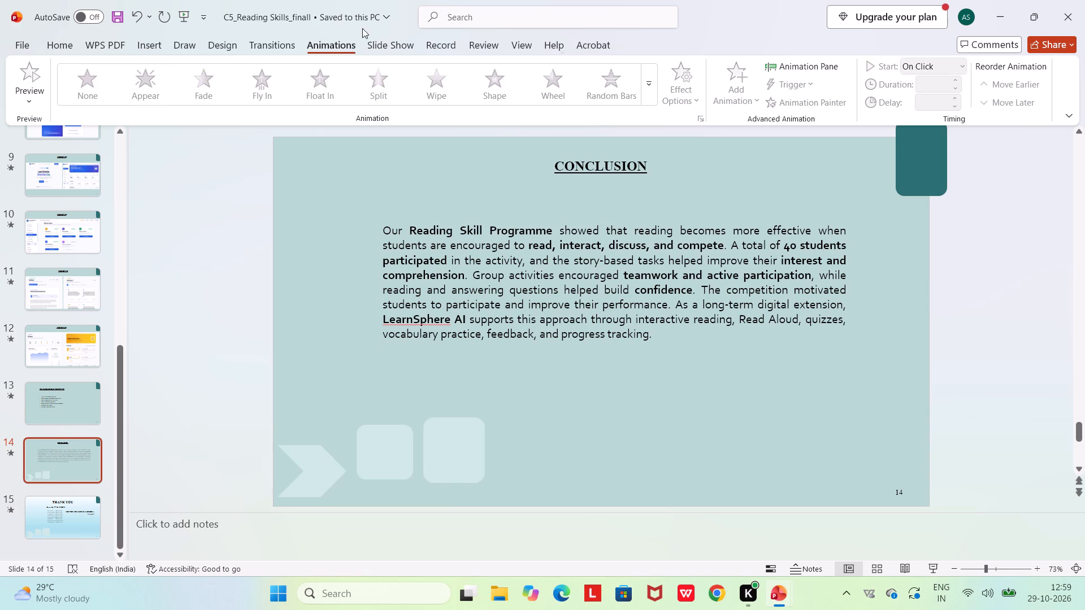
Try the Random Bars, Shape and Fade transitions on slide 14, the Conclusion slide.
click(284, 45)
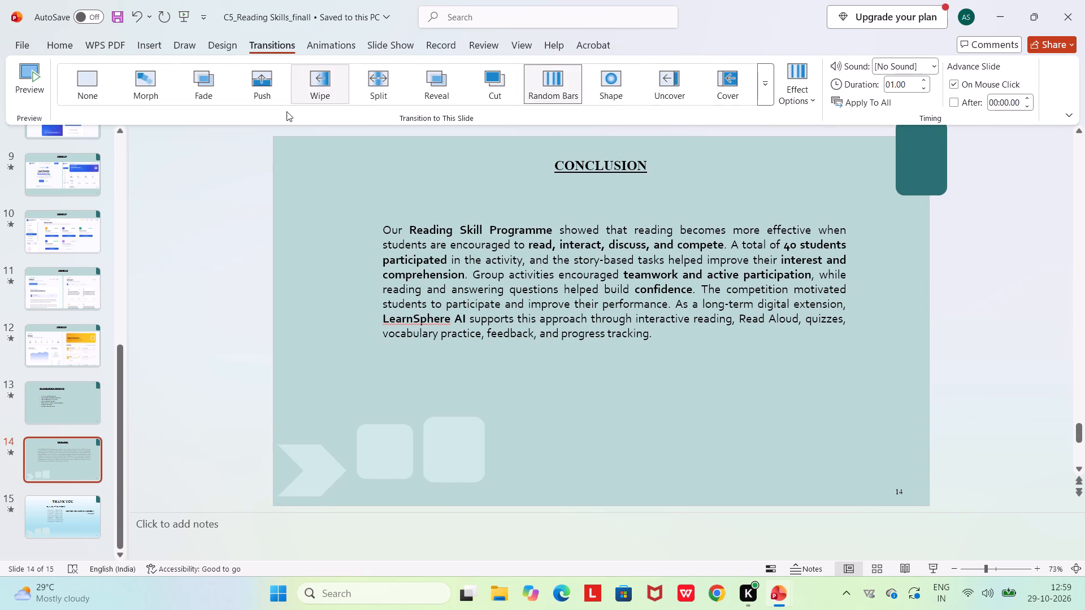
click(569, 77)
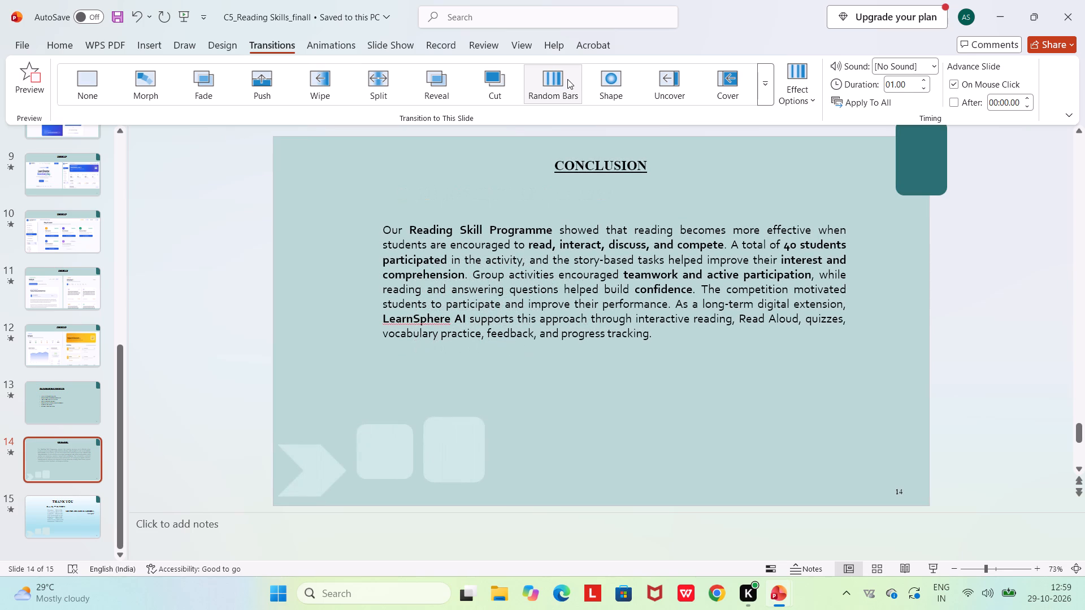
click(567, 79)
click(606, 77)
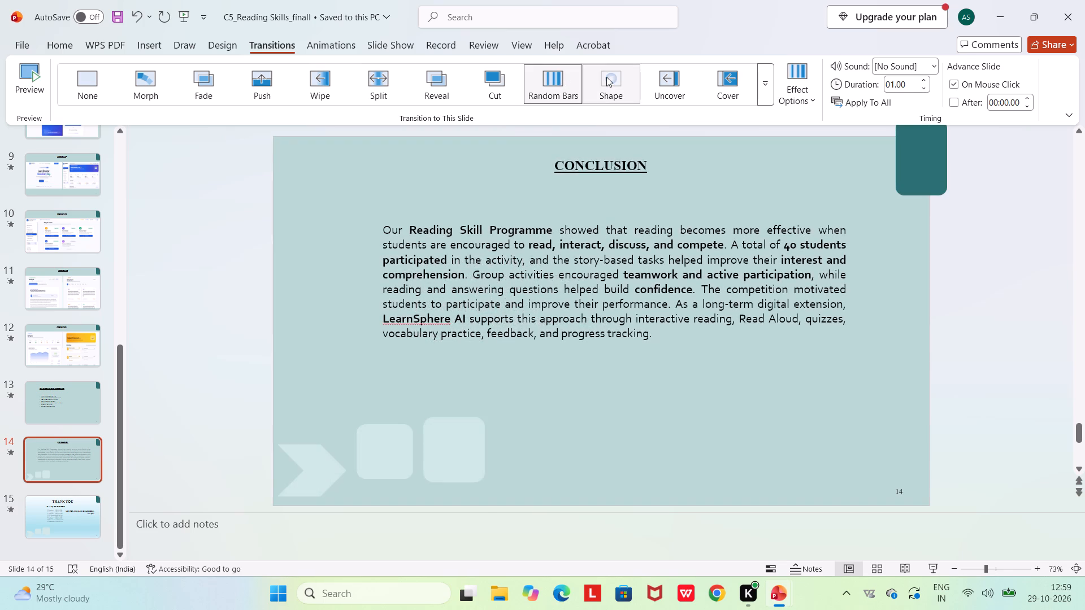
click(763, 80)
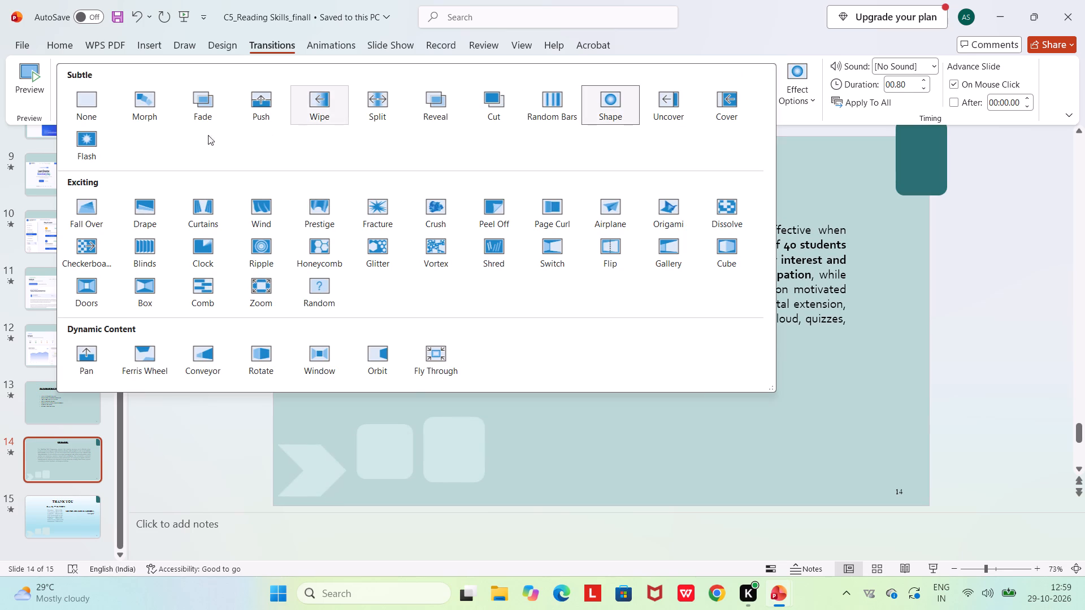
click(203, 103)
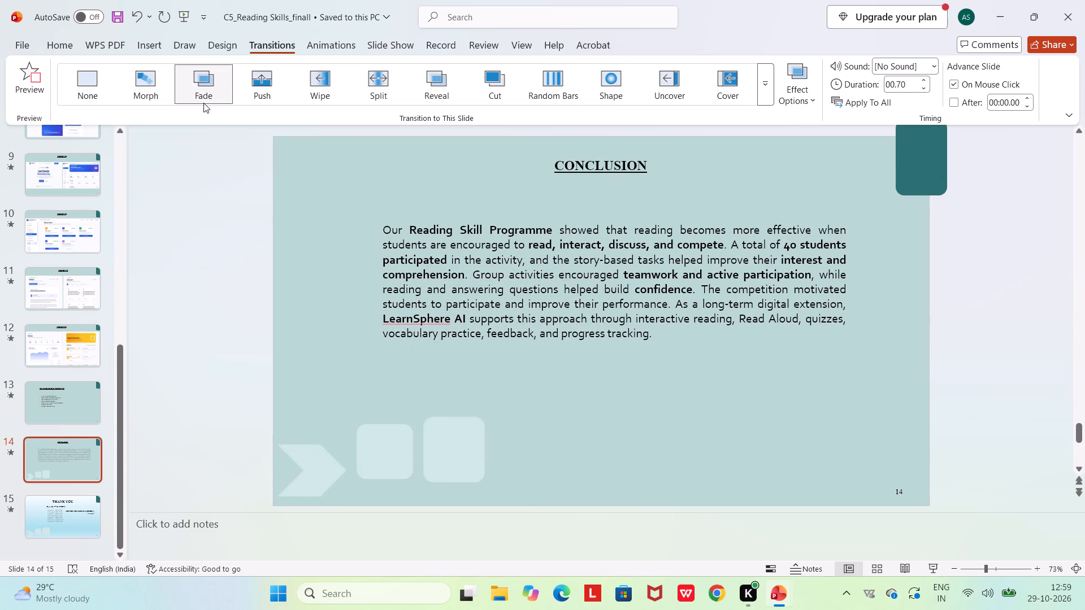
Change the transition of slide 14, the Conclusion slide, to Morph.
click(127, 94)
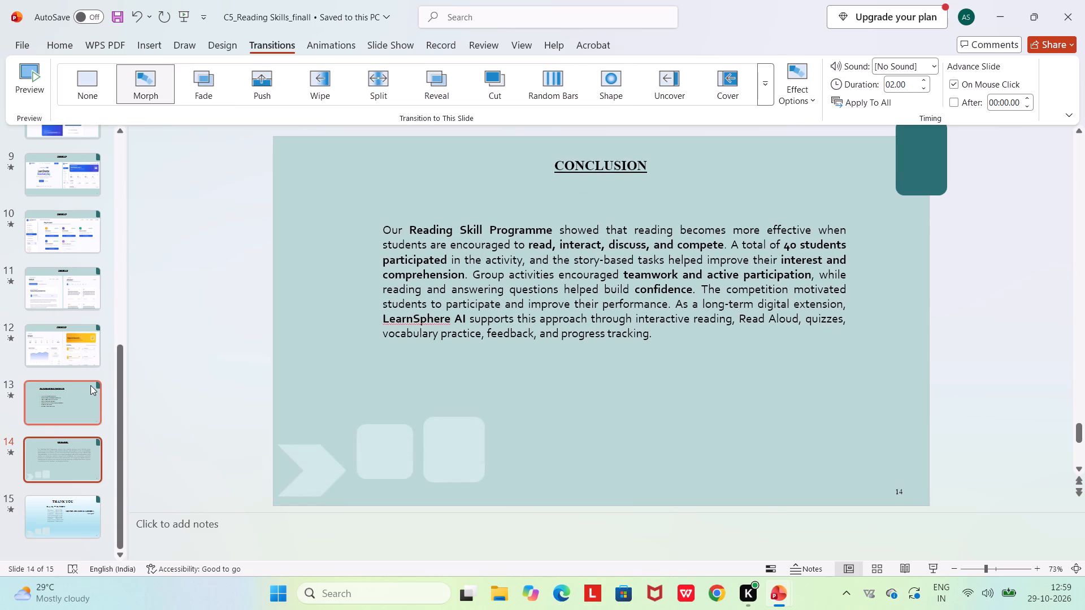
Apply the Vortex transition to slide 15, the Thank You slide.
click(60, 499)
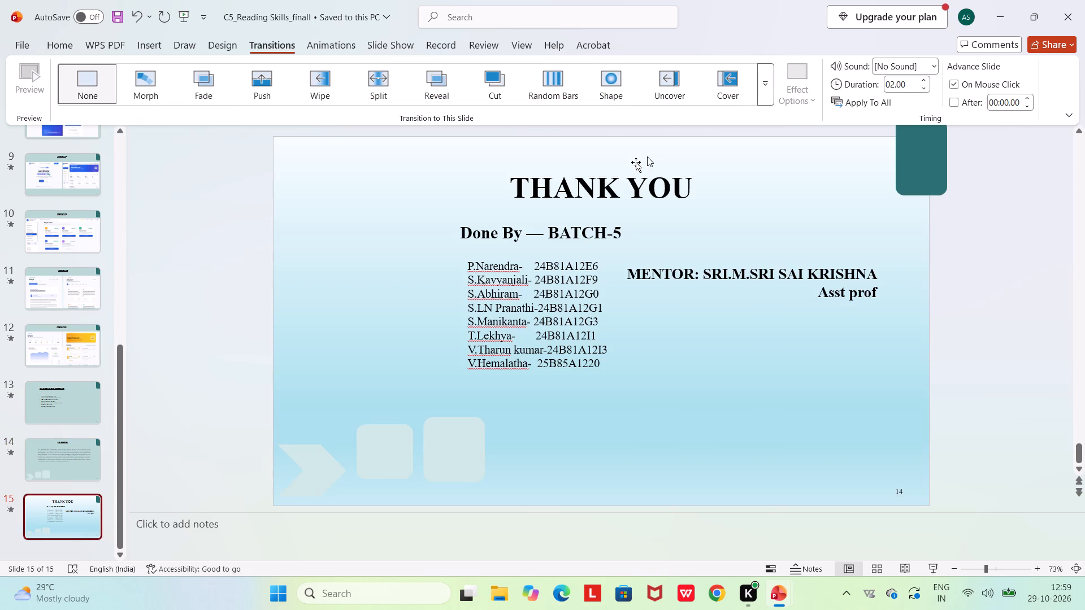
click(762, 82)
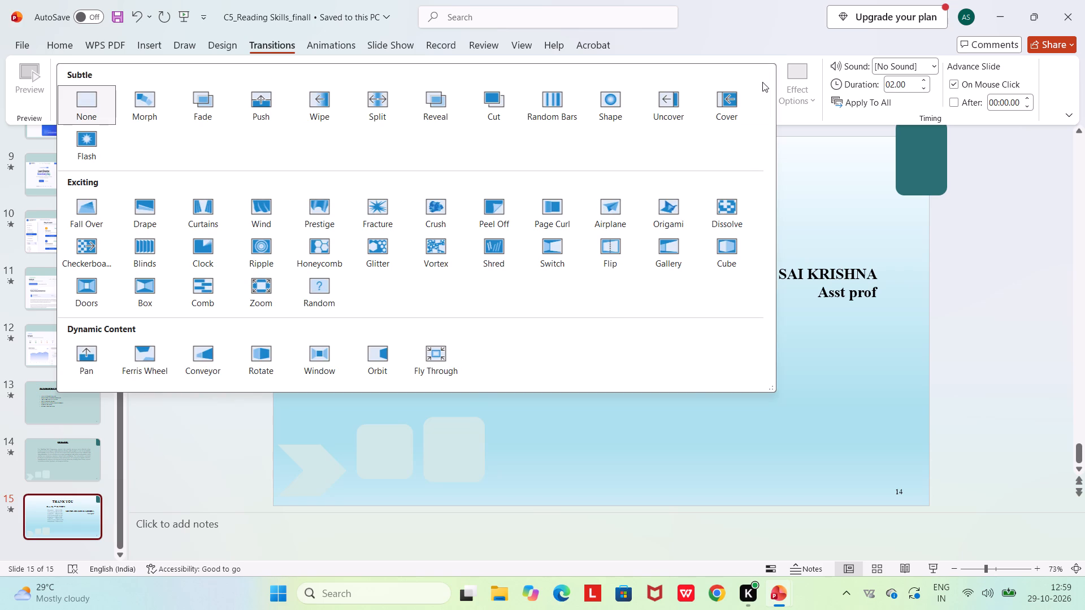
click(843, 353)
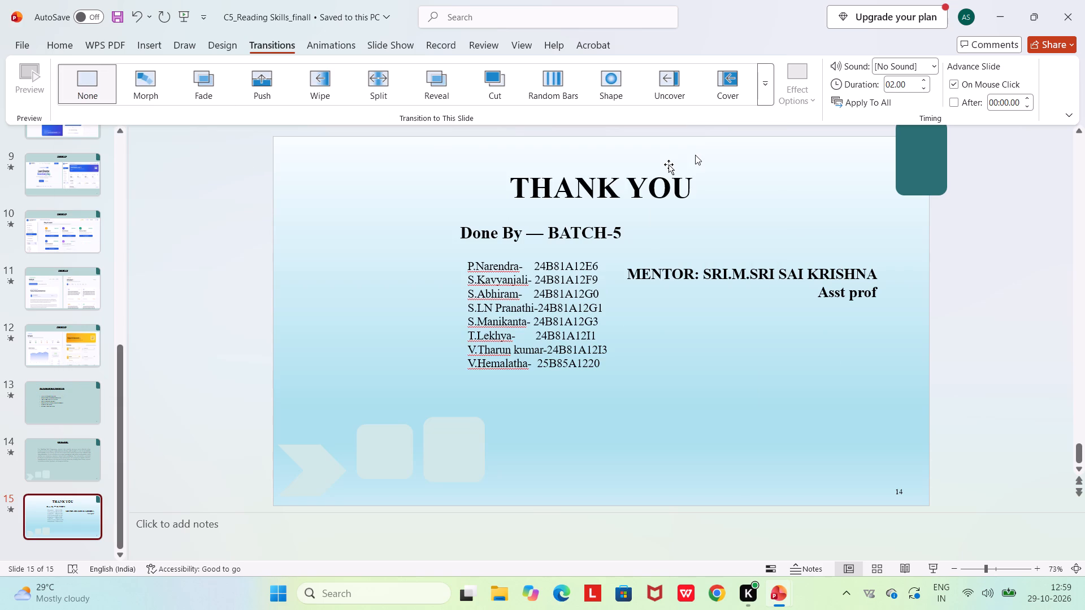
click(460, 204)
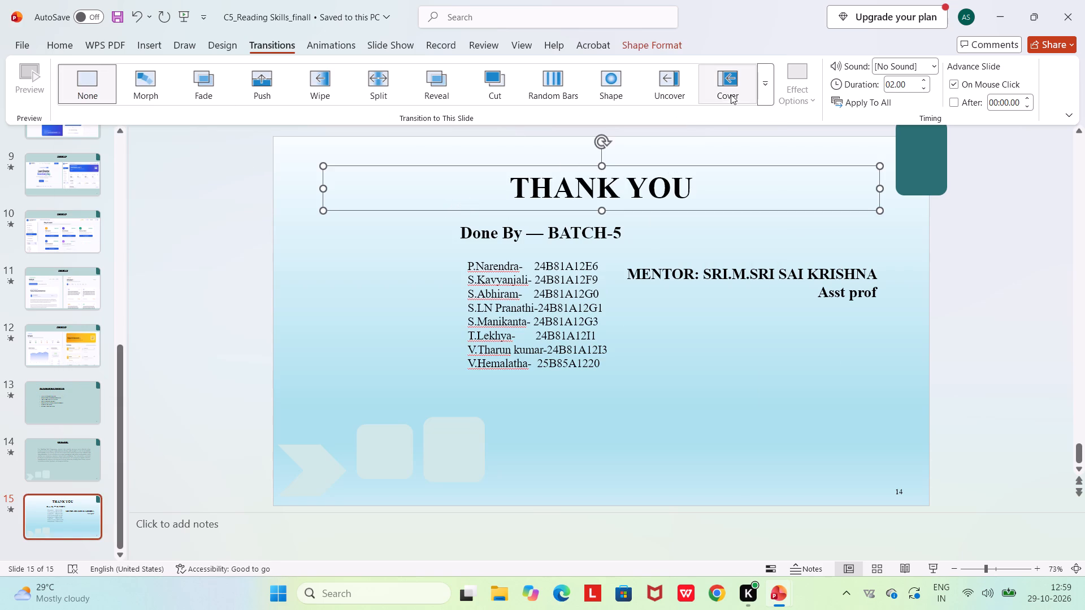
click(764, 90)
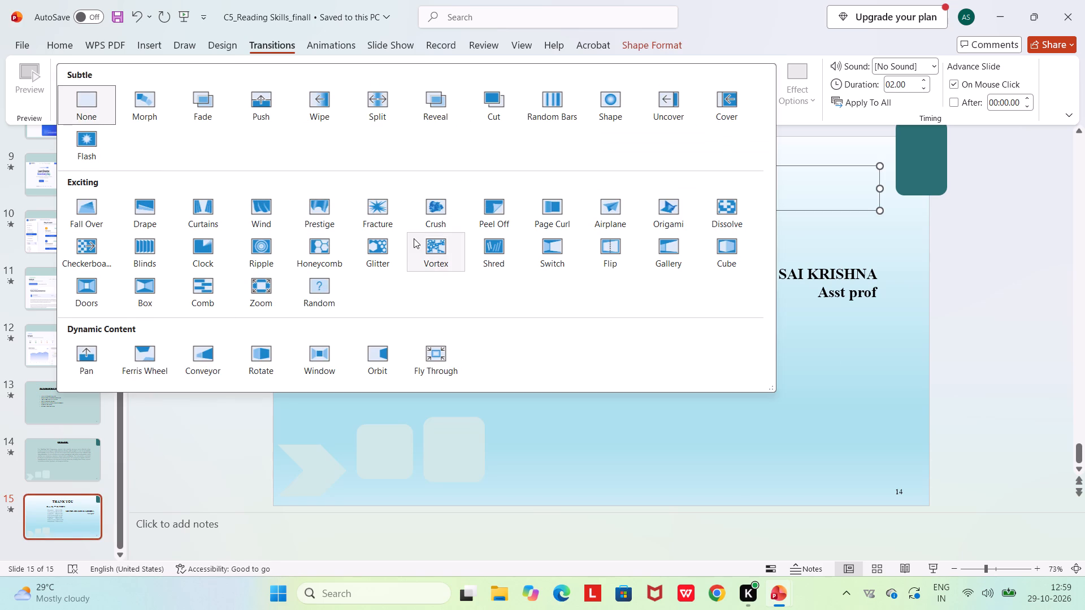
click(414, 238)
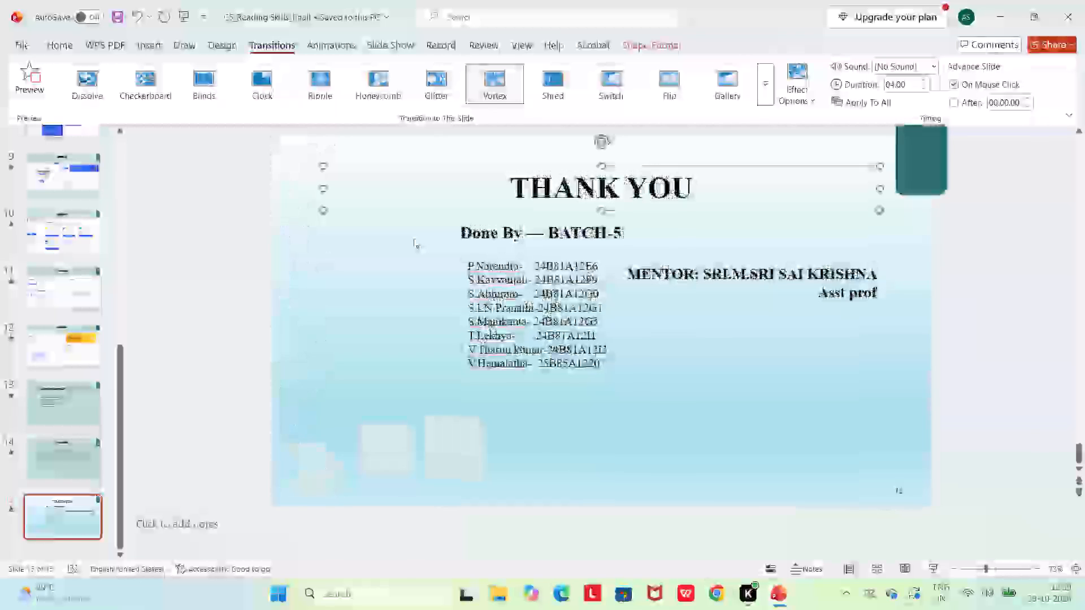
click(414, 238)
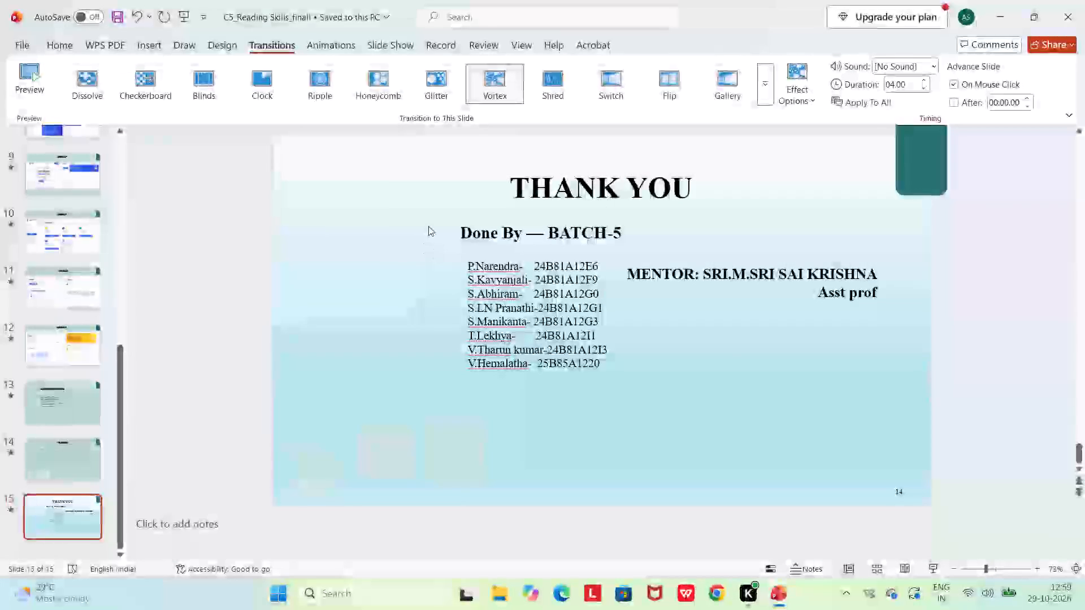
Play the whole slide show from the title slide through the Thank You slide to review the transitions, and exit it.
click(178, 20)
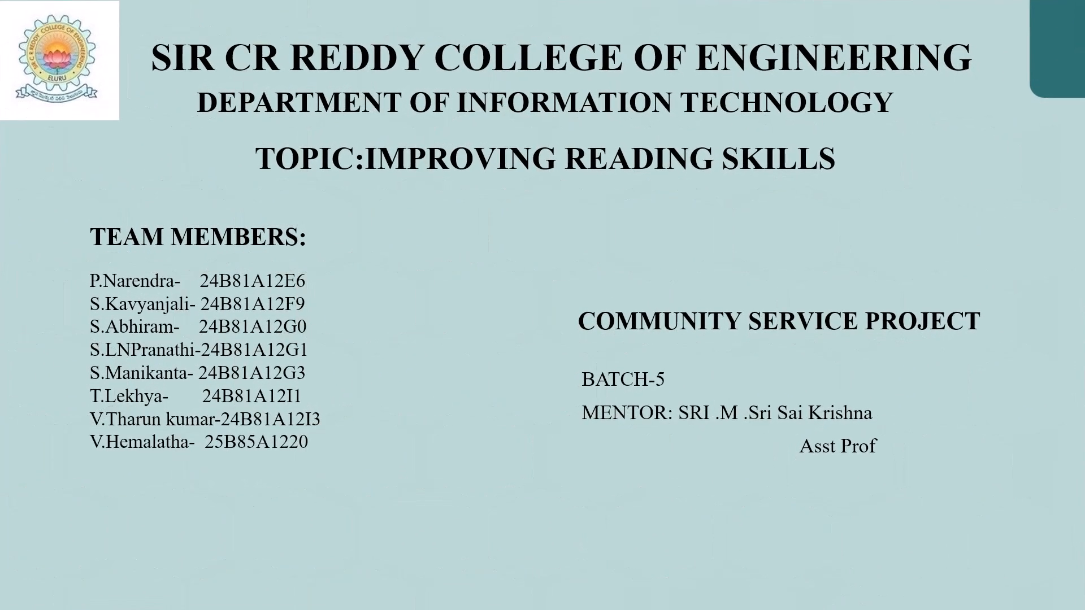
key(space)
key(space)
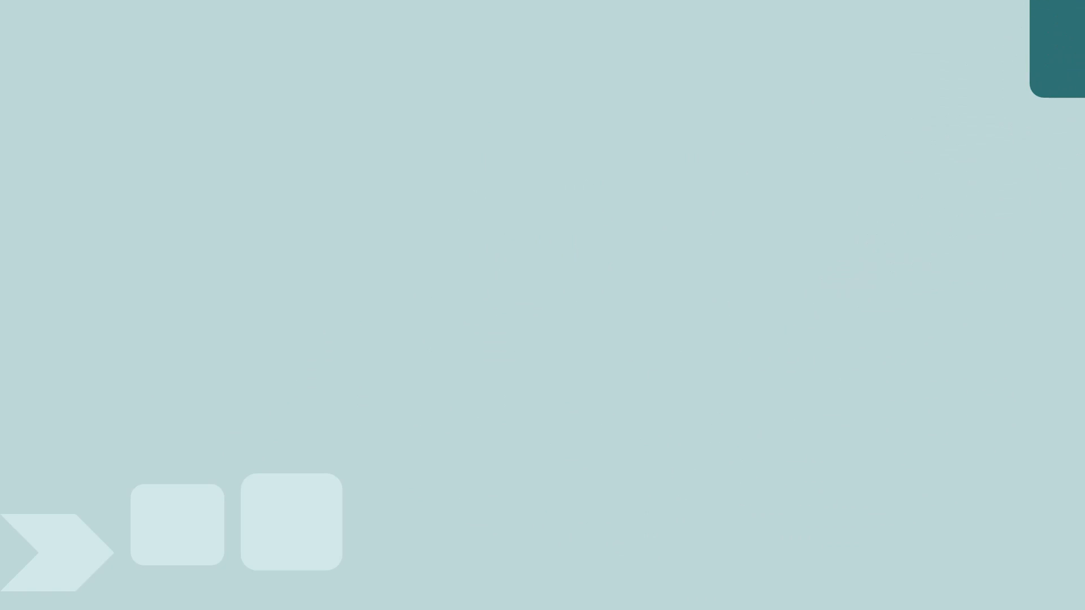
key(space)
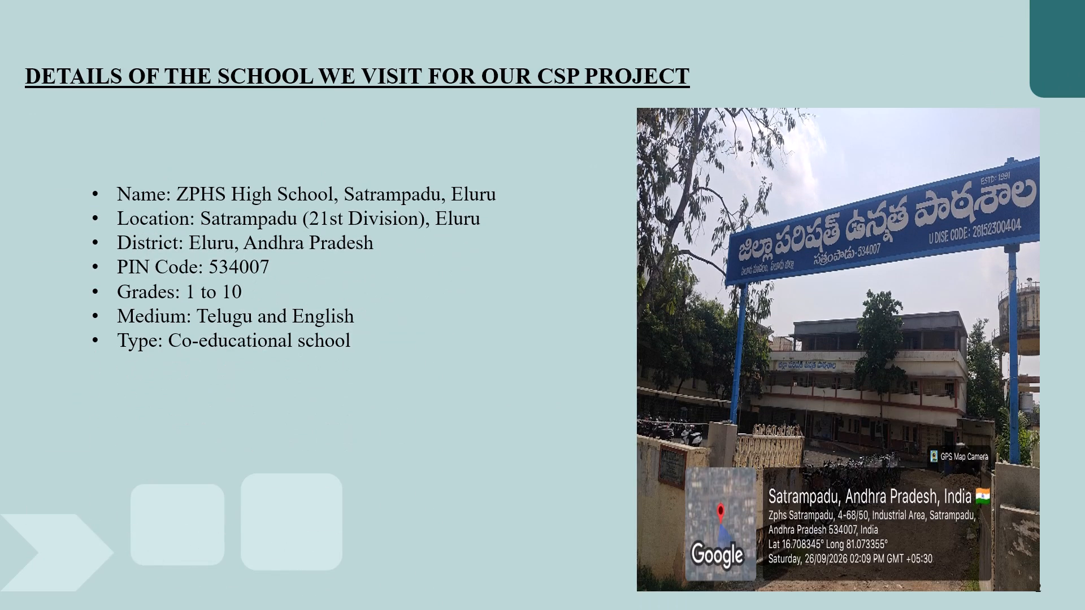
key(space)
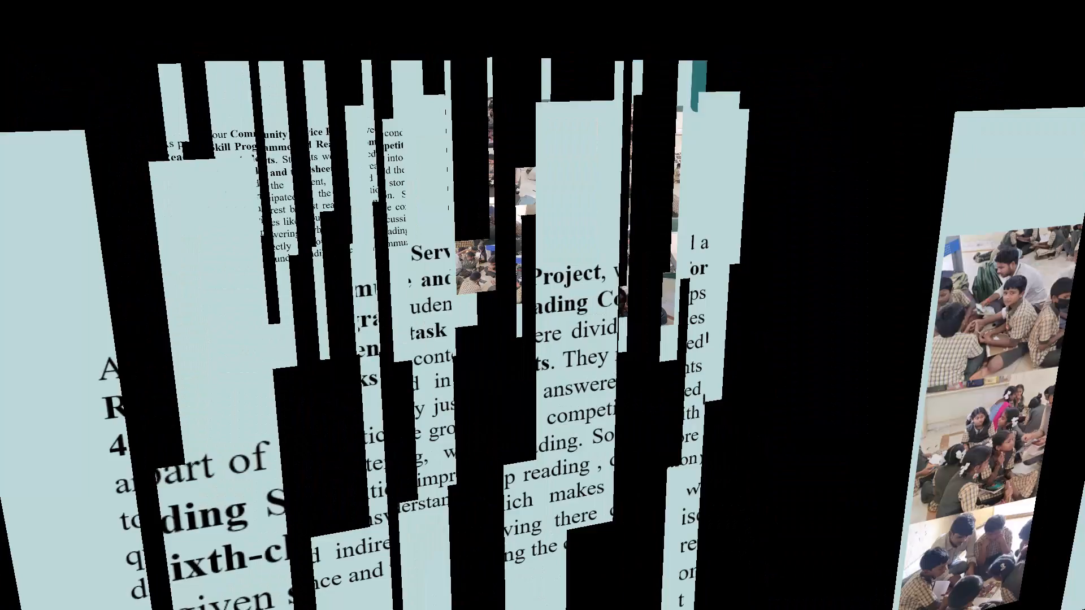
key(space)
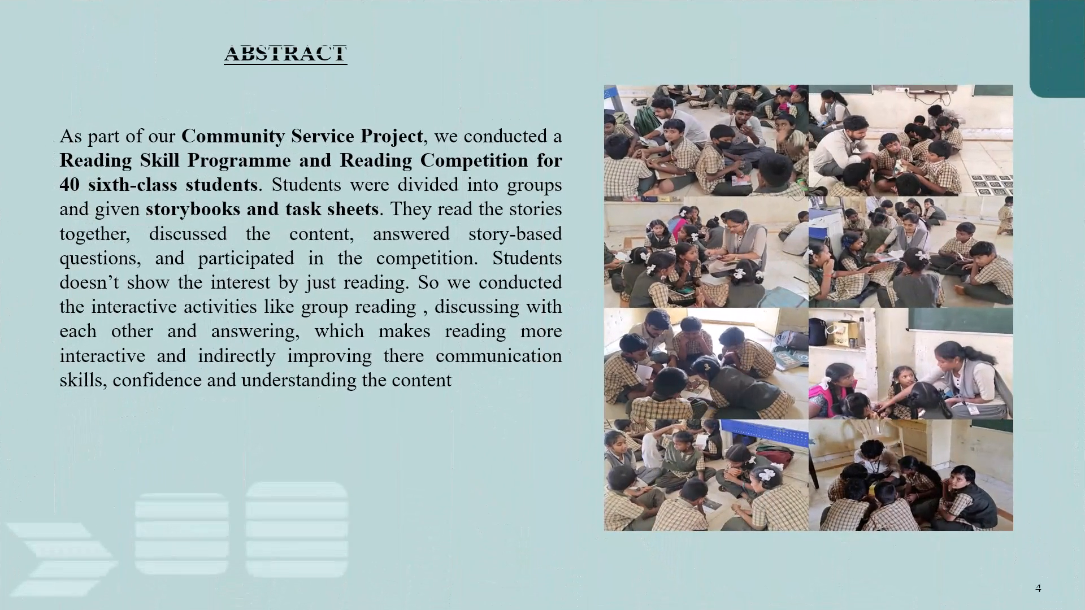
key(space)
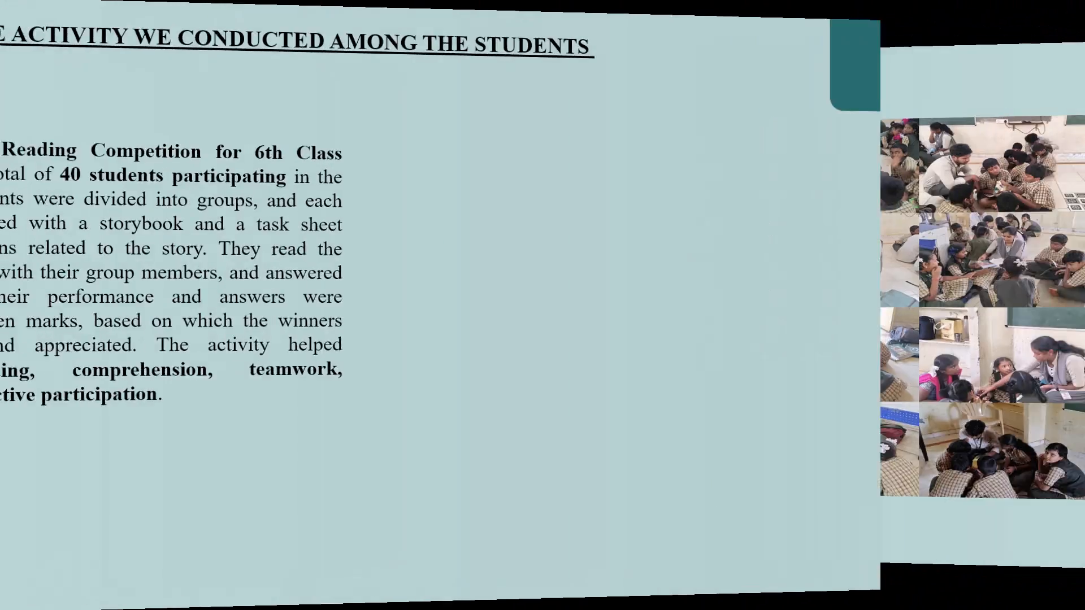
key(space)
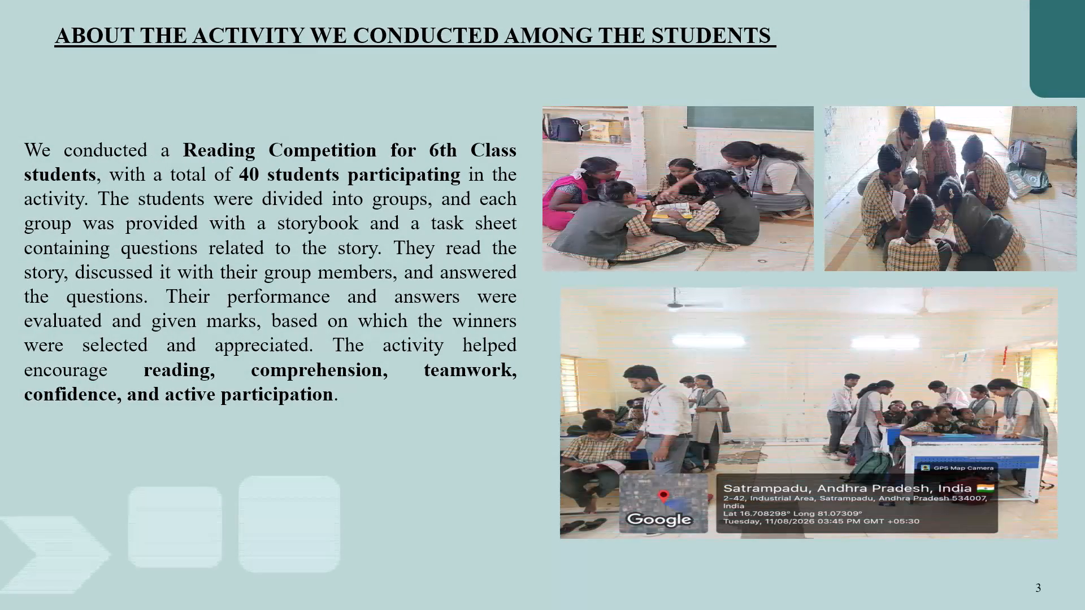
key(space)
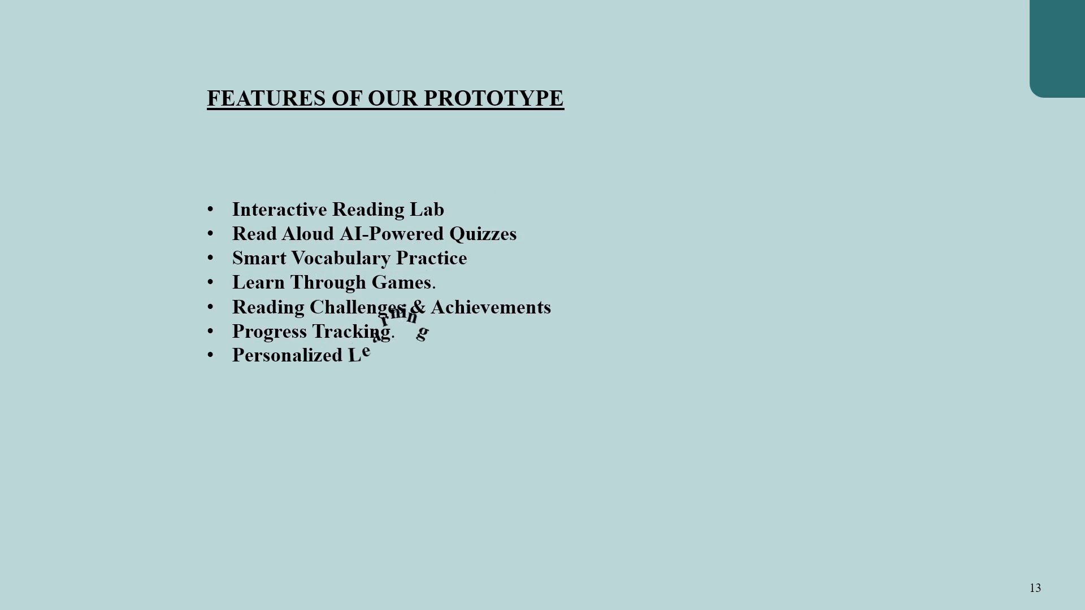
key(space)
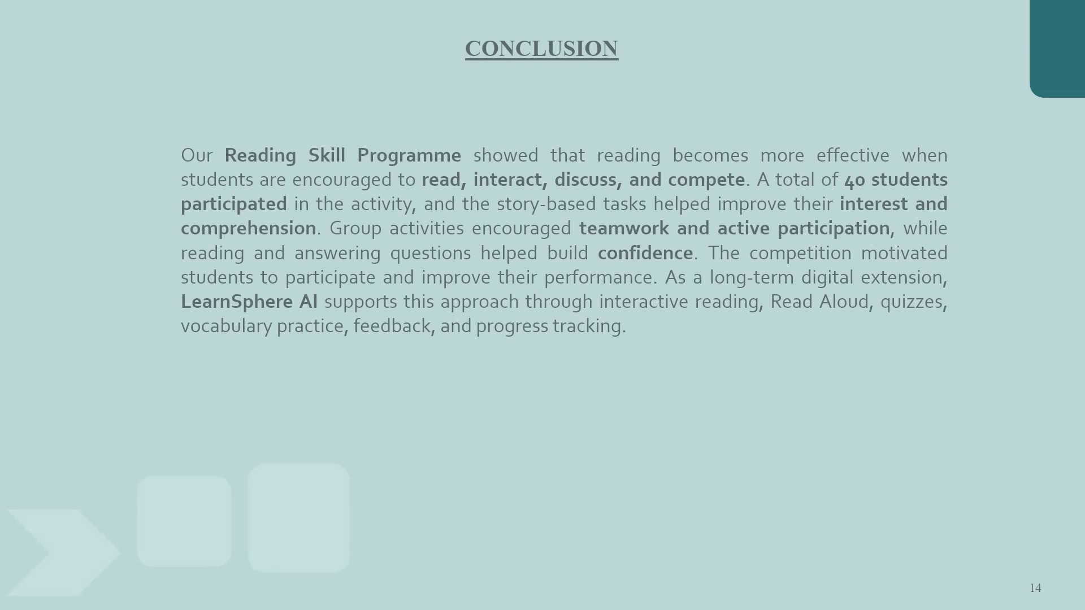
key(space)
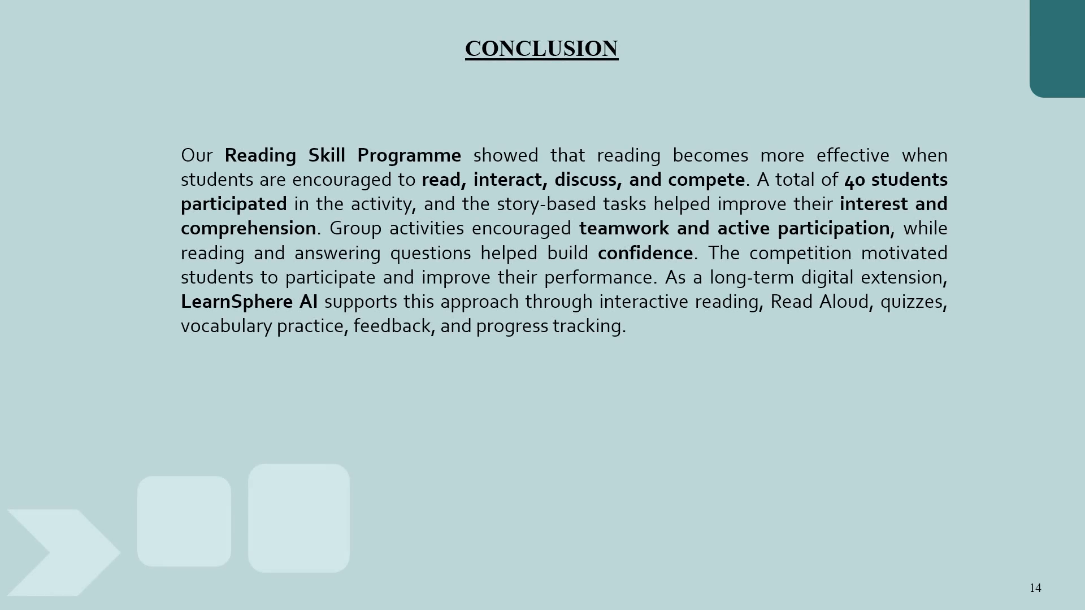
key(space)
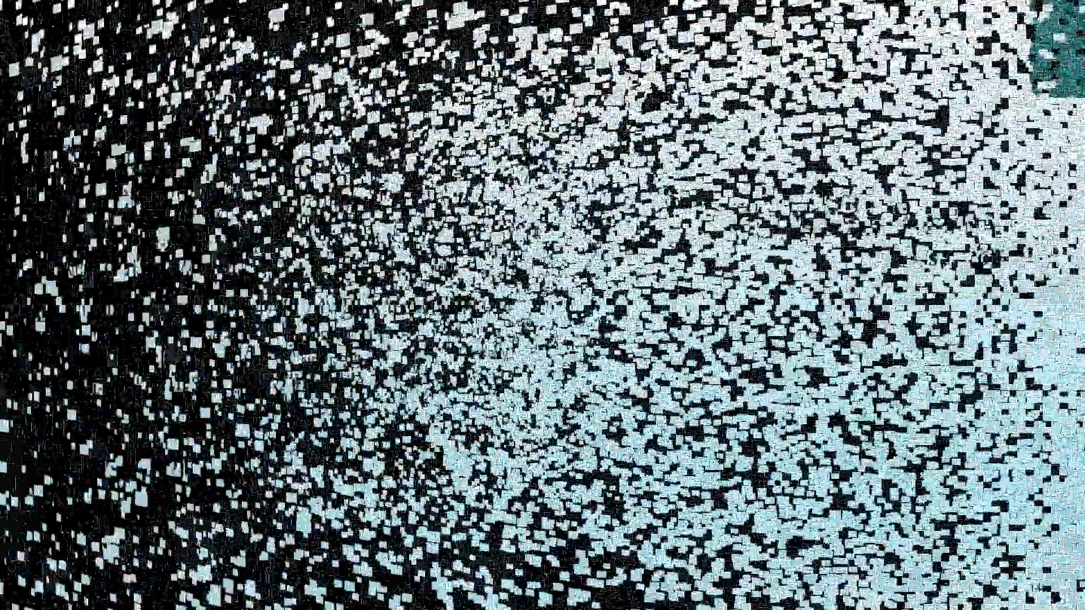
key(space)
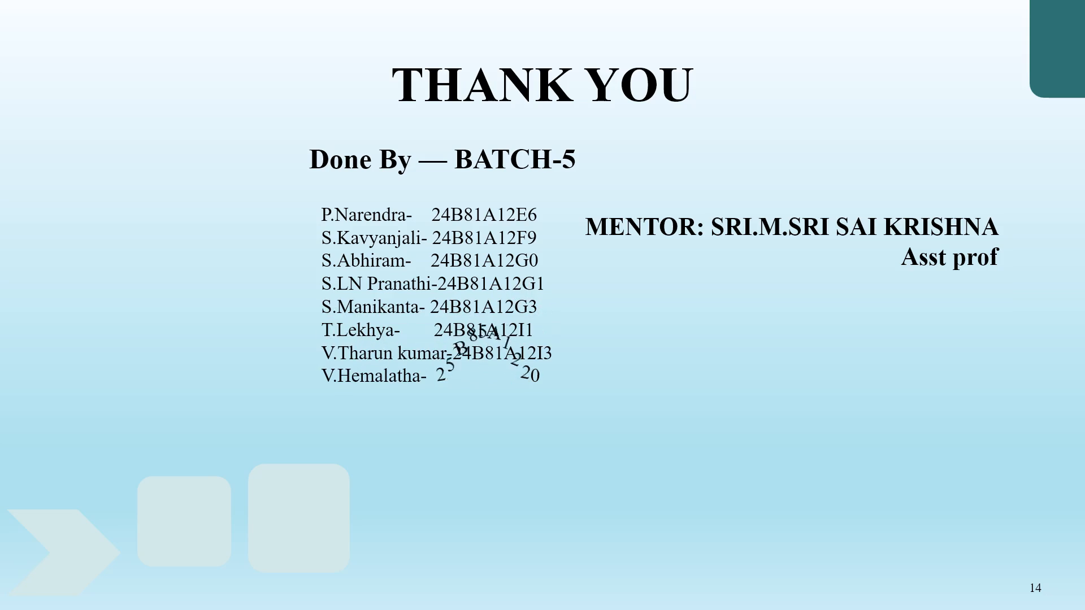
key(space)
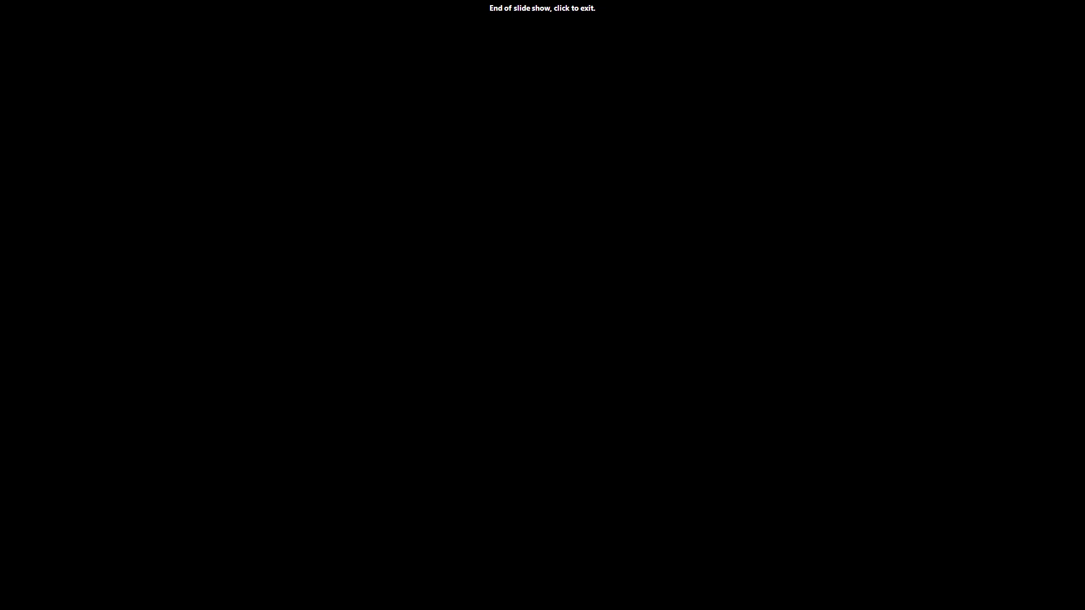
key(Escape)
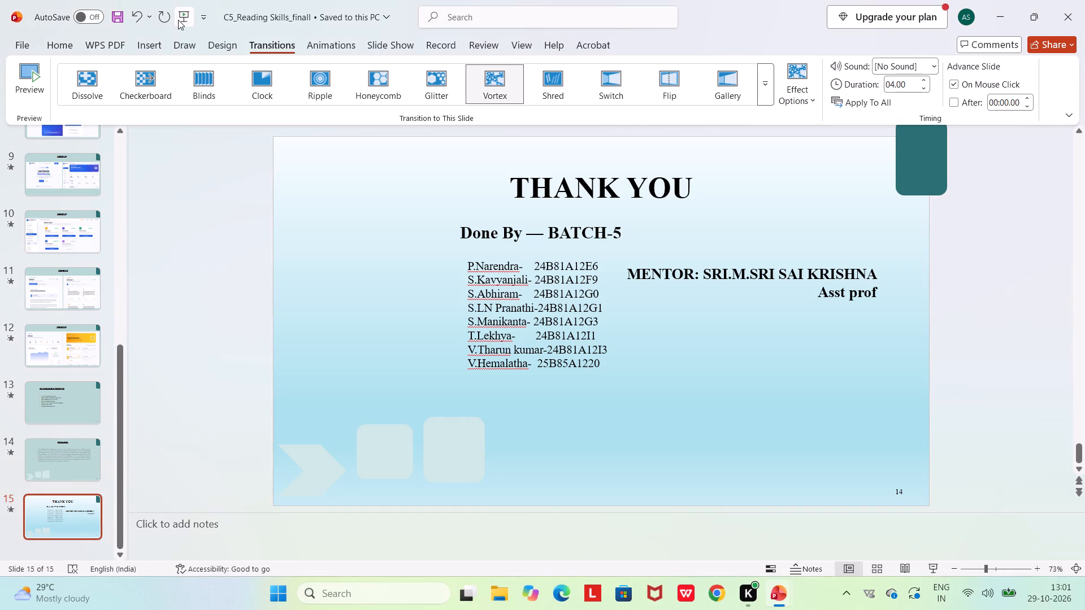
Switch from the C5_Reading Skills_finall presentation to another open window.
scroll(178, 20, right, 3)
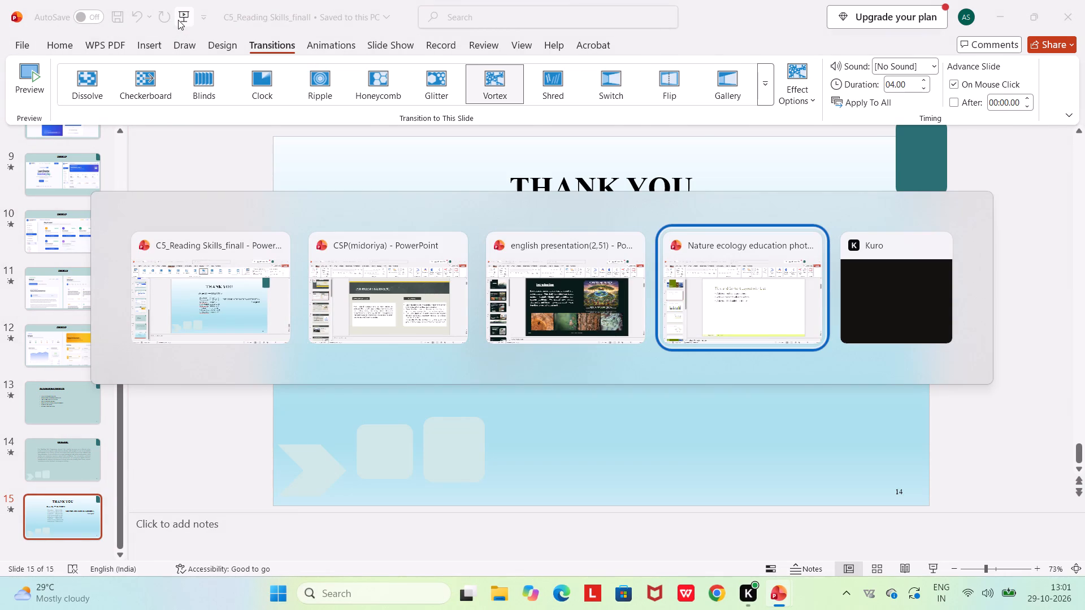
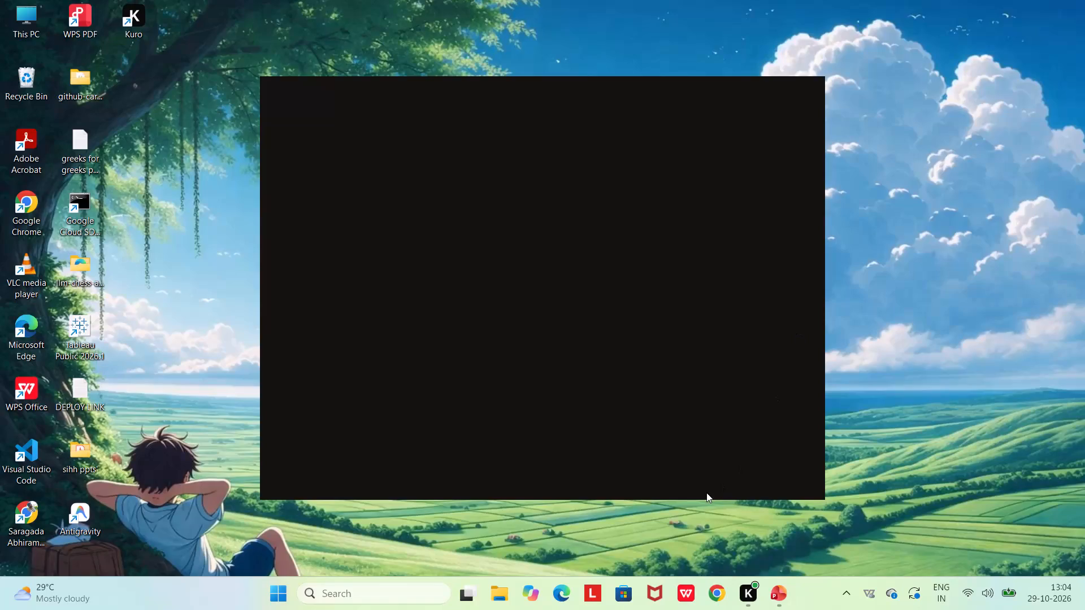
Switch to the open english presentation(2,51) window.
click(773, 581)
click(773, 581)
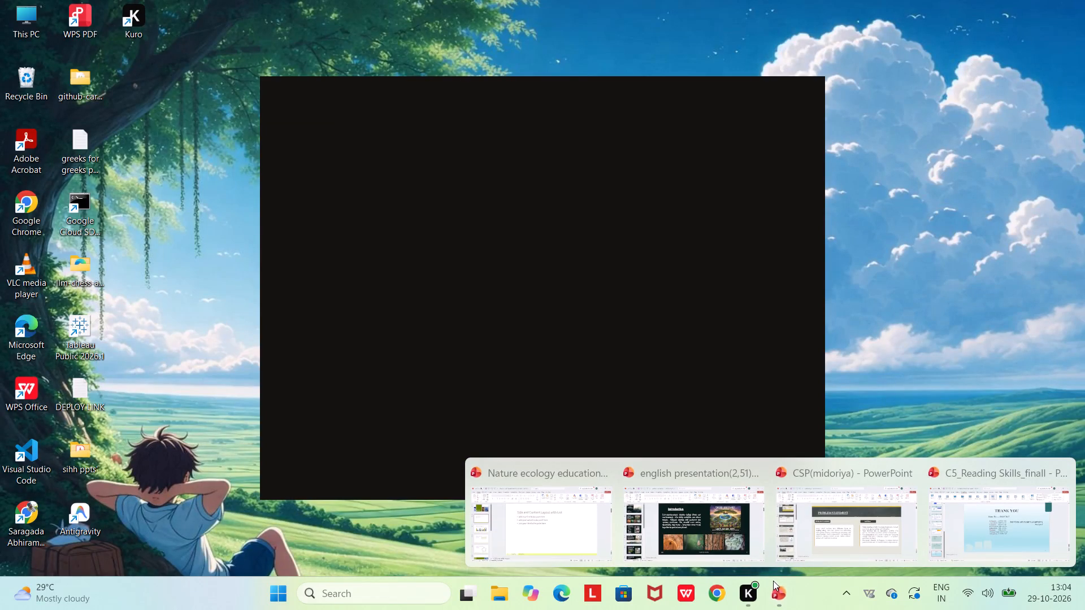
click(707, 527)
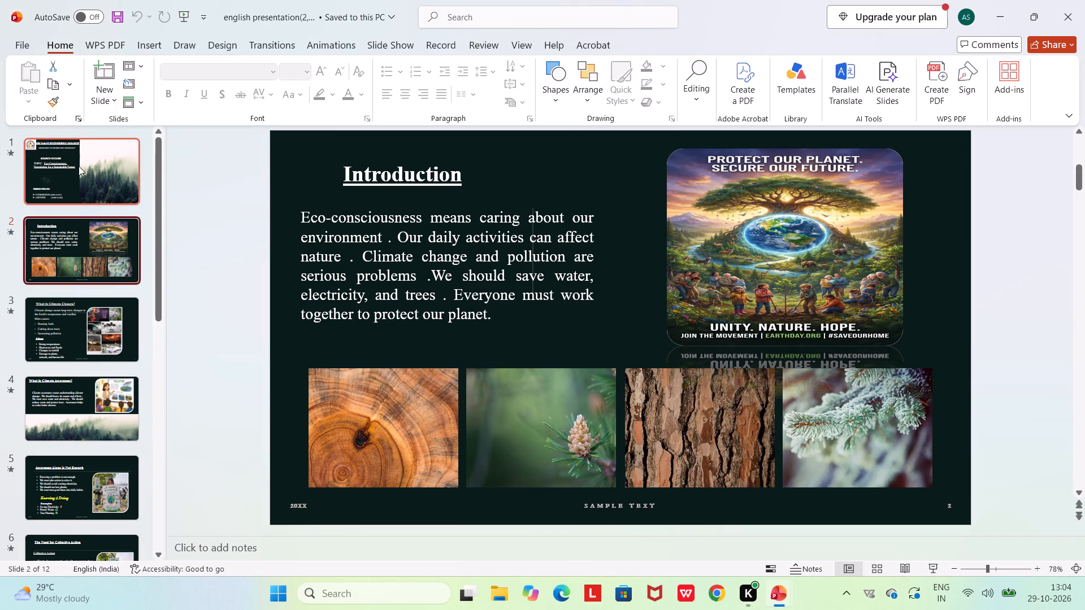
Start the slide show from the beginning and play the title slide and the Introduction slide with their animations.
click(181, 6)
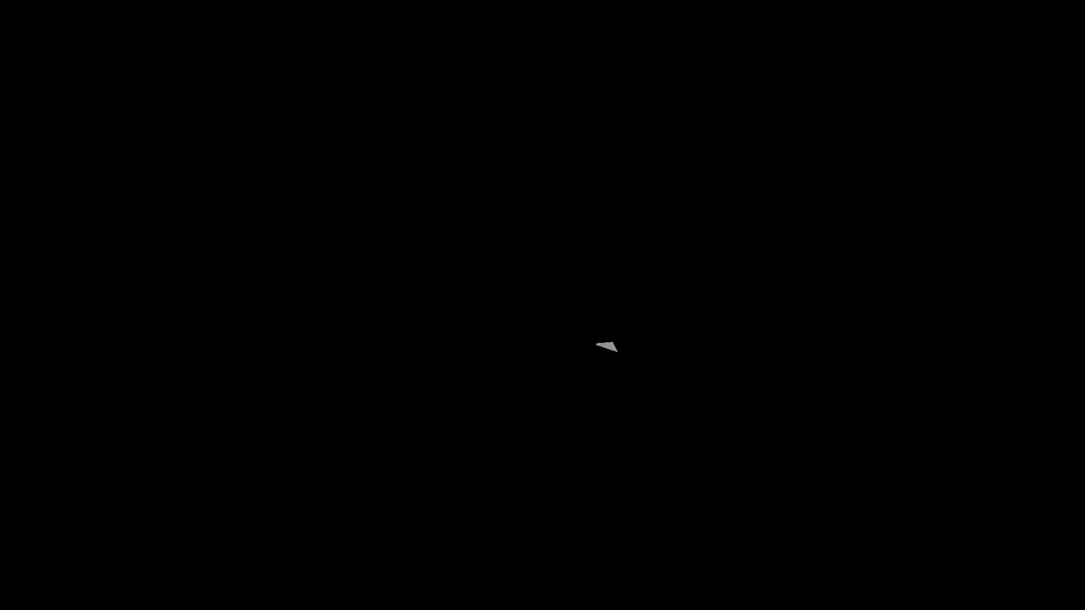
scroll(538, 307, down, 1)
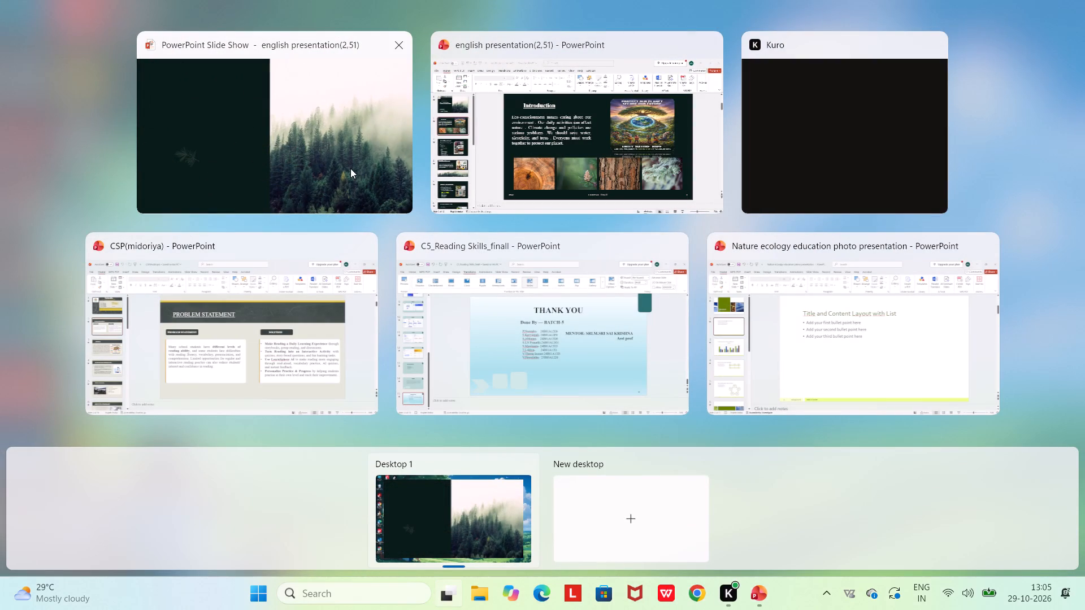
click(350, 168)
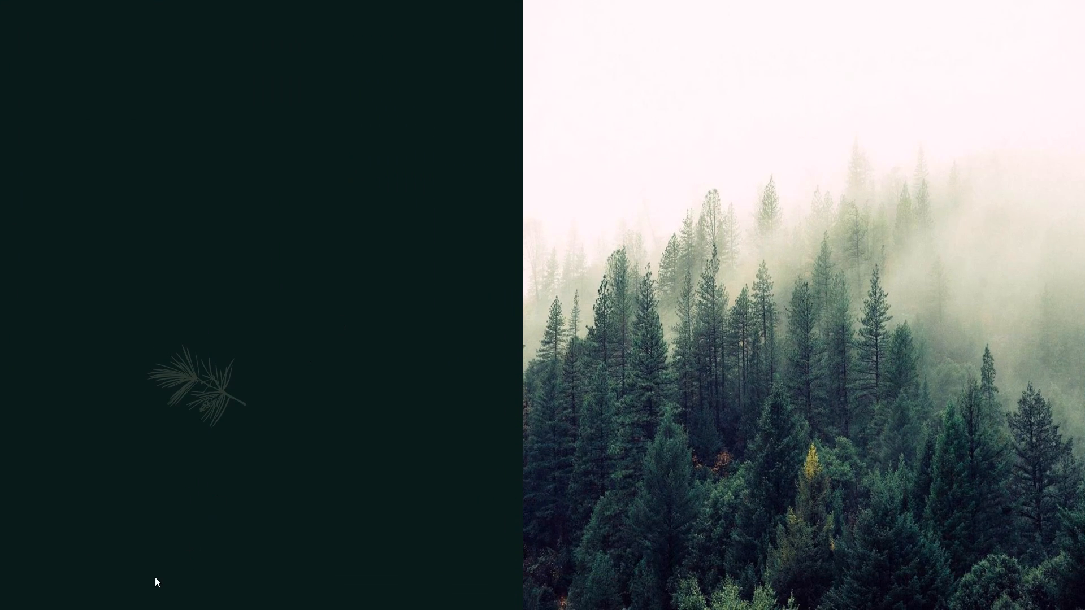
click(147, 594)
click(147, 594)
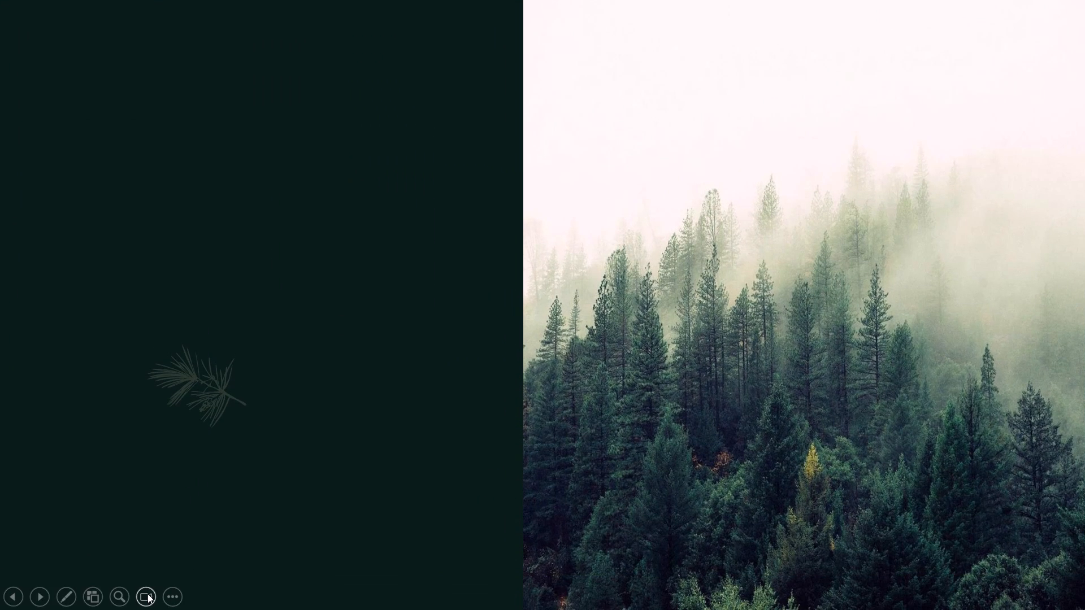
click(262, 508)
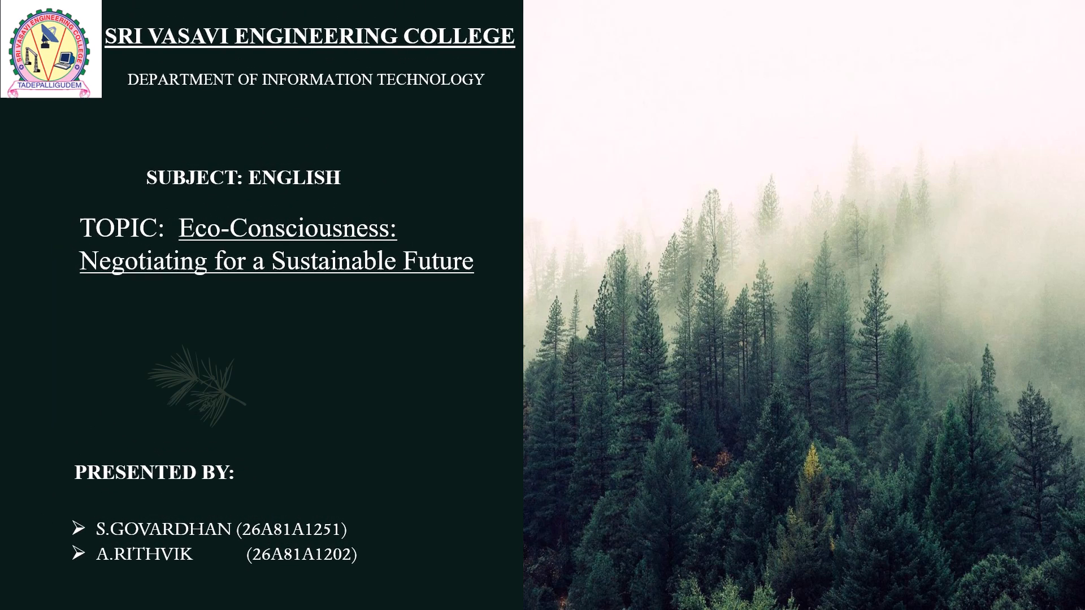
key(space)
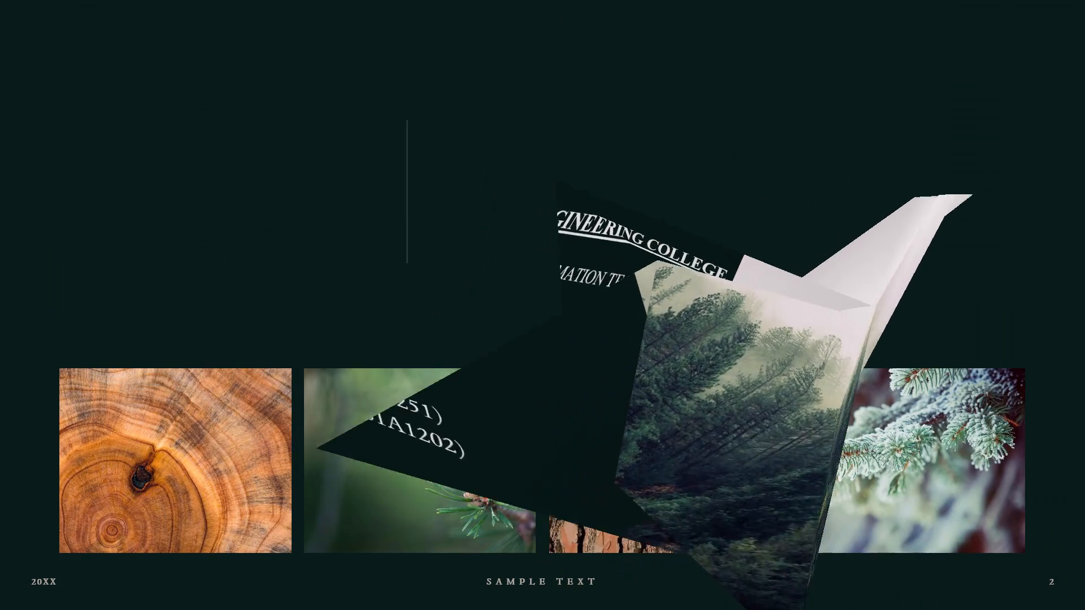
key(space)
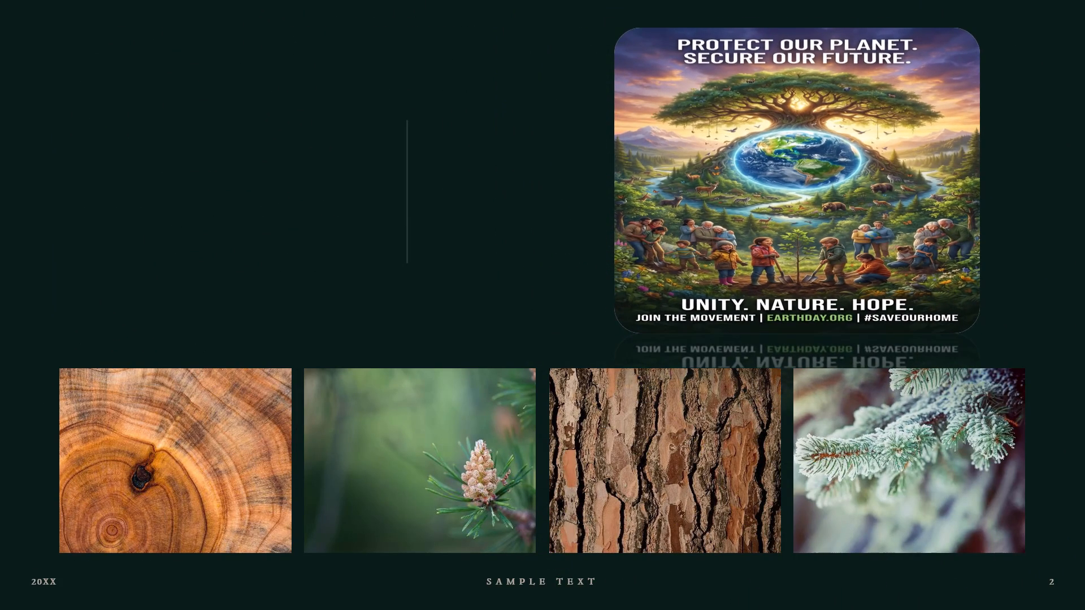
key(space)
Play slides 3 to 5, from What Is Climate Change? through Awareness Alone Is Not Enough, reviewing their transitions and animations.
key(space)
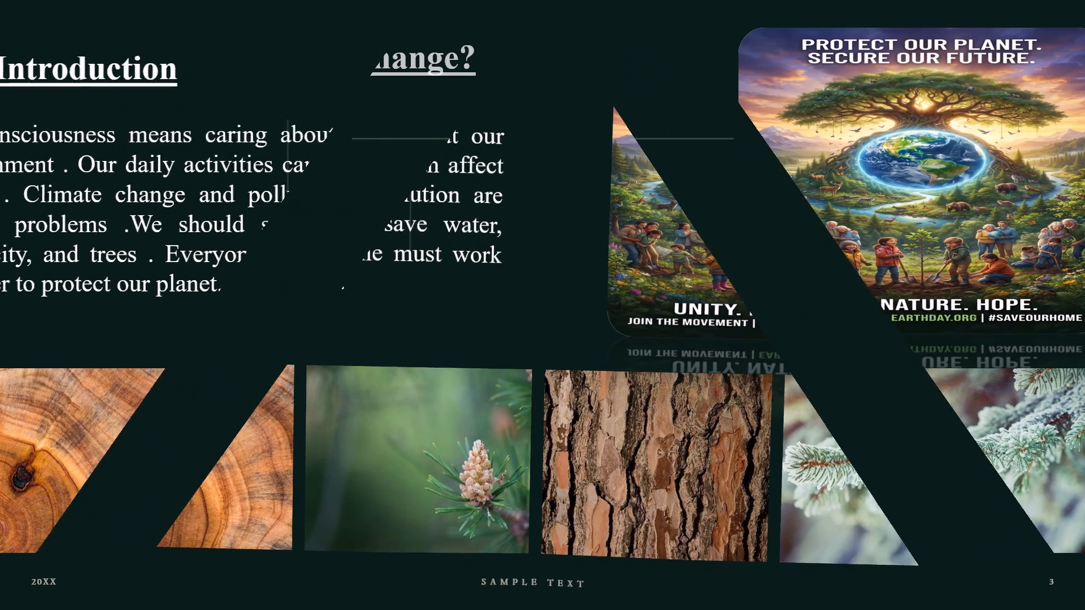
key(space)
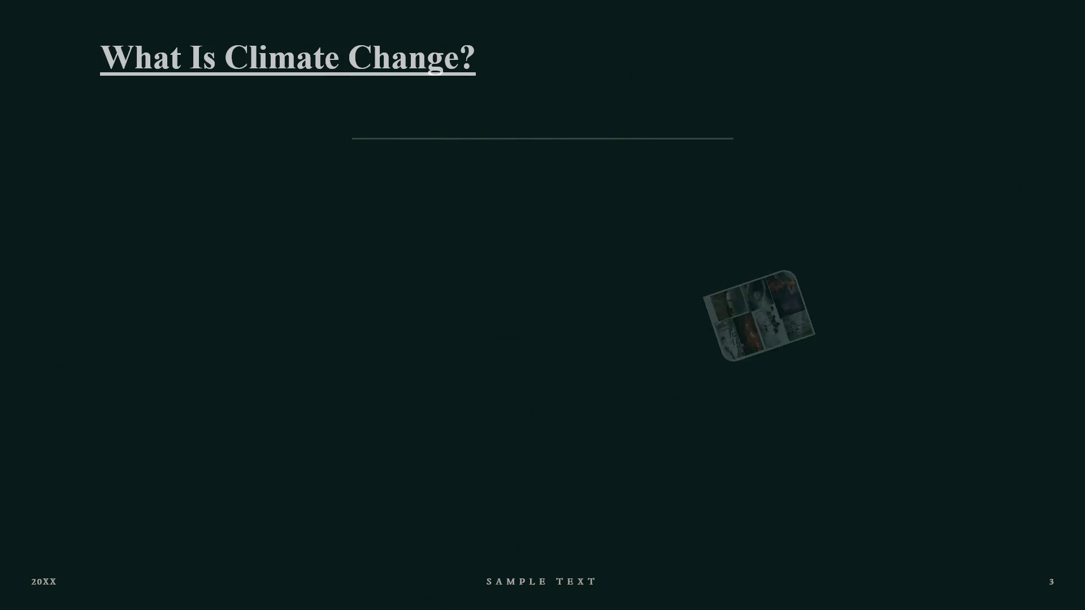
key(space)
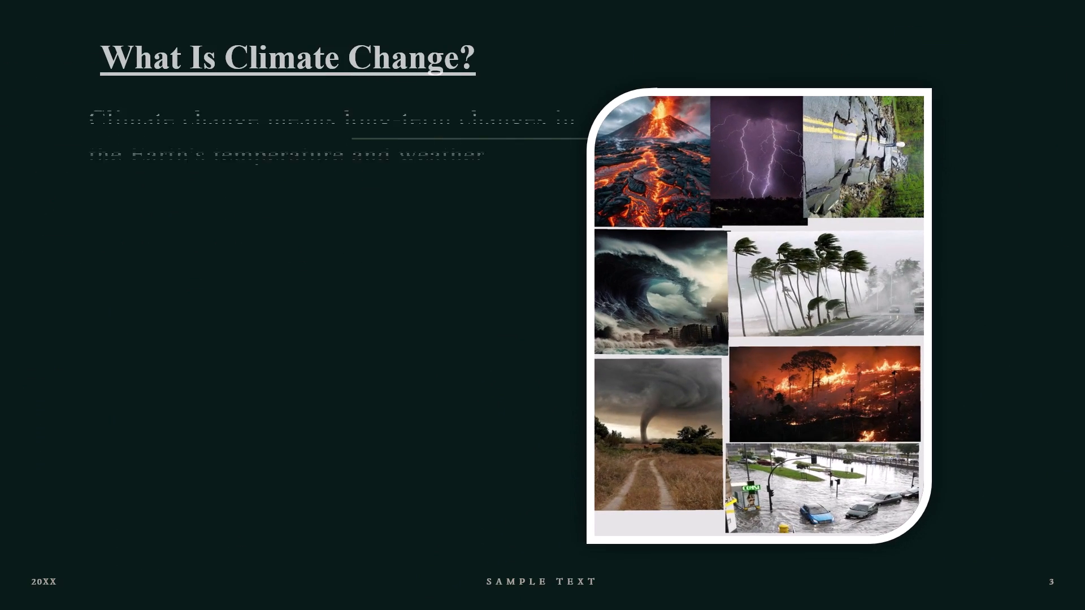
key(space)
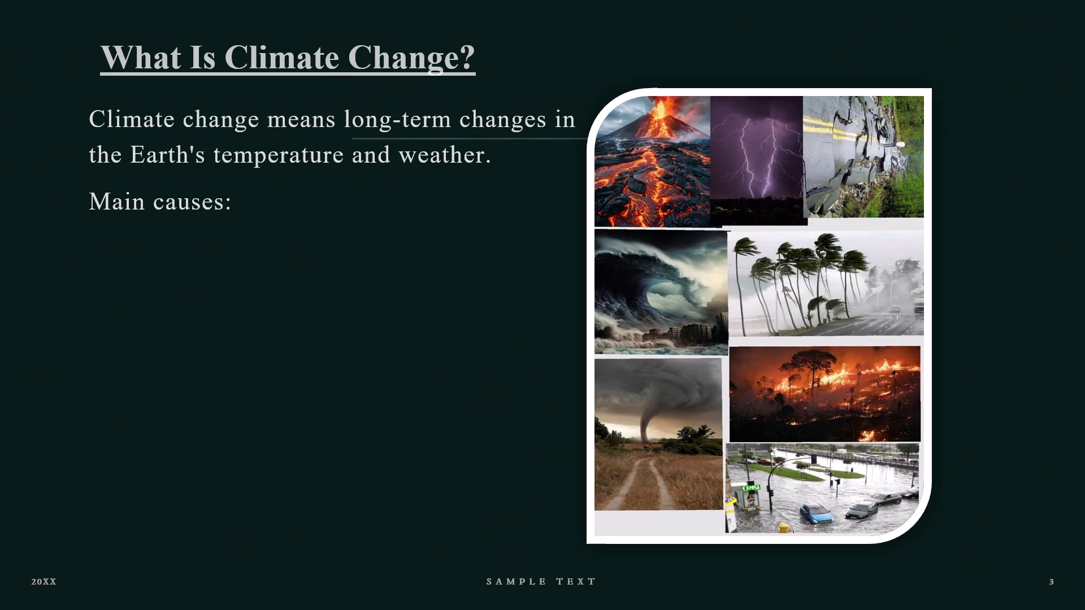
key(space)
key(space)
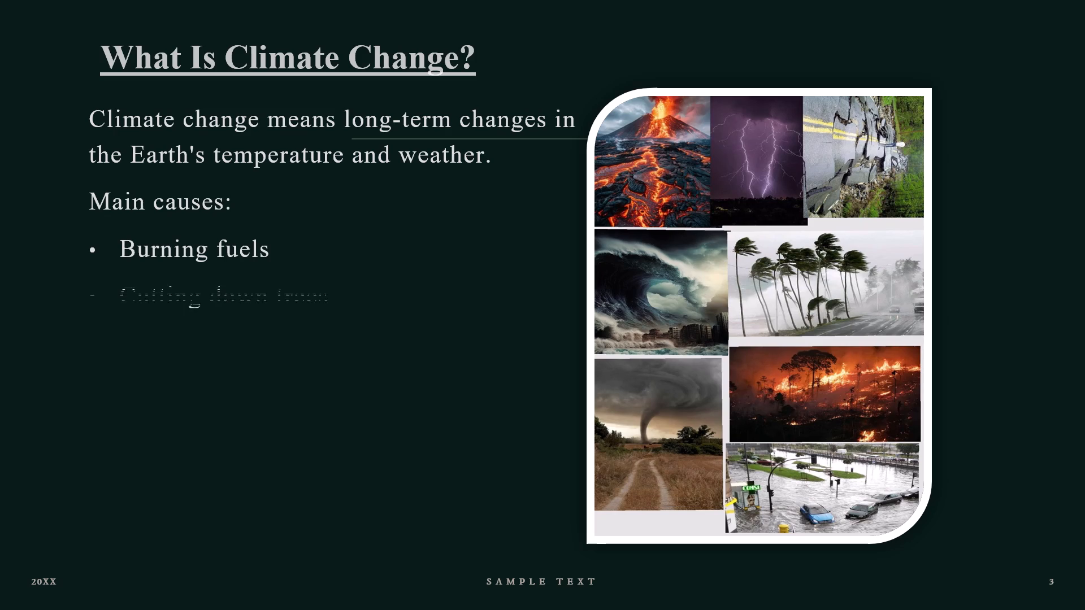
key(space)
key(space)
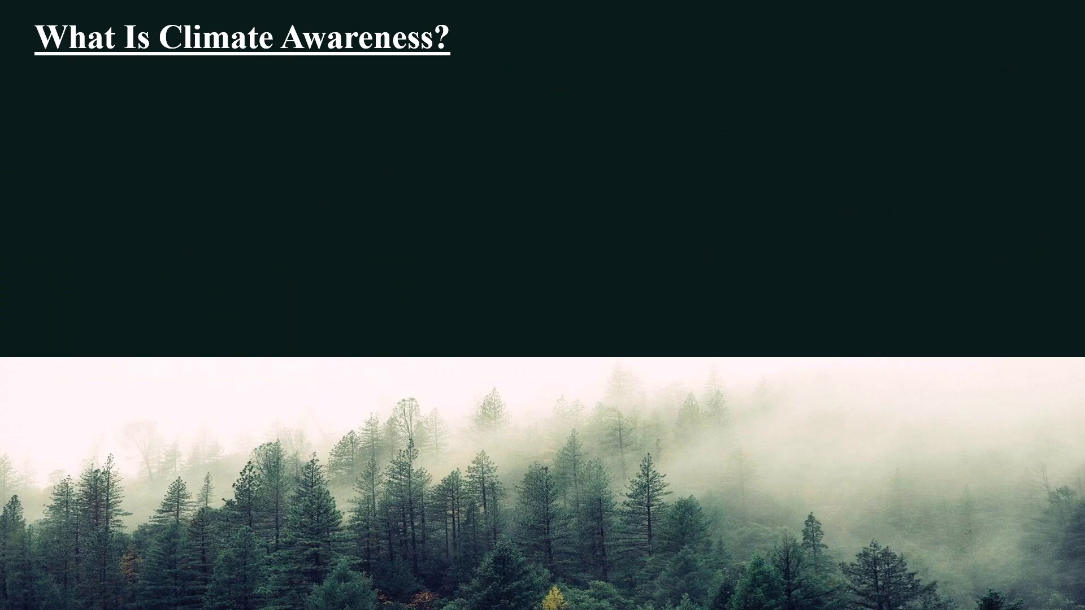
key(space)
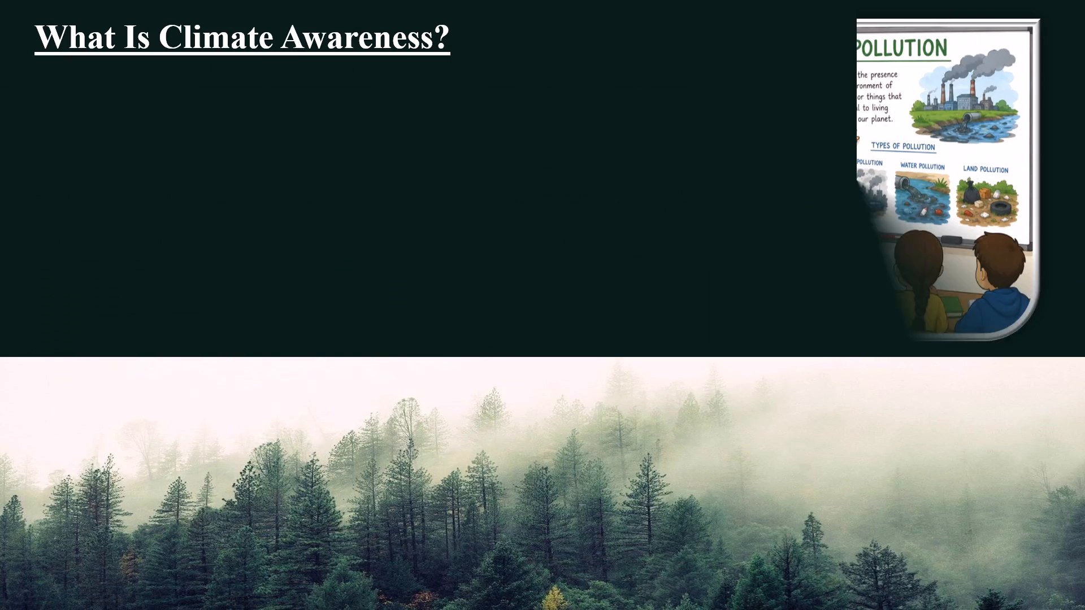
key(space)
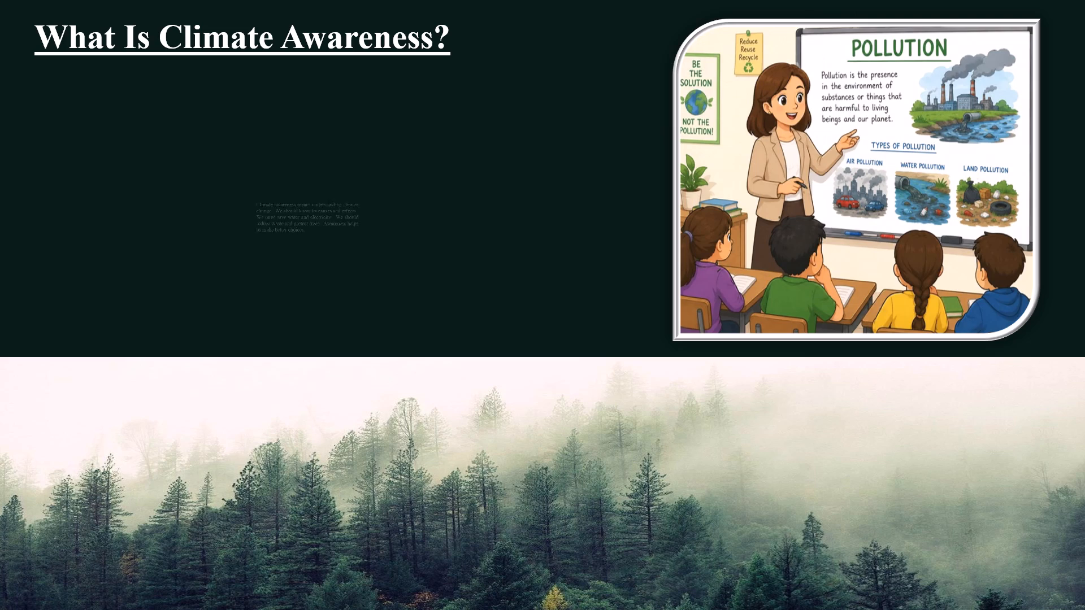
key(space)
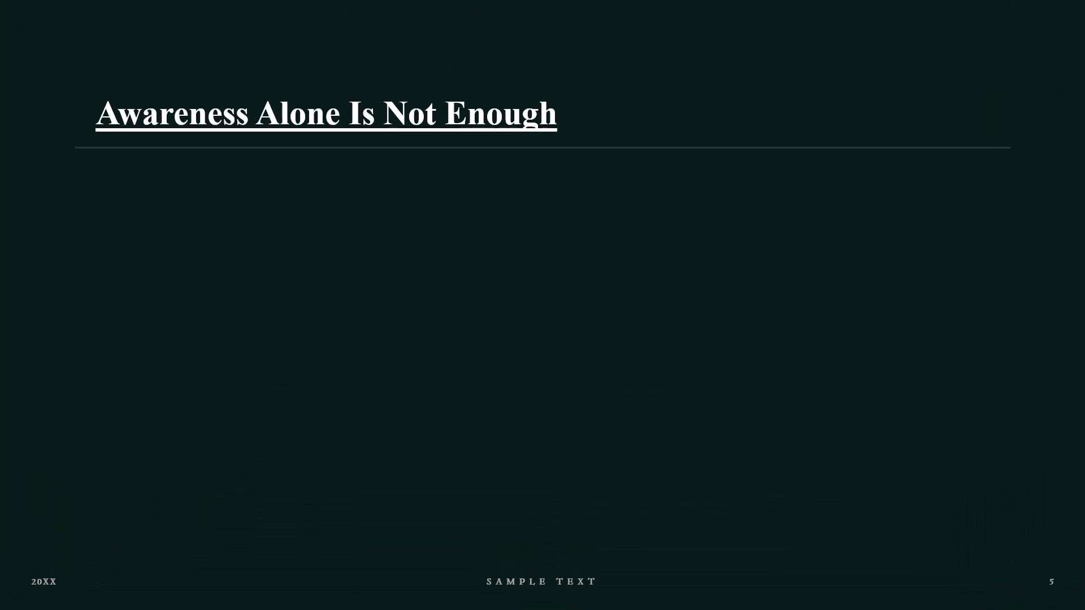
key(space)
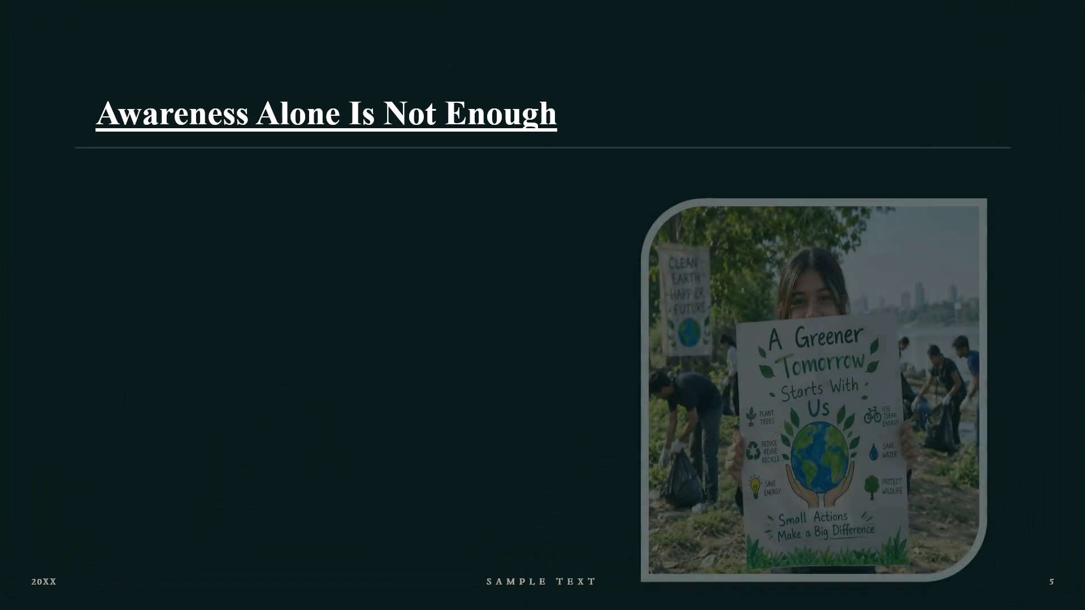
key(space)
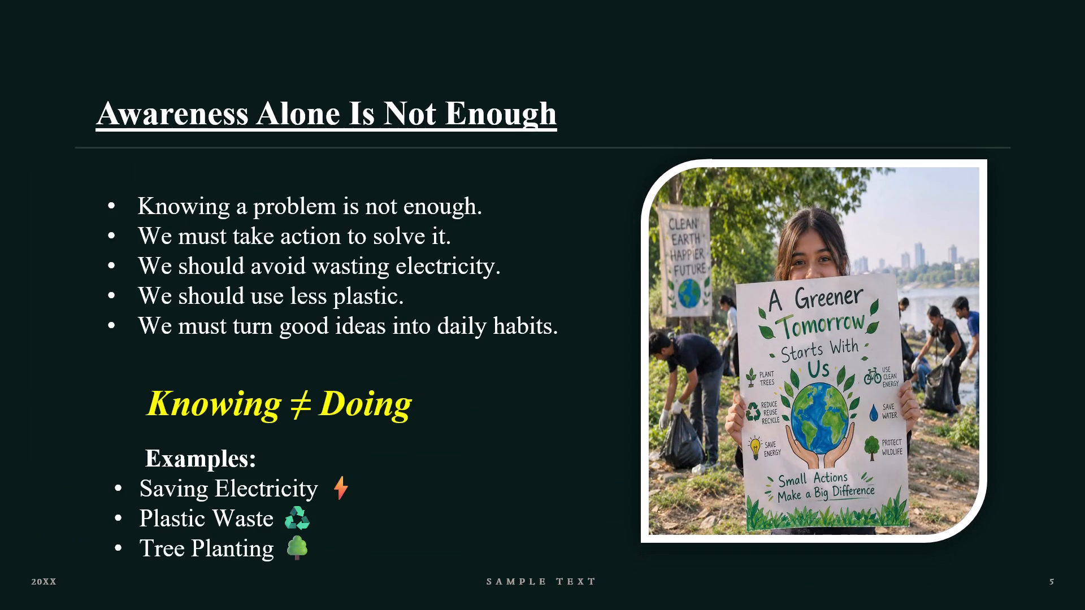
Play slides 6 to 8, from The Need for Collective Action through Small Actions, Big Impact, reviewing their transitions and animations.
key(space)
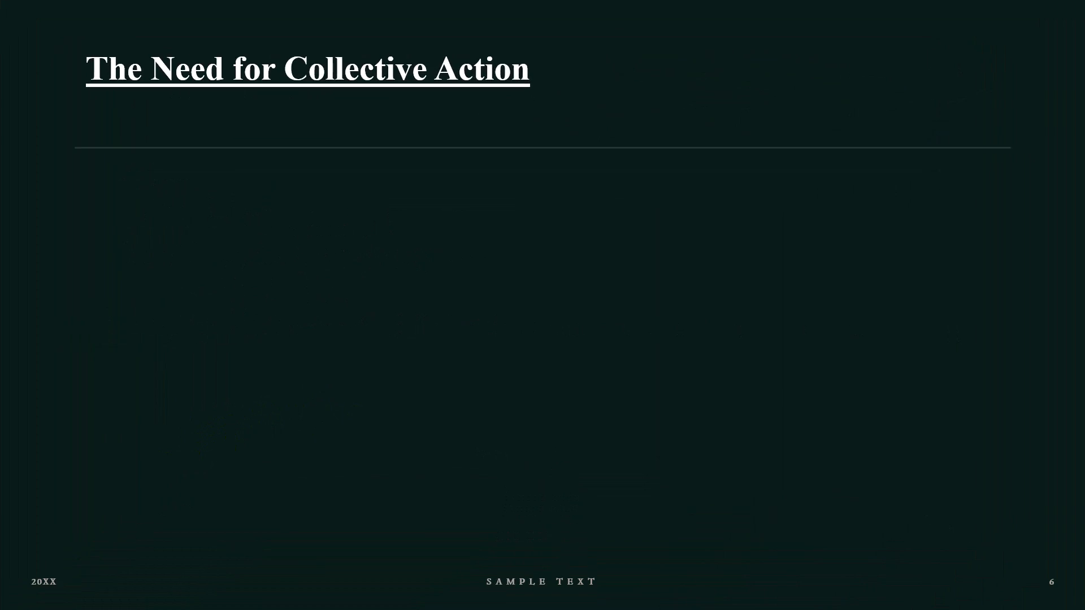
key(space)
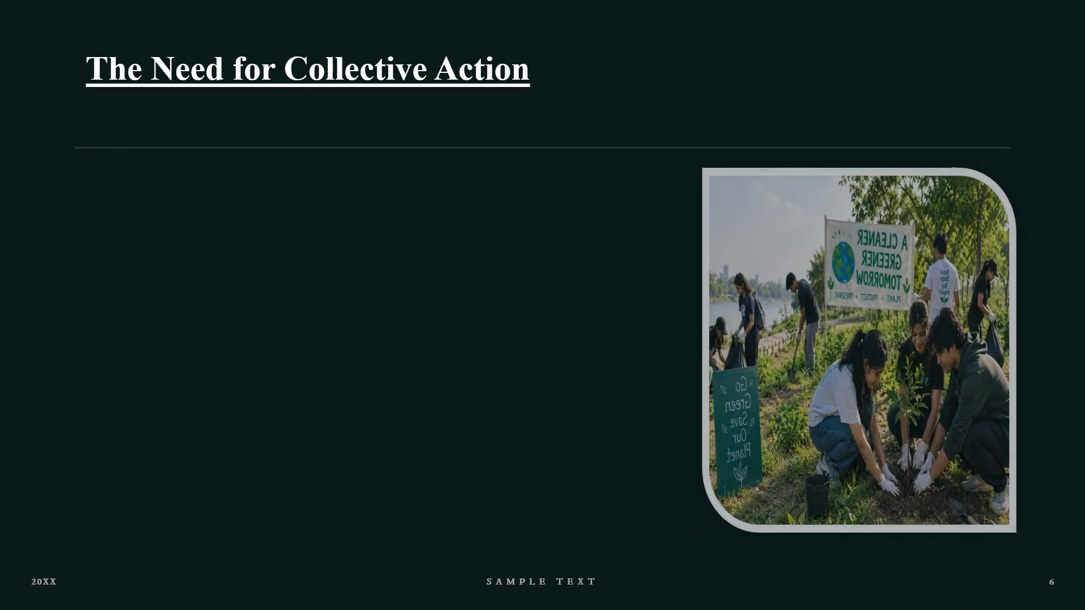
key(space)
key(space)
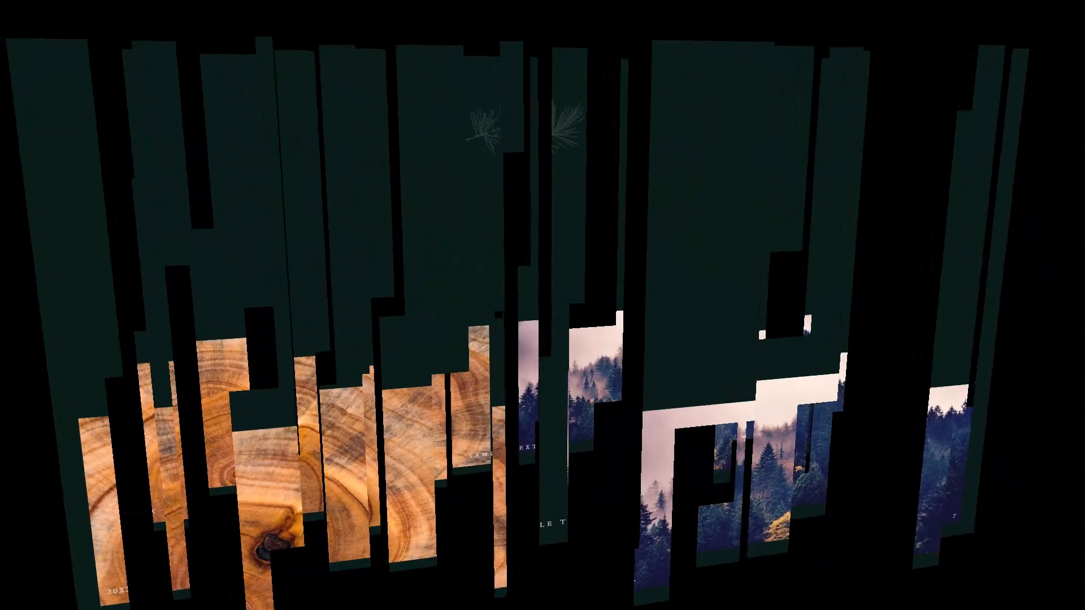
key(space)
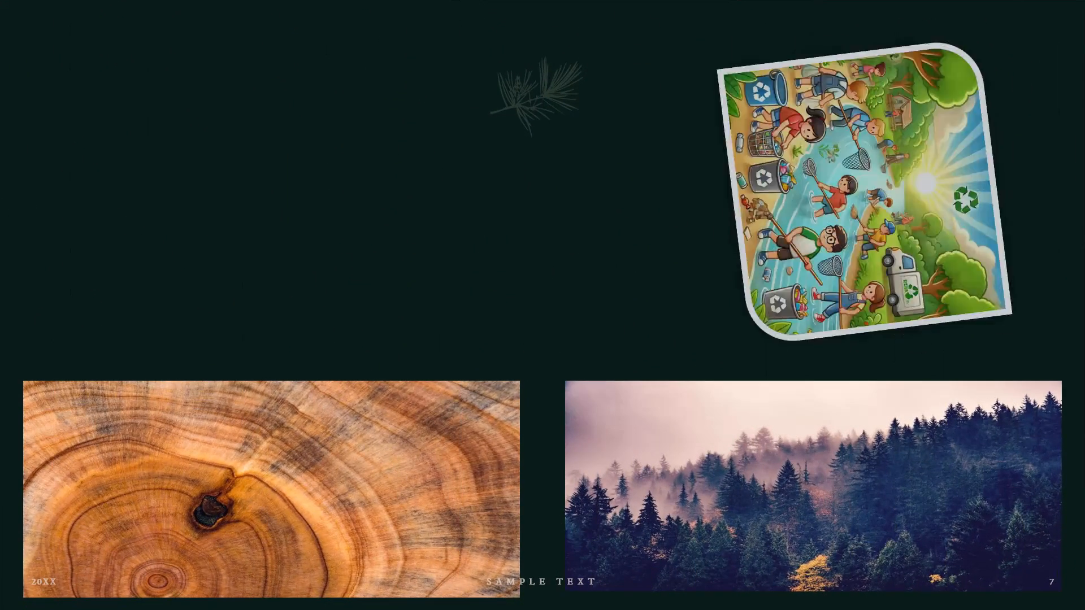
key(space)
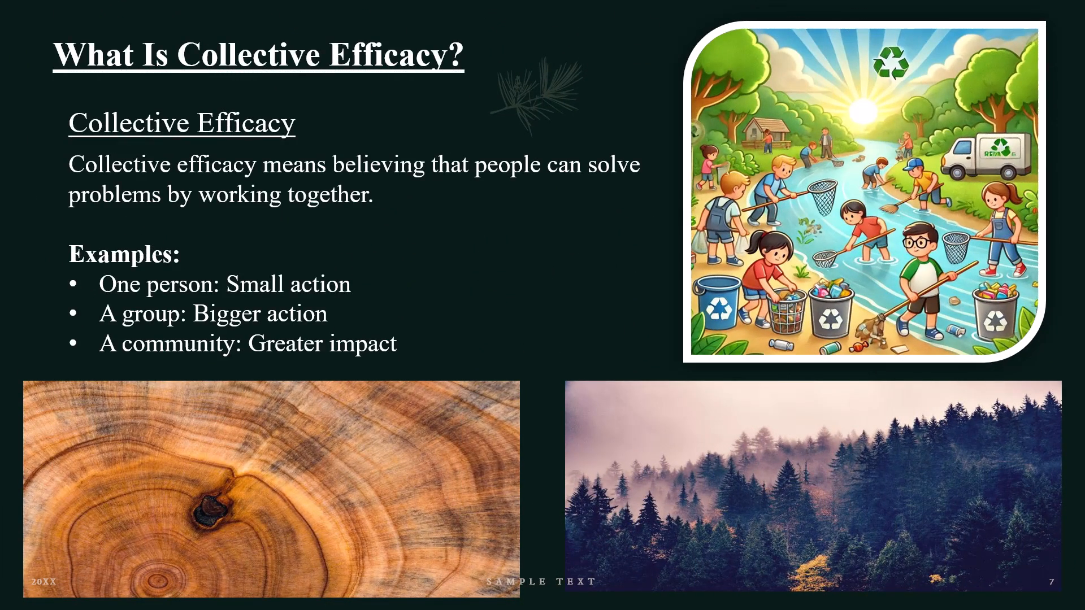
key(space)
key(space)
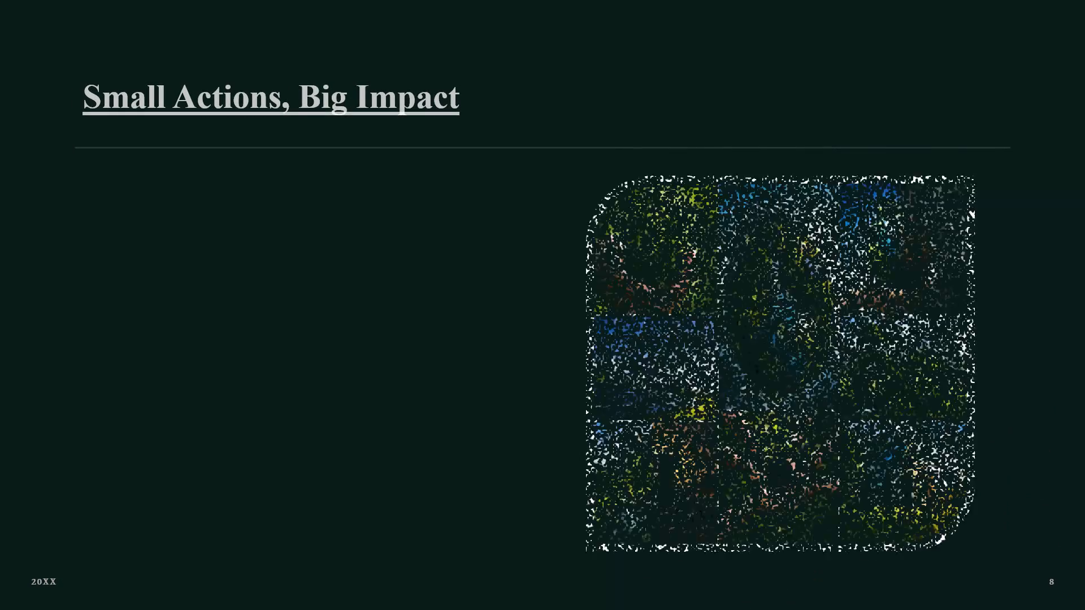
key(space)
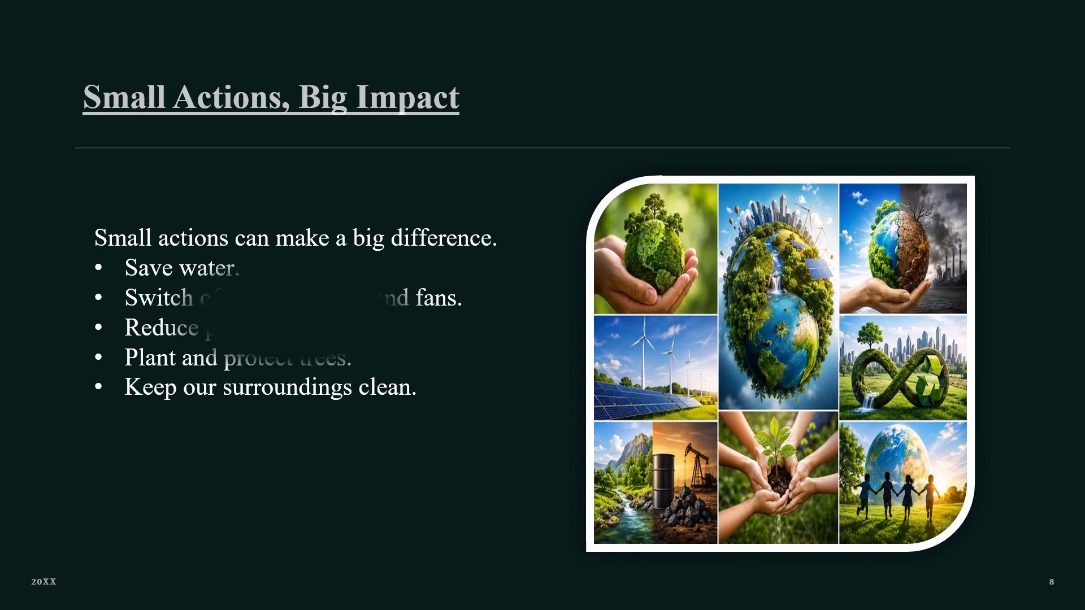
Play the remaining slides from Role of Students and Everyone past the Thank you slide, close the slide show and return to the editing window.
key(space)
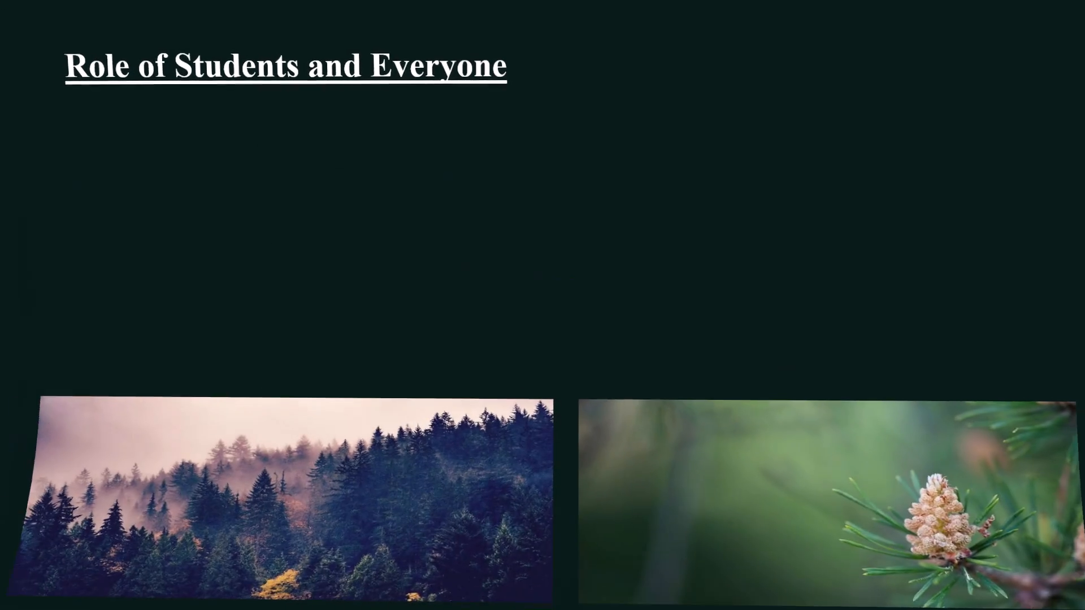
key(space)
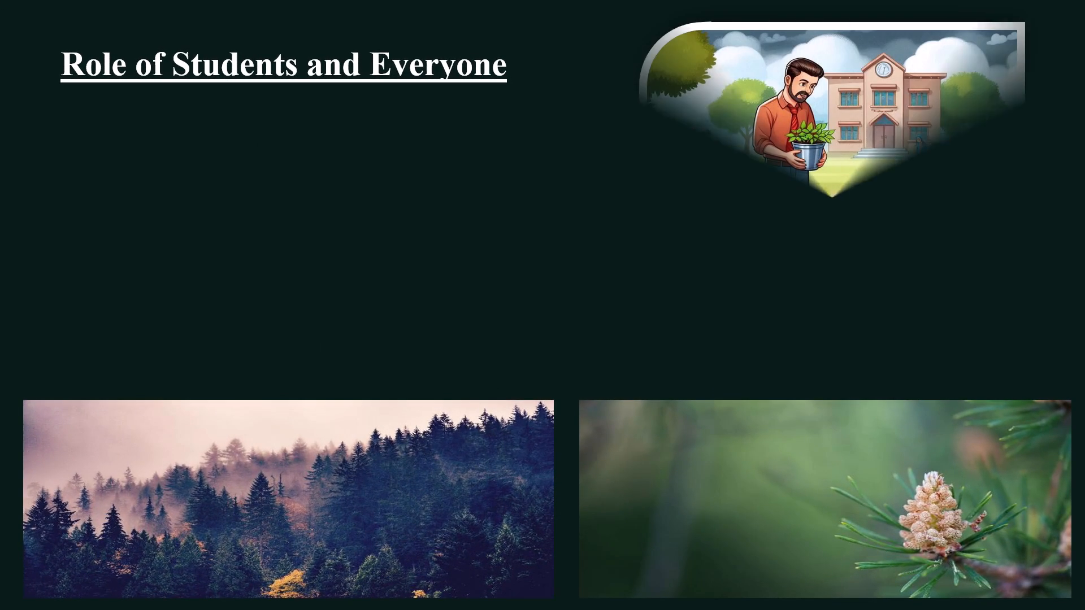
key(space)
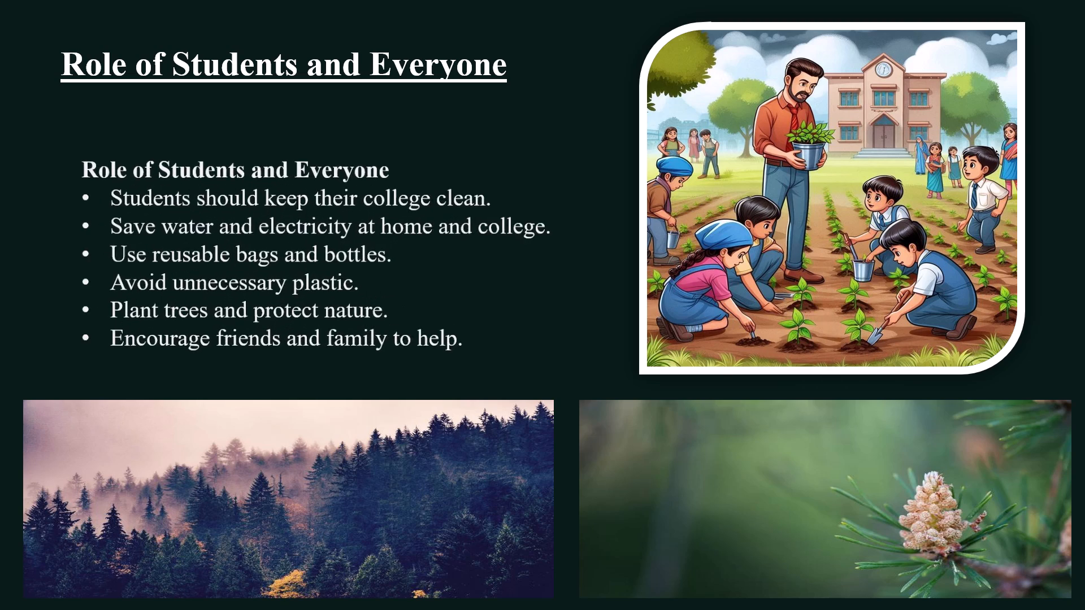
key(space)
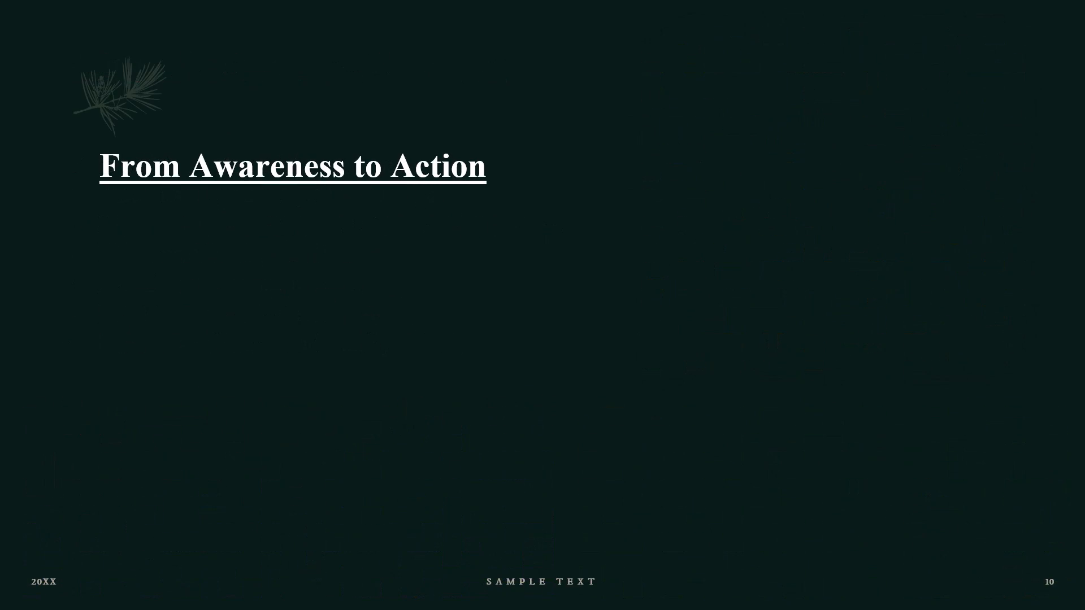
key(space)
key(space)
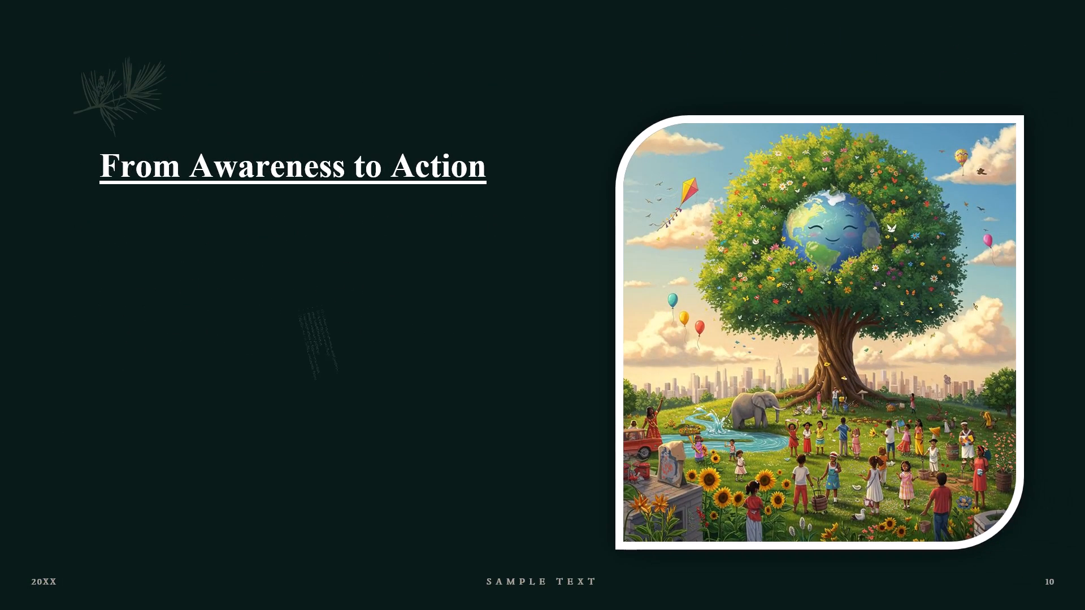
key(space)
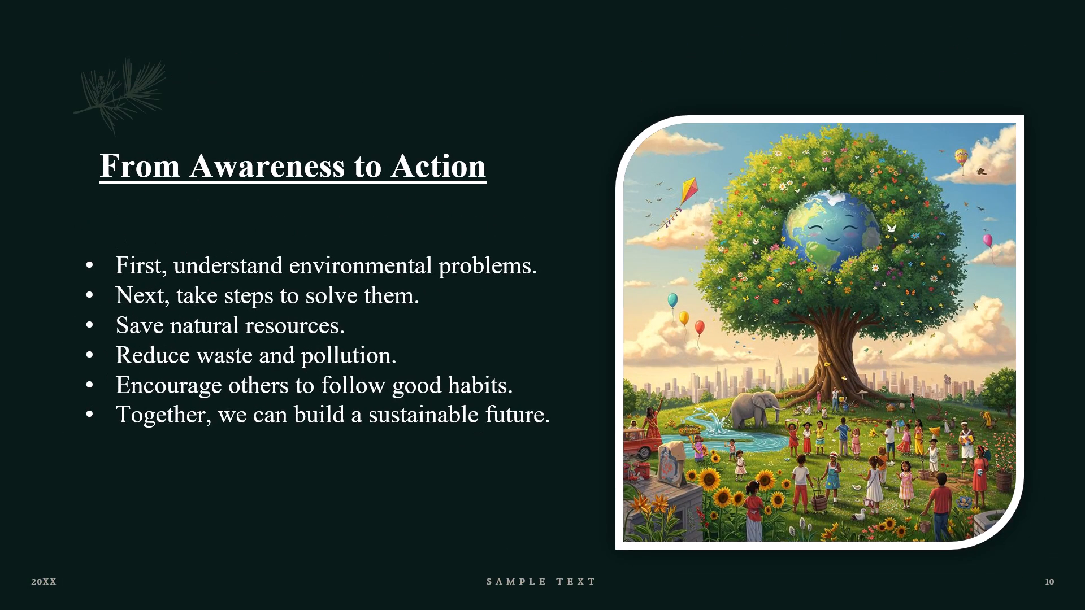
key(space)
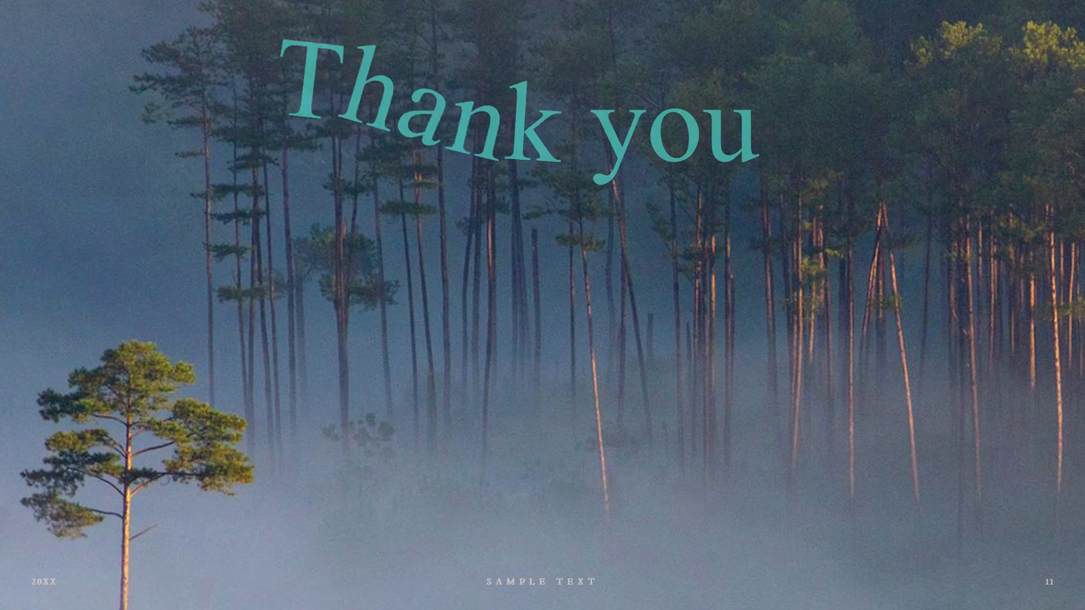
key(space)
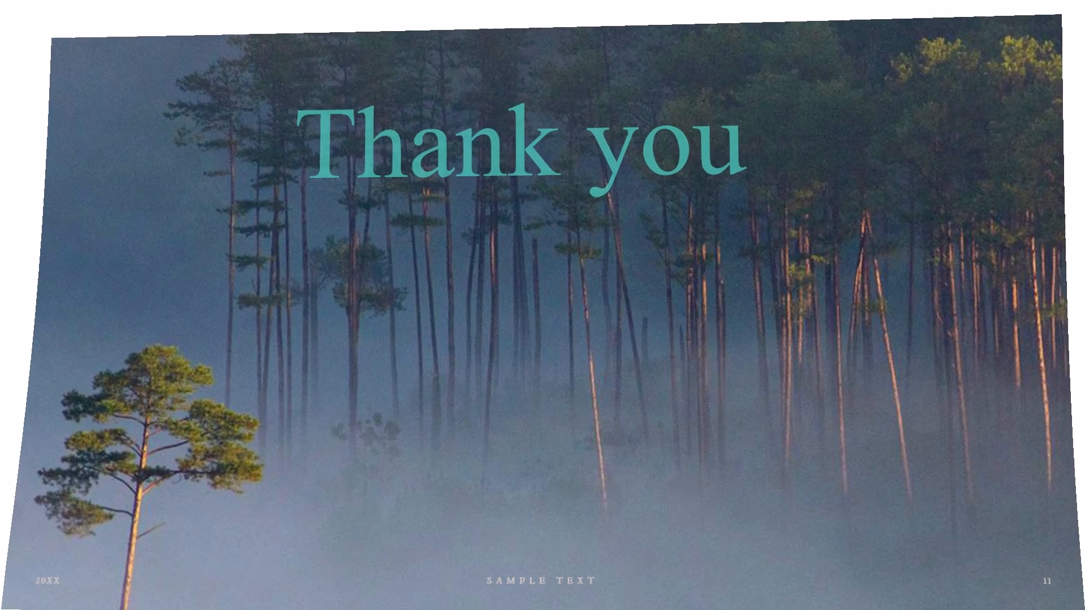
key(space)
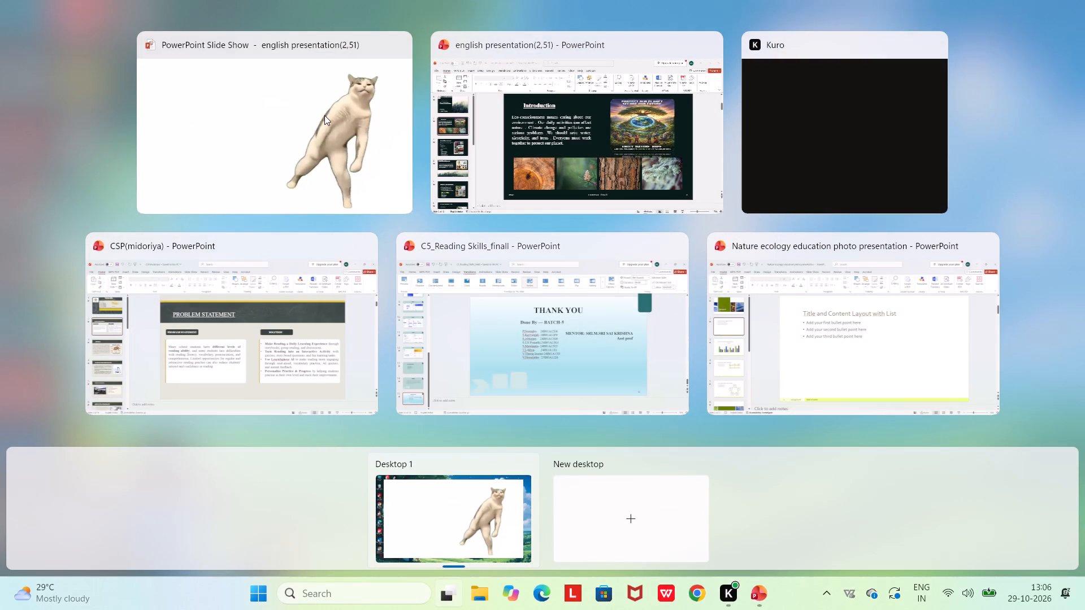
click(394, 45)
click(451, 157)
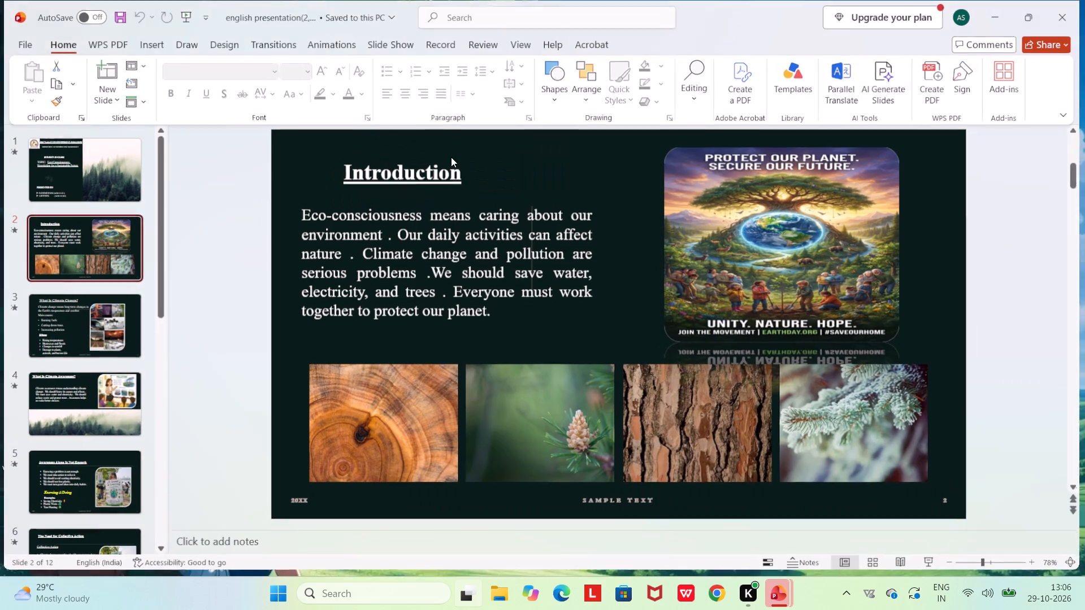
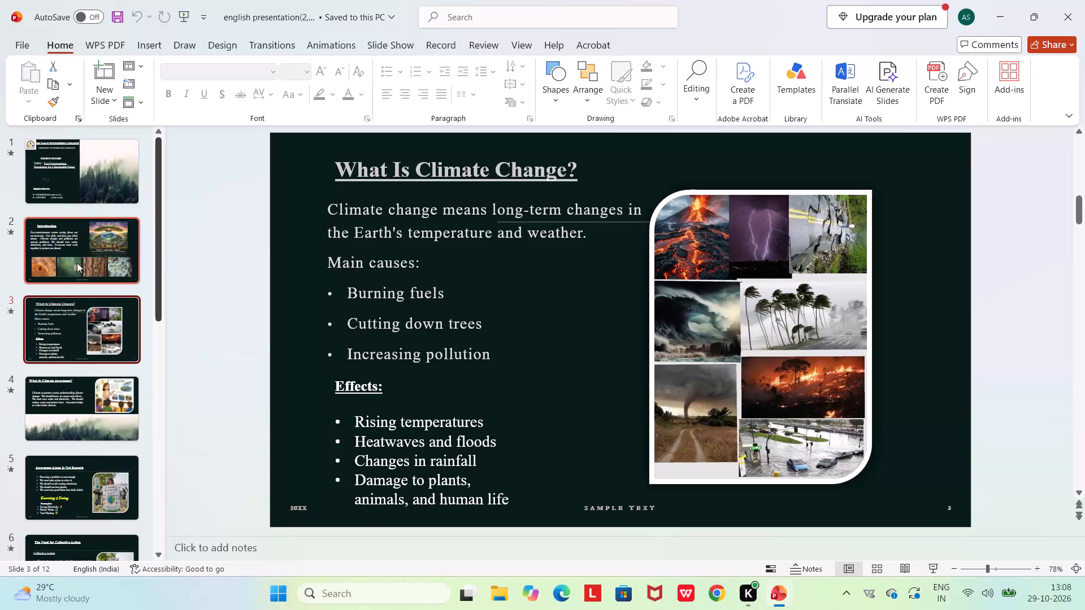
Switch from the english presentation(2,51) to the C5_Reading Skills_finall presentation through the recent files list.
click(119, 152)
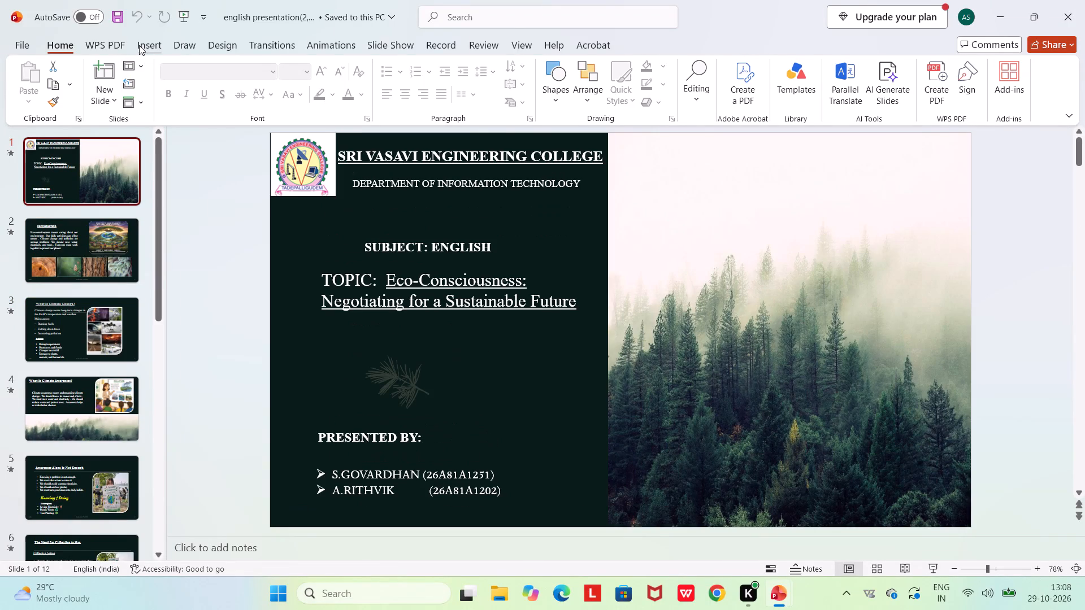
click(139, 45)
click(86, 52)
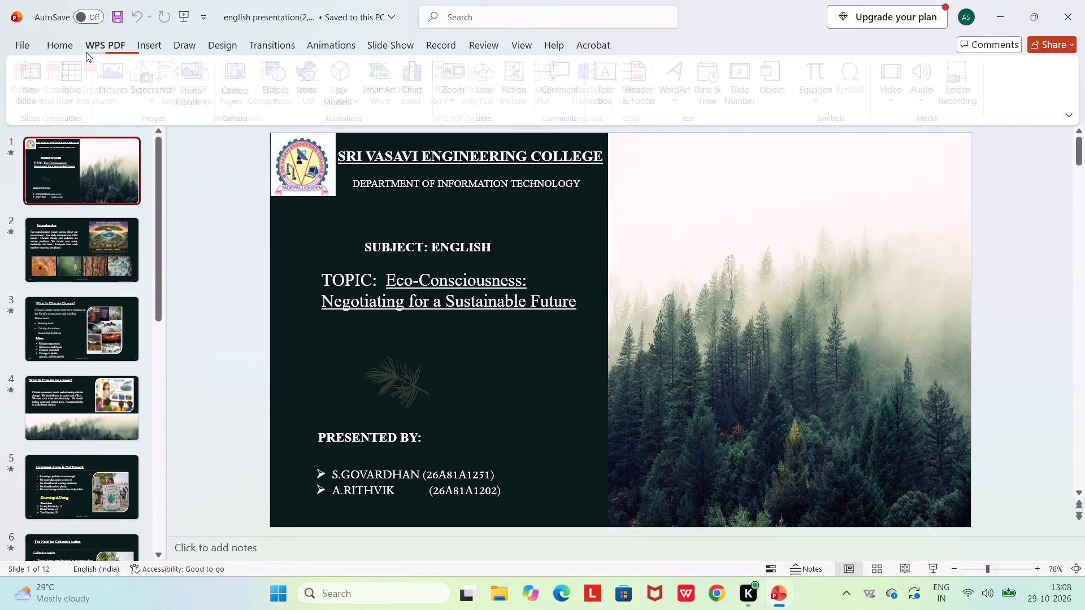
click(23, 54)
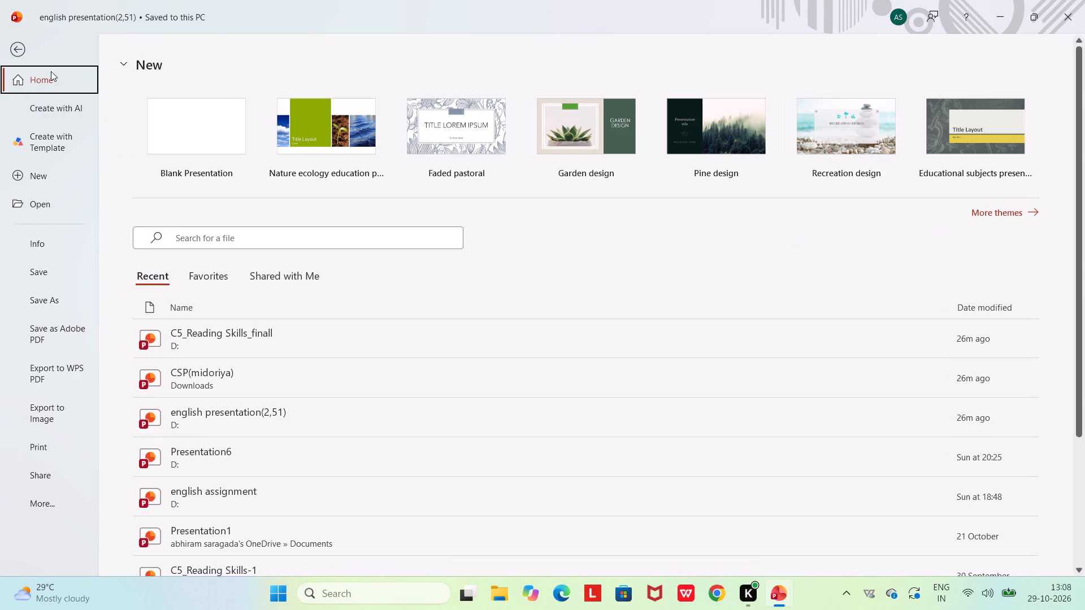
double_click(238, 338)
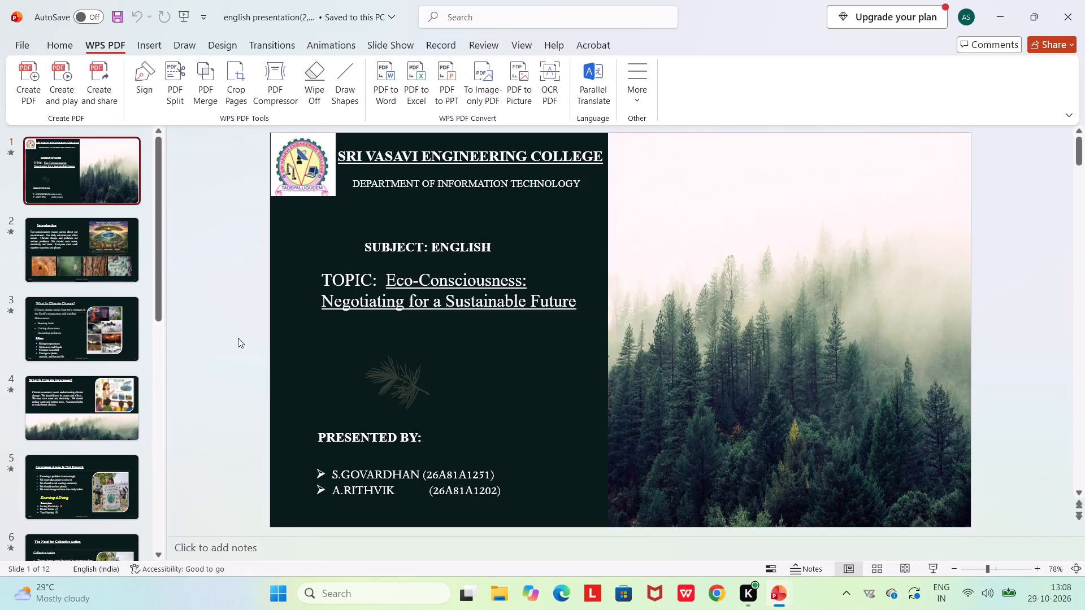
Start the slide show from slide 1 and play the title slide through the Abstract slide, reviewing their transitions and animations.
scroll(51, 245, up, 6)
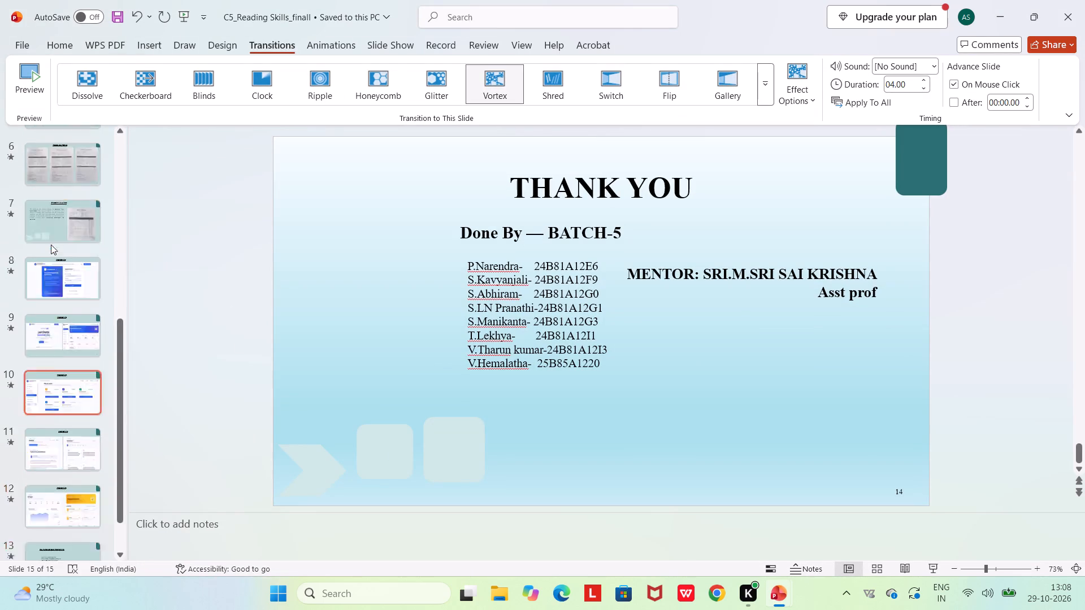
scroll(51, 245, up, 18)
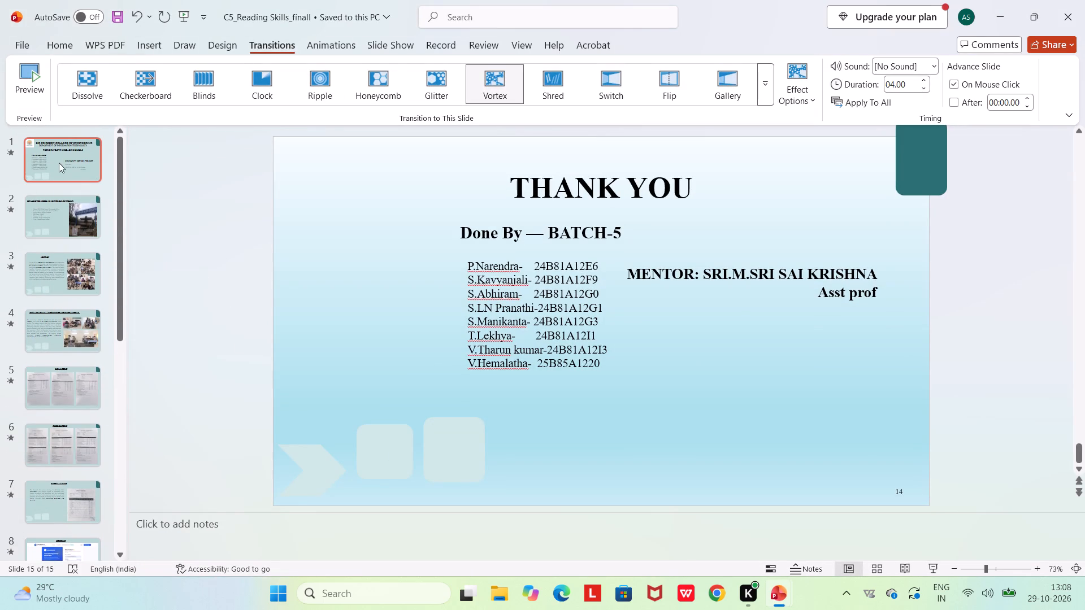
click(68, 149)
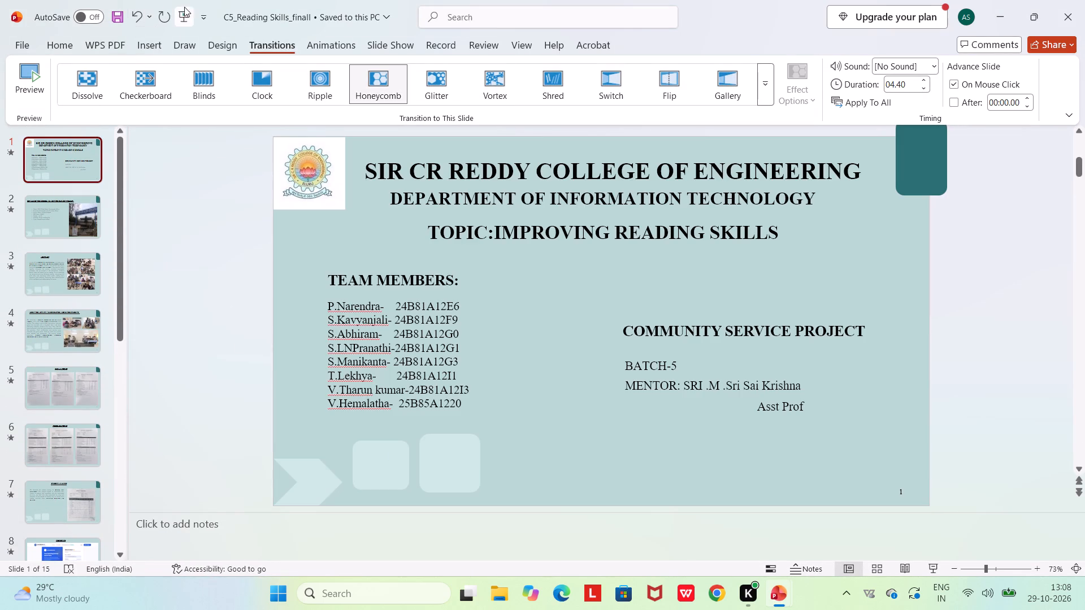
click(192, 7)
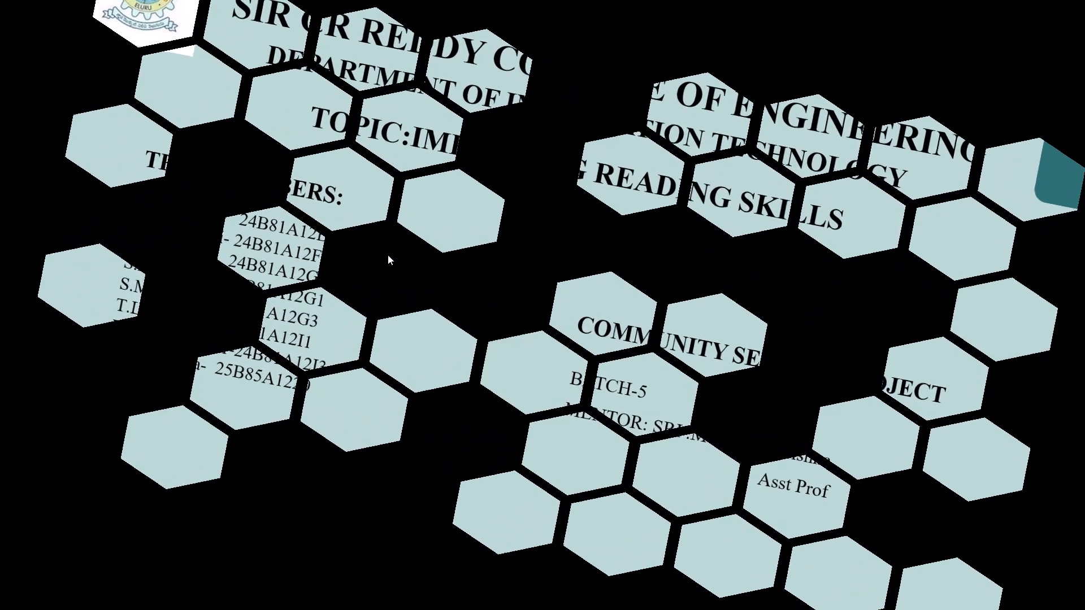
key(space)
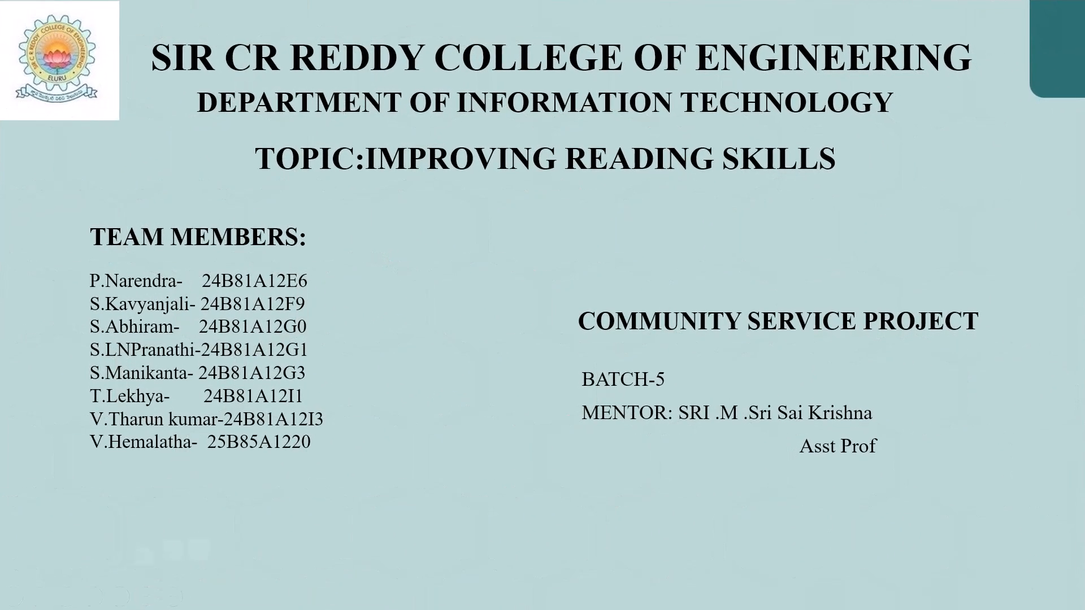
key(space)
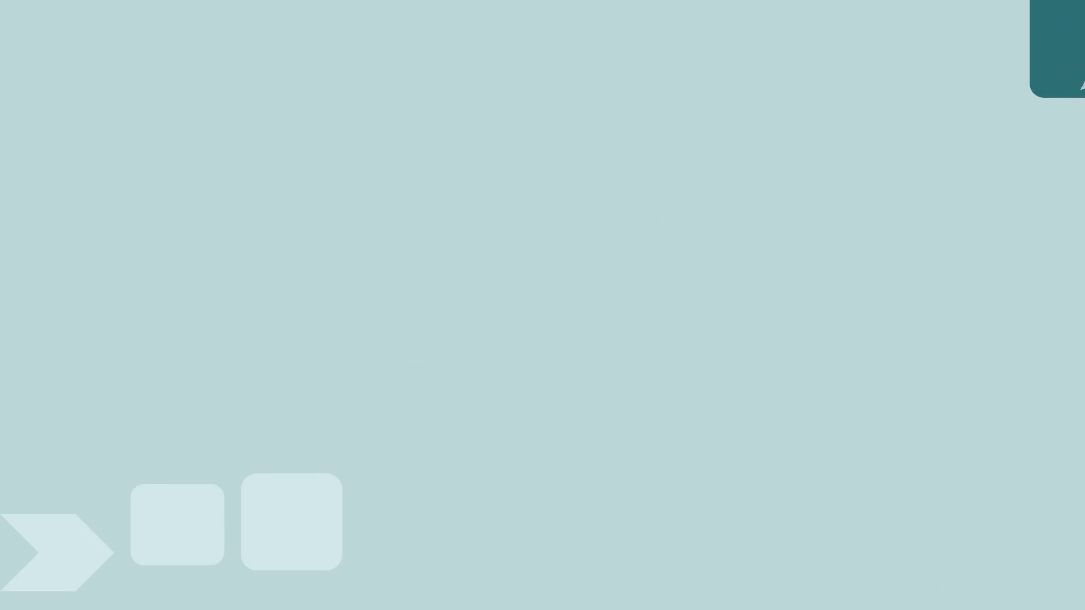
key(space)
key(space)
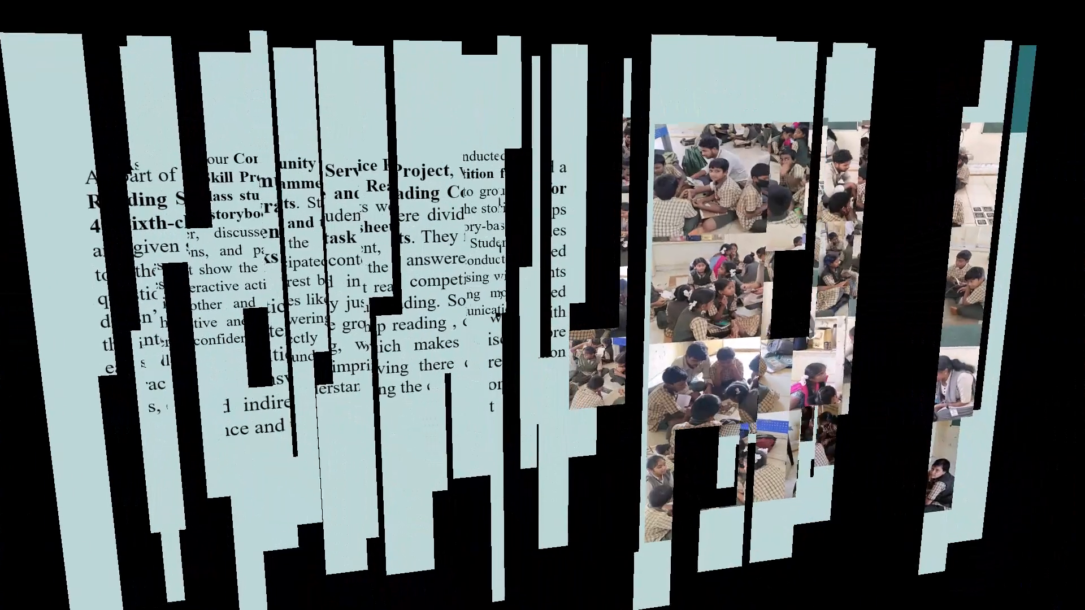
key(space)
key(space)
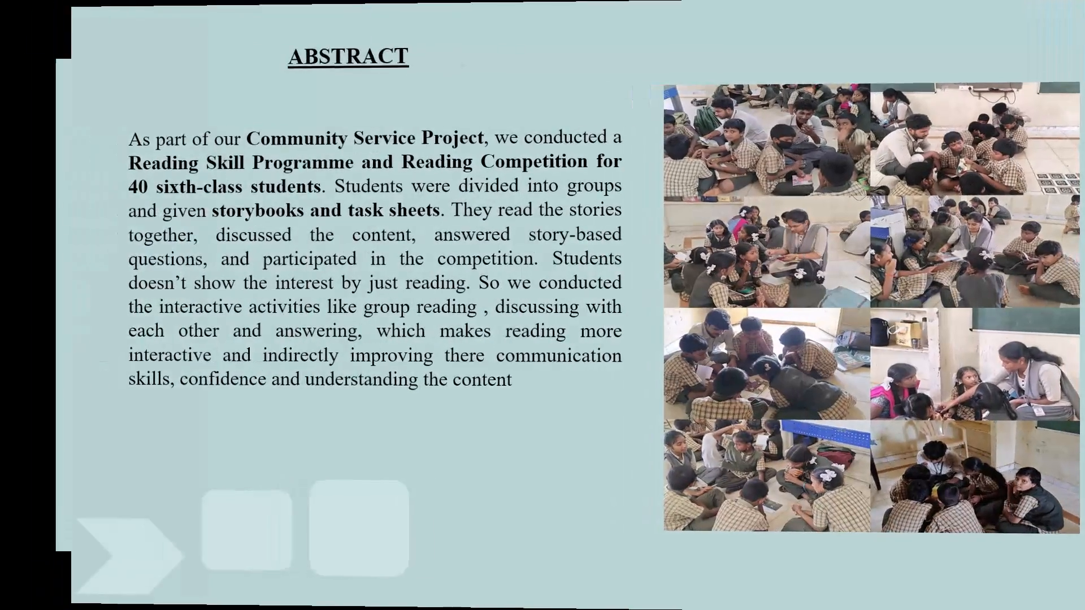
Play slides 4 to 7, from the activity description through the survey forms, feedback forms and student analysis, reviewing their transitions.
key(space)
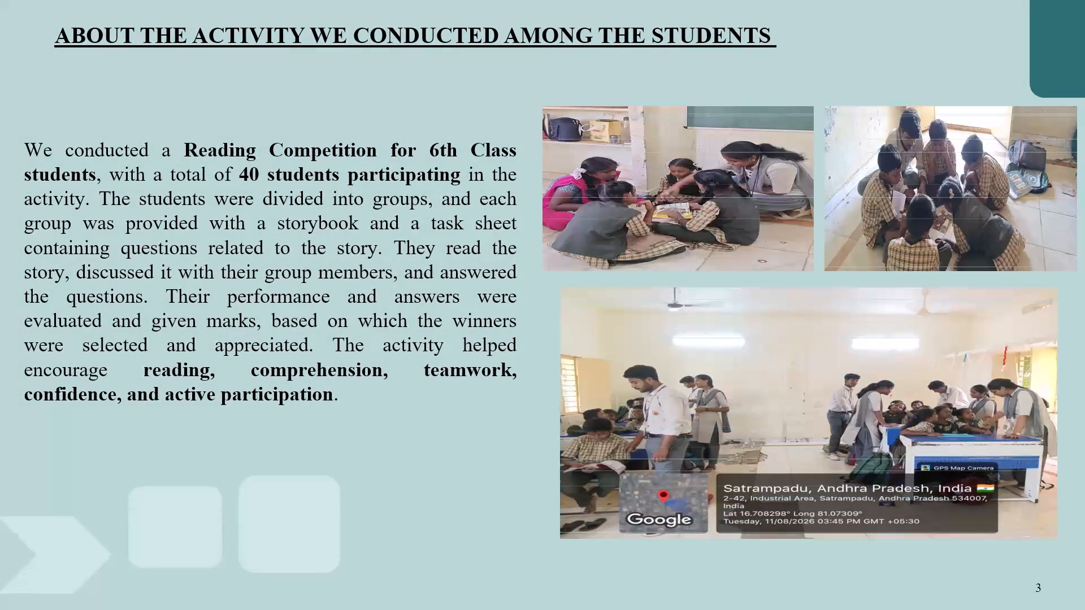
key(space)
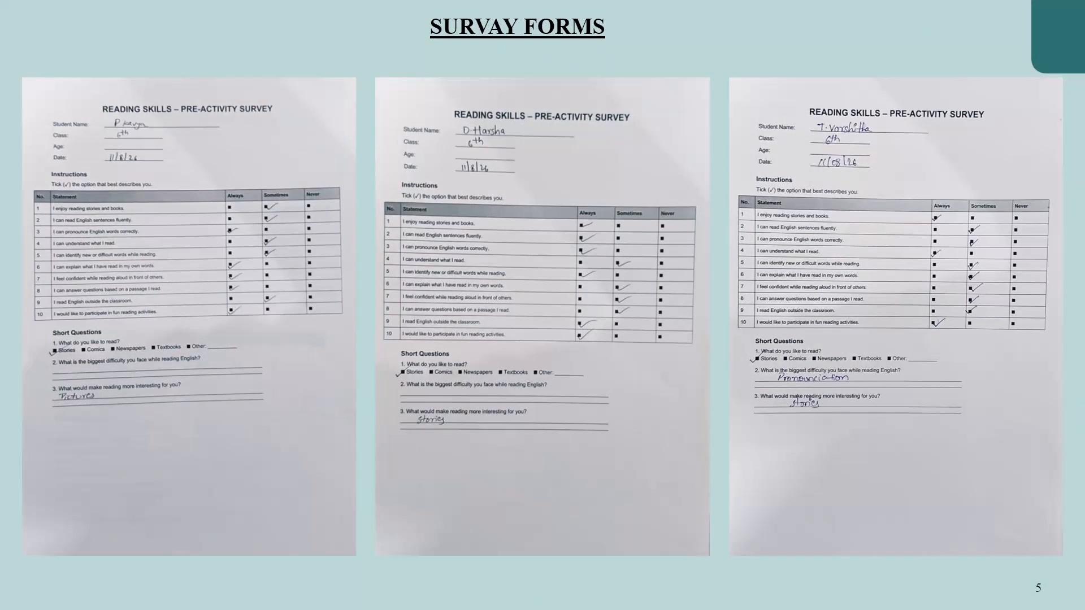
key(space)
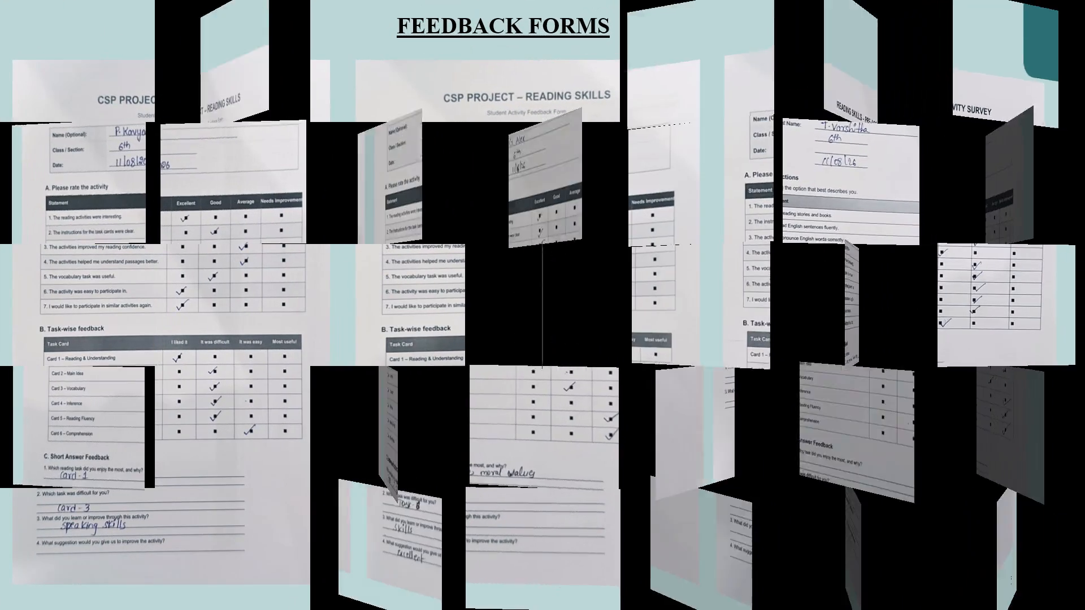
key(space)
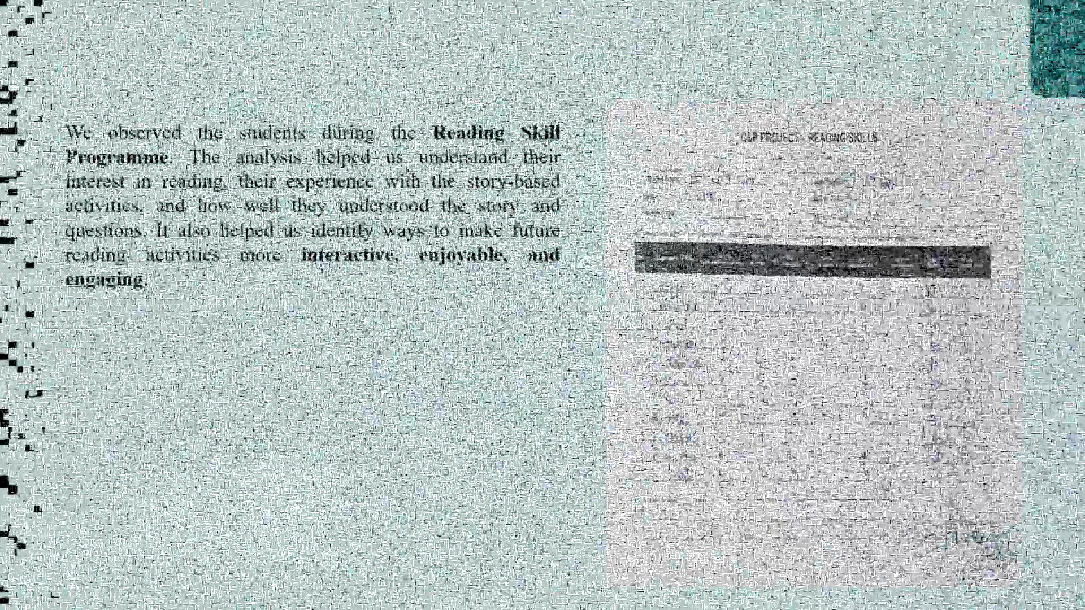
key(space)
Play the Prototype slides, 8 to 12, reviewing their transitions and animations.
key(space)
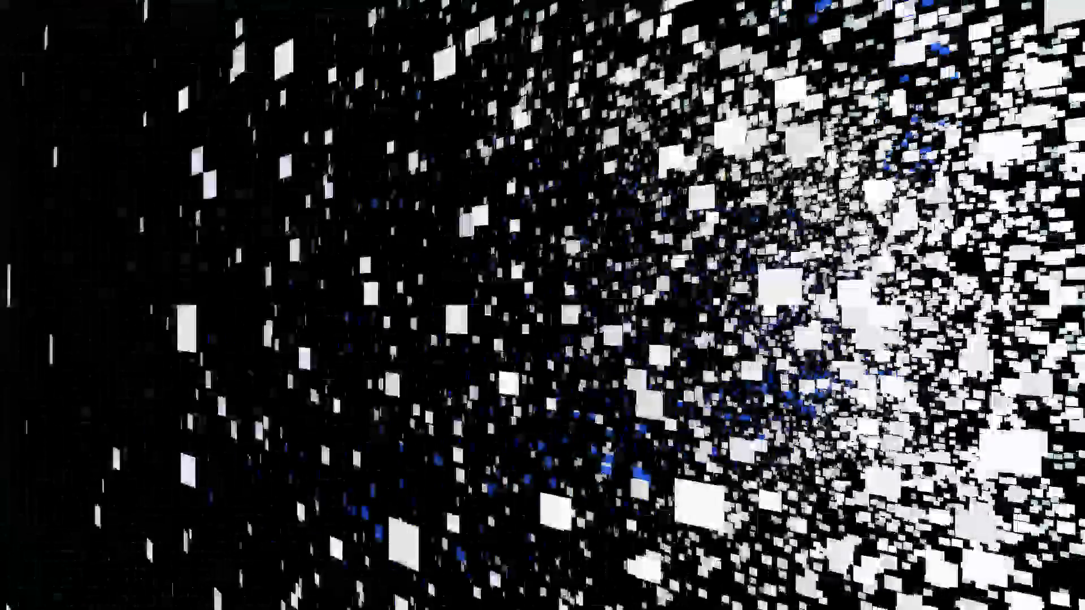
key(space)
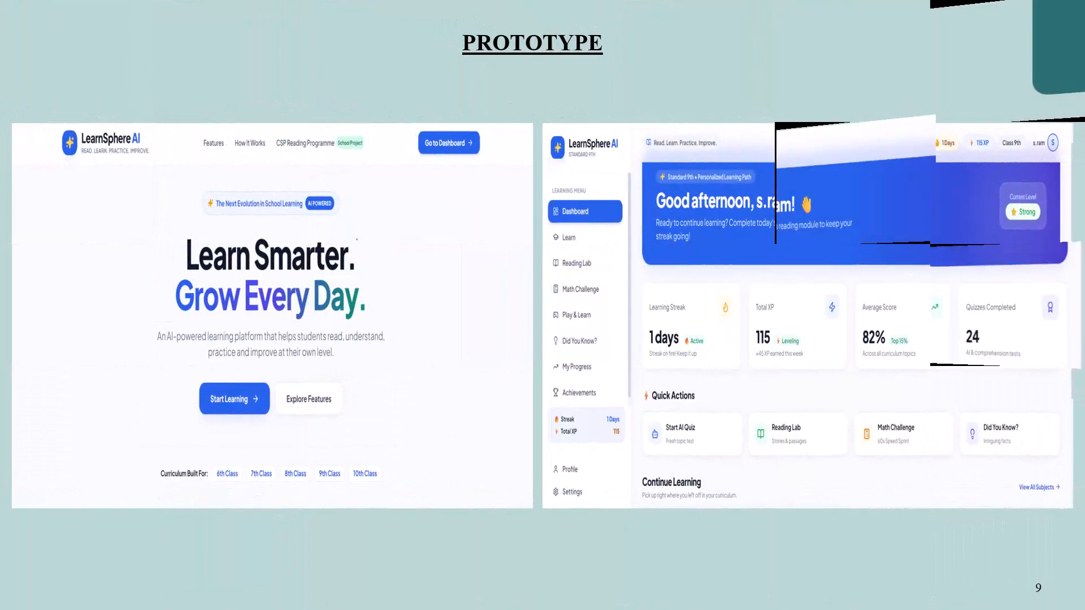
key(space)
key(space)
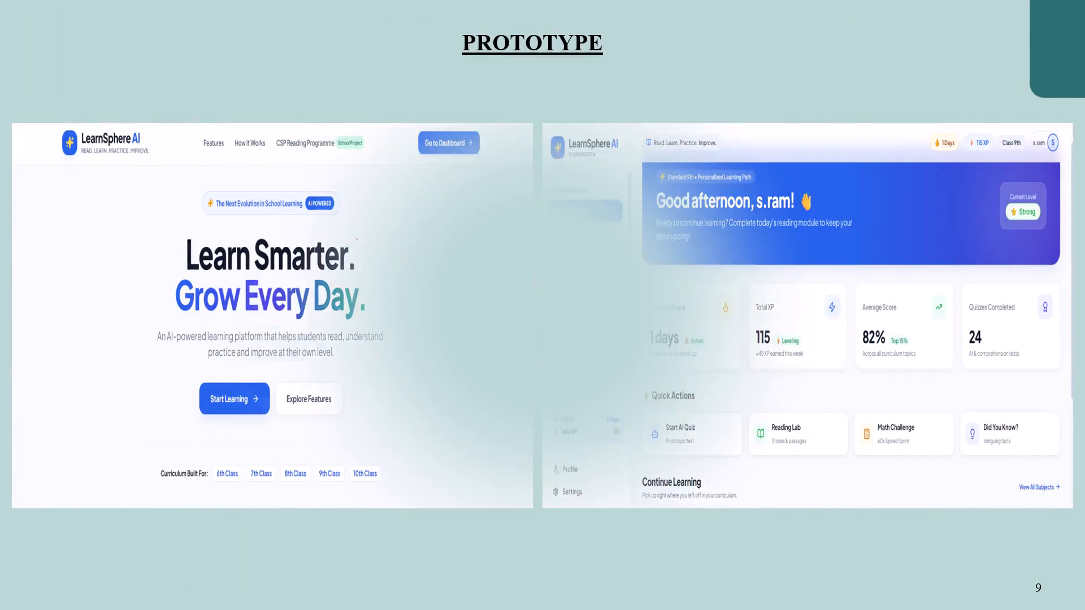
key(space)
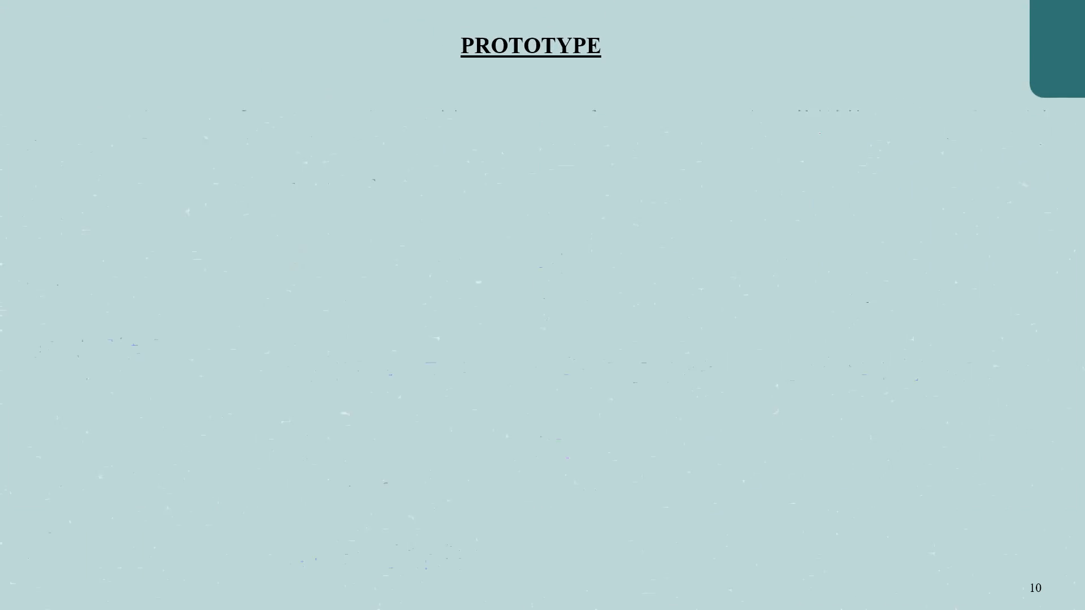
key(space)
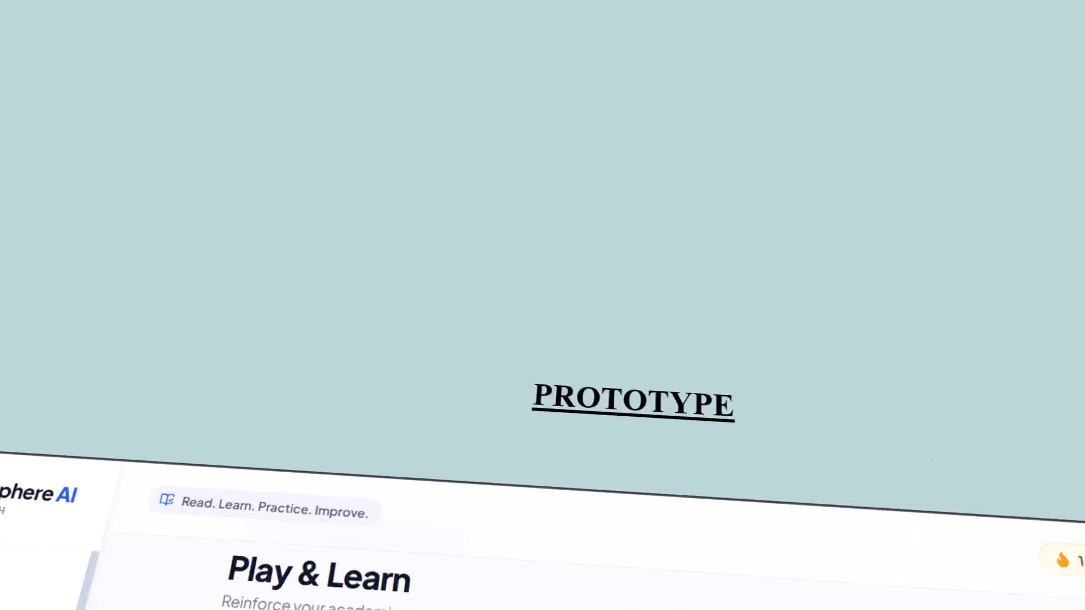
key(space)
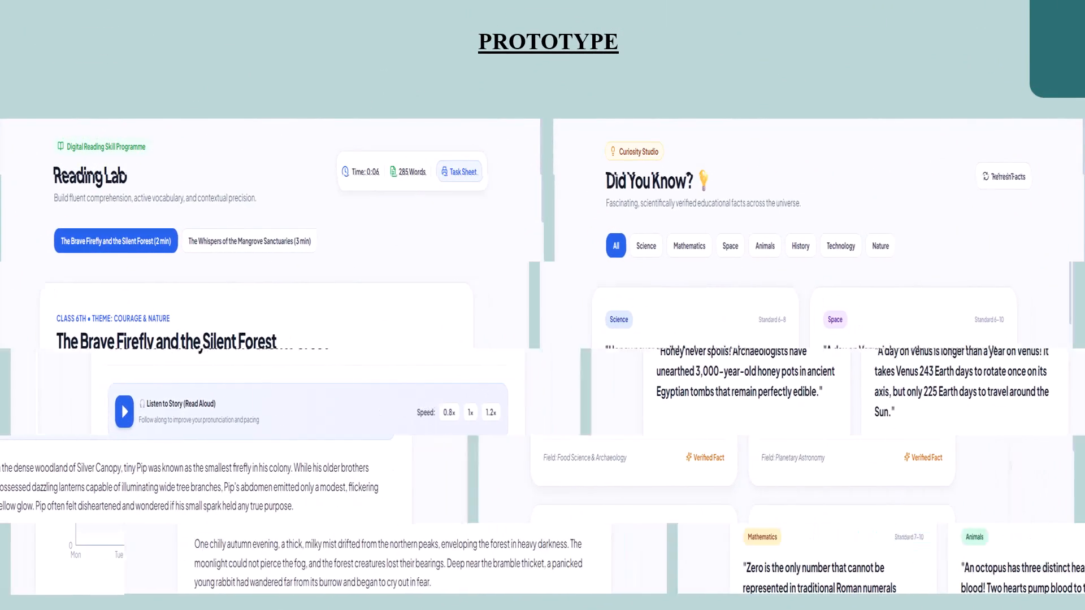
Play the Features of Our Prototype, Conclusion and Thank You slides, and exit the slide show to the editing window.
key(space)
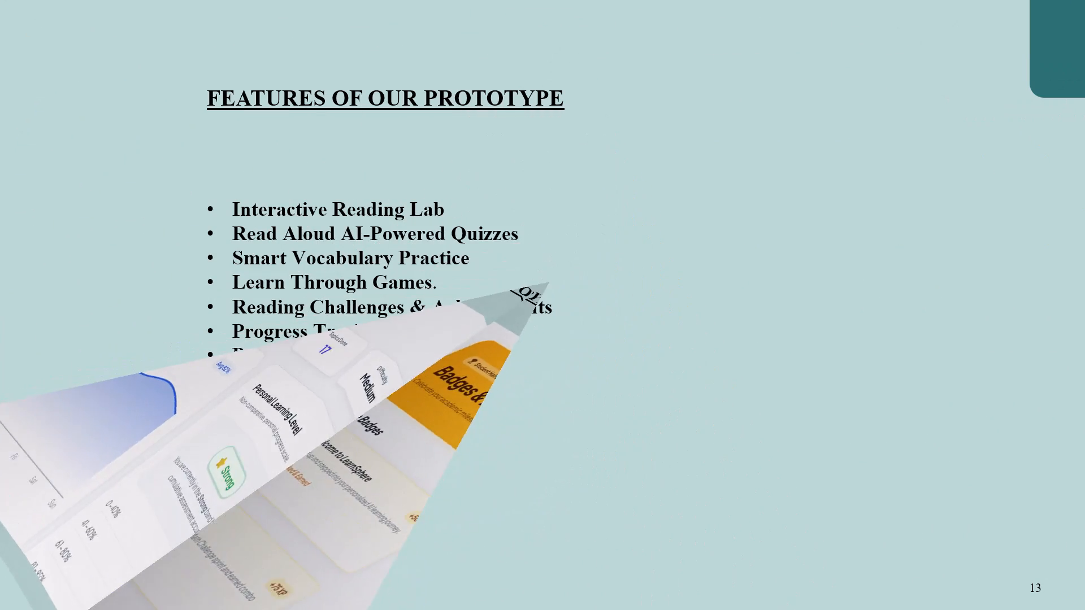
key(space)
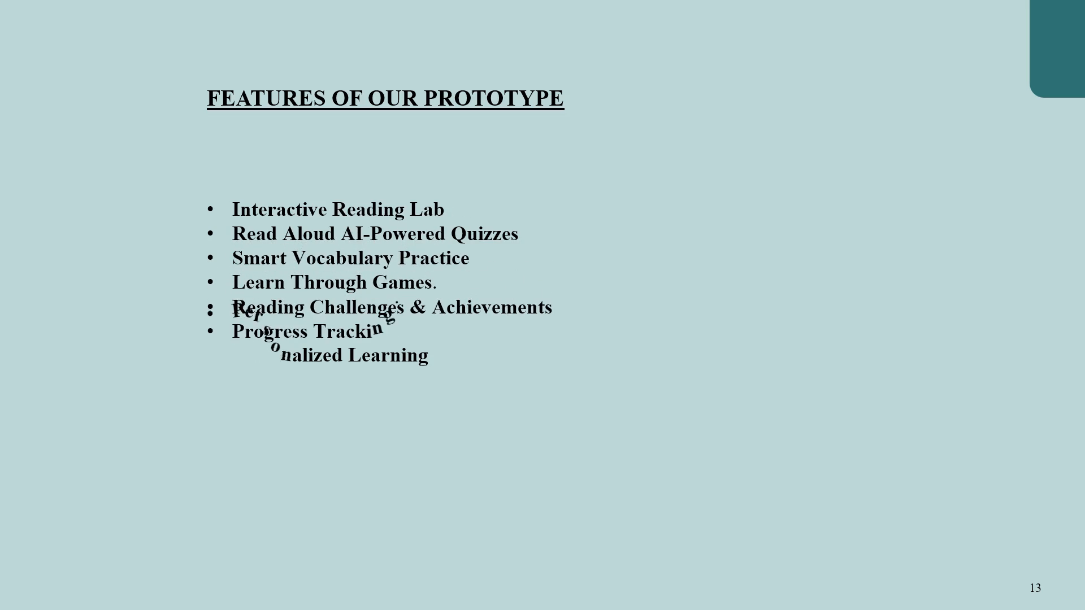
key(space)
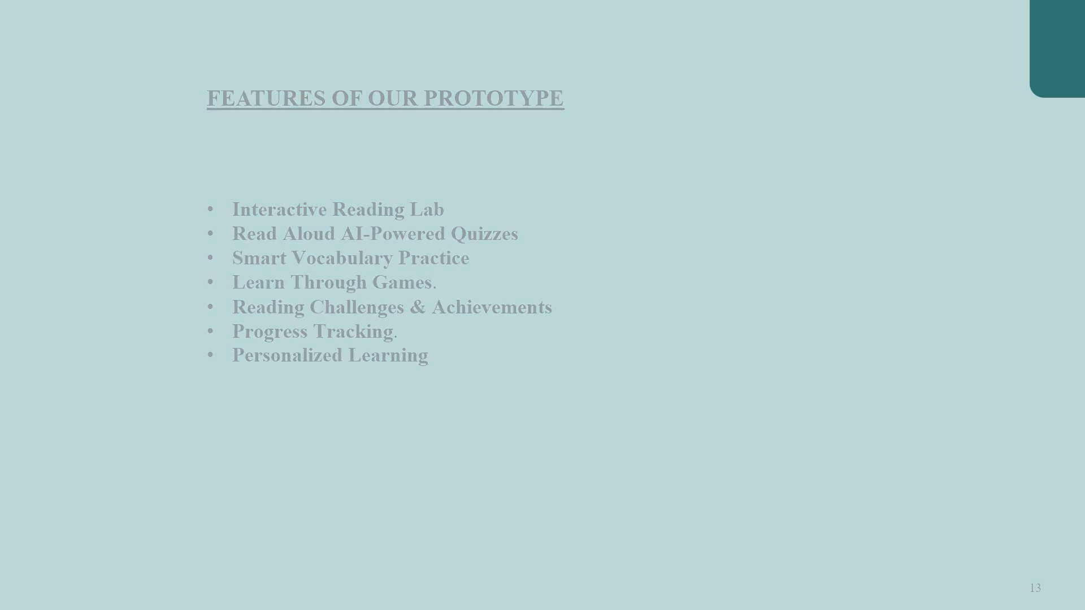
key(space)
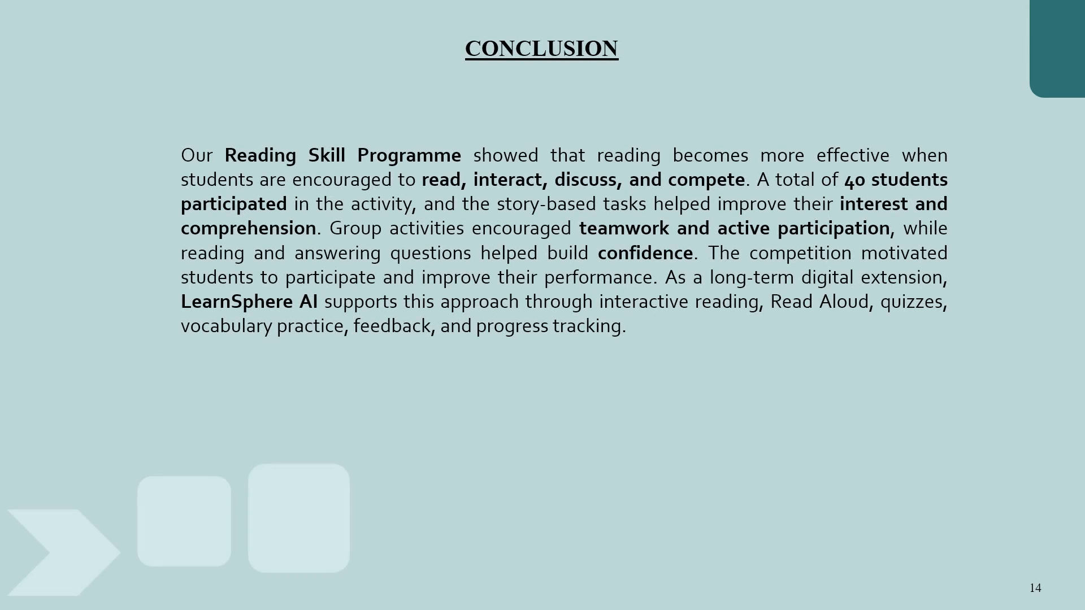
key(space)
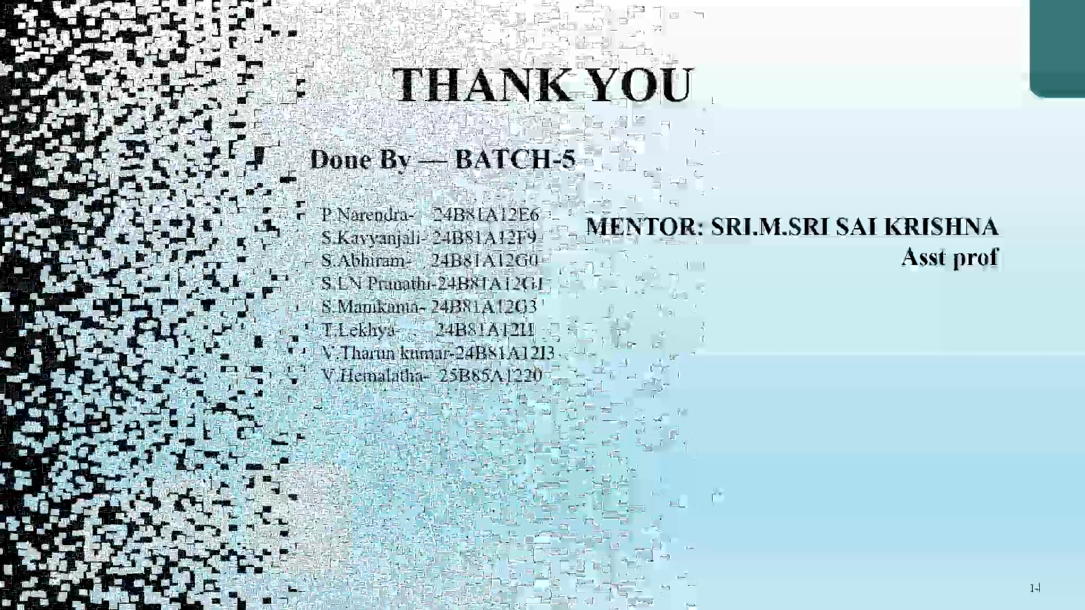
key(space)
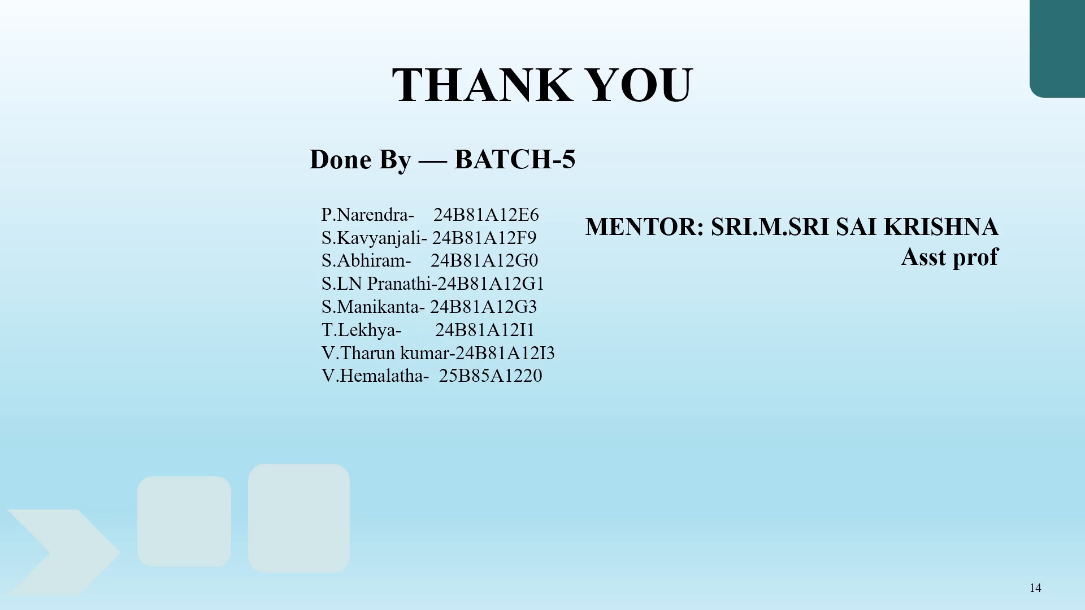
key(Escape)
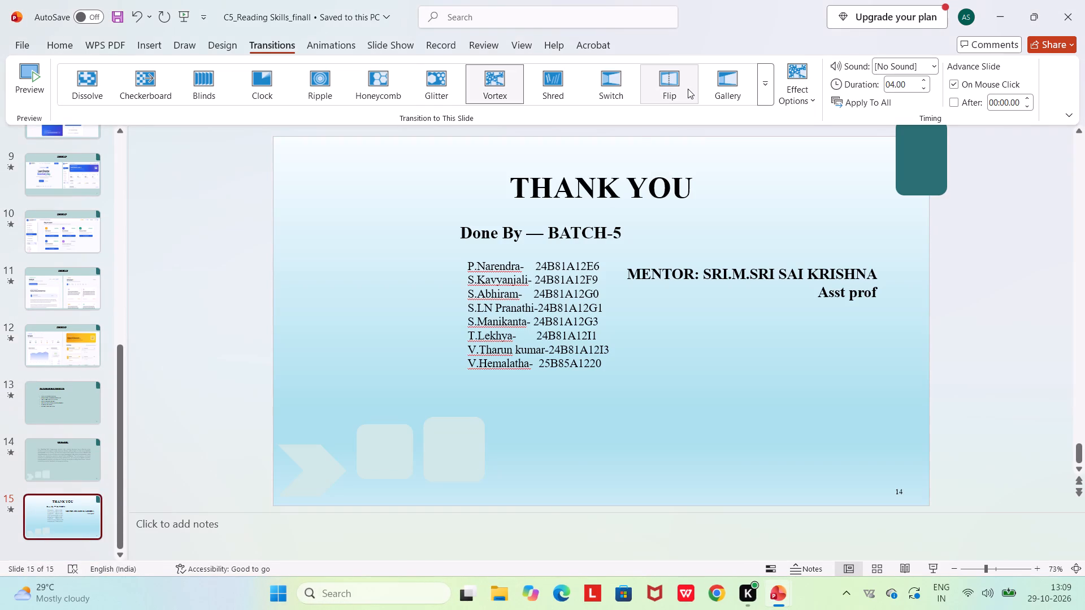